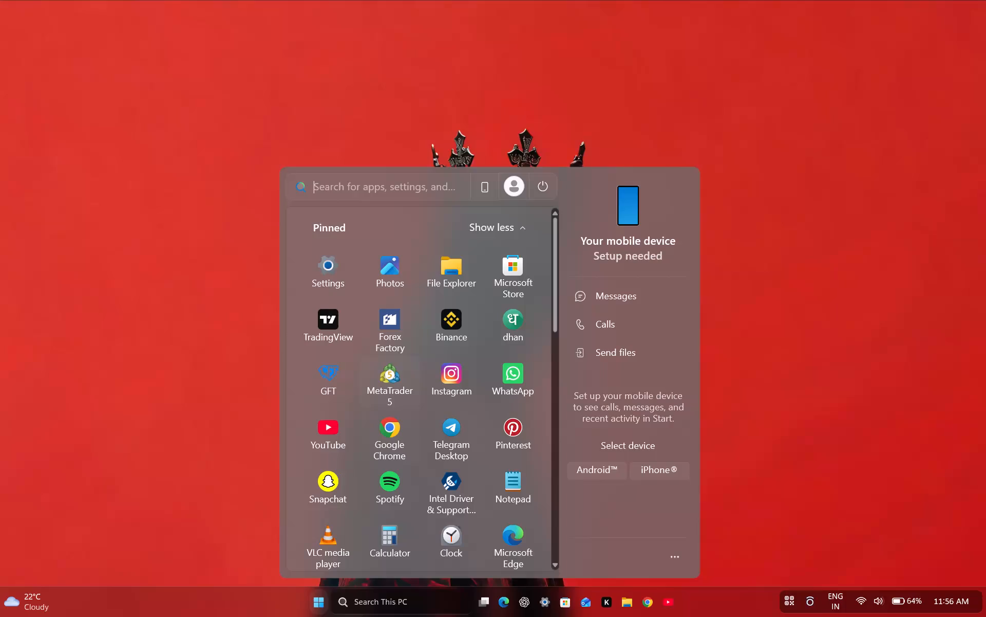
Launch Forex Factory and show this week's economic calendar.
left_click(412, 331)
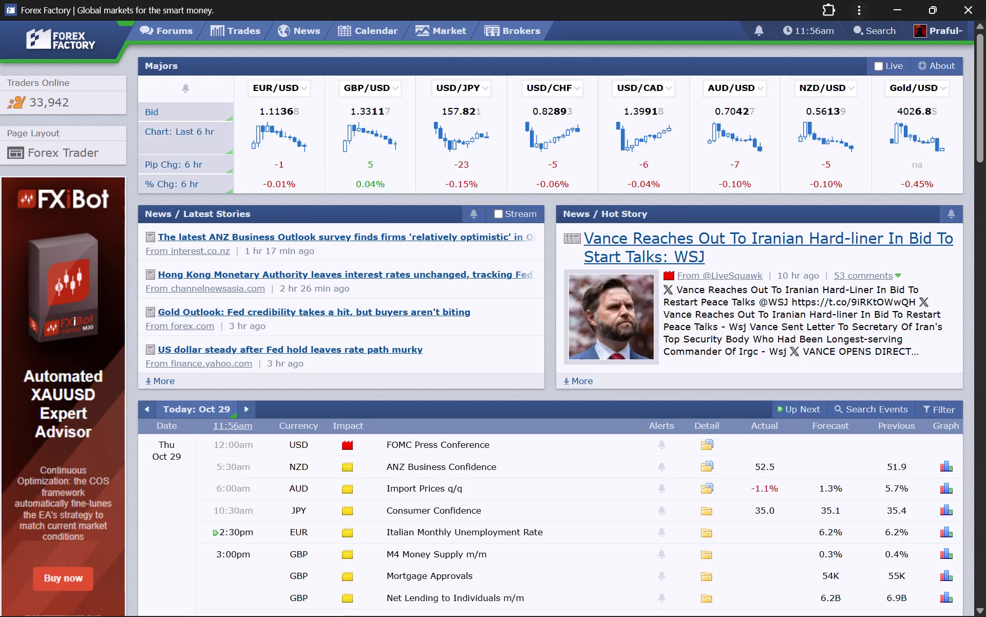
left_click(376, 27)
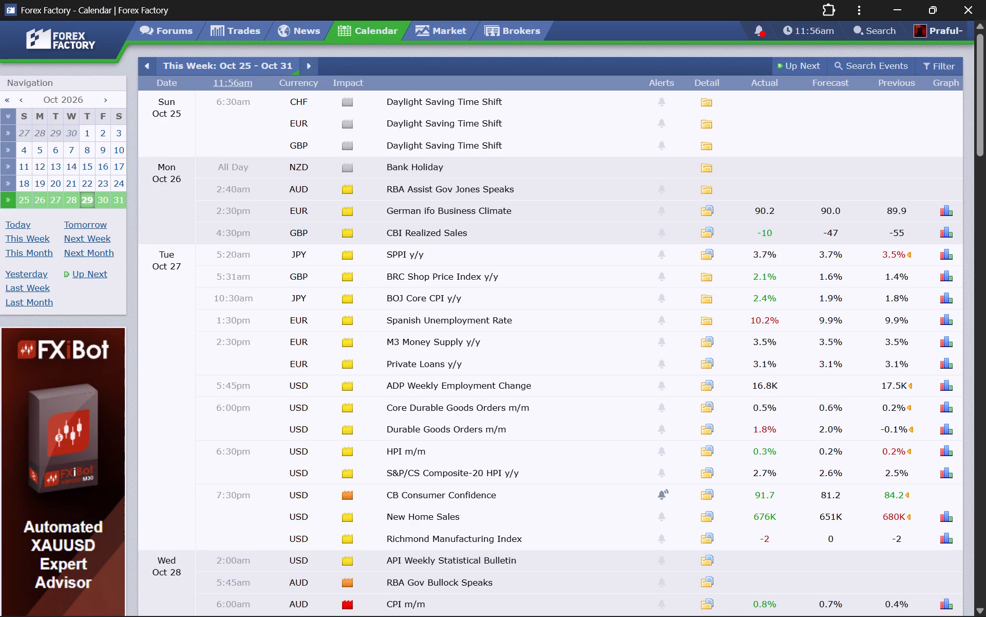
Check the current time and date in the system clock, and close it again.
left_click(941, 597)
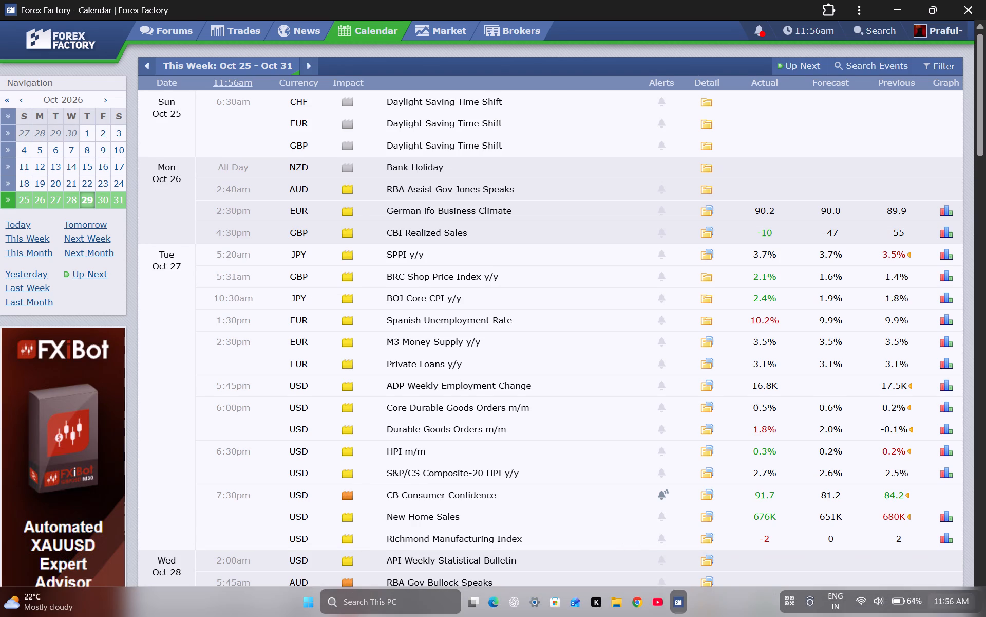
left_click(674, 463)
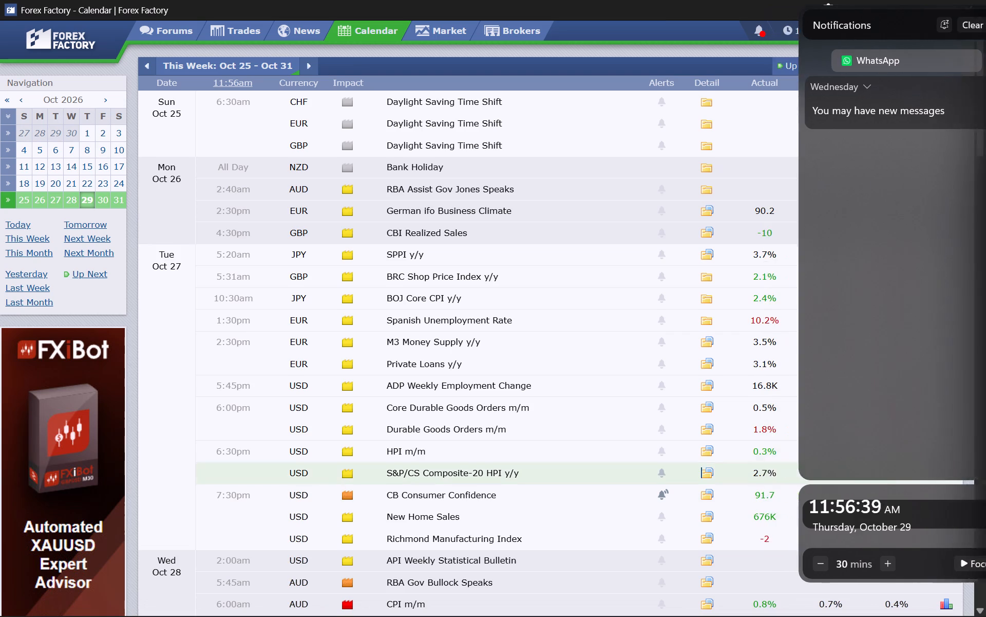
Examine the calendar's Oct 28 and Oct 29 events, including the 6:00pm USD releases.
scroll(670, 440, "down", 4)
scroll(382, 306, "down", 3)
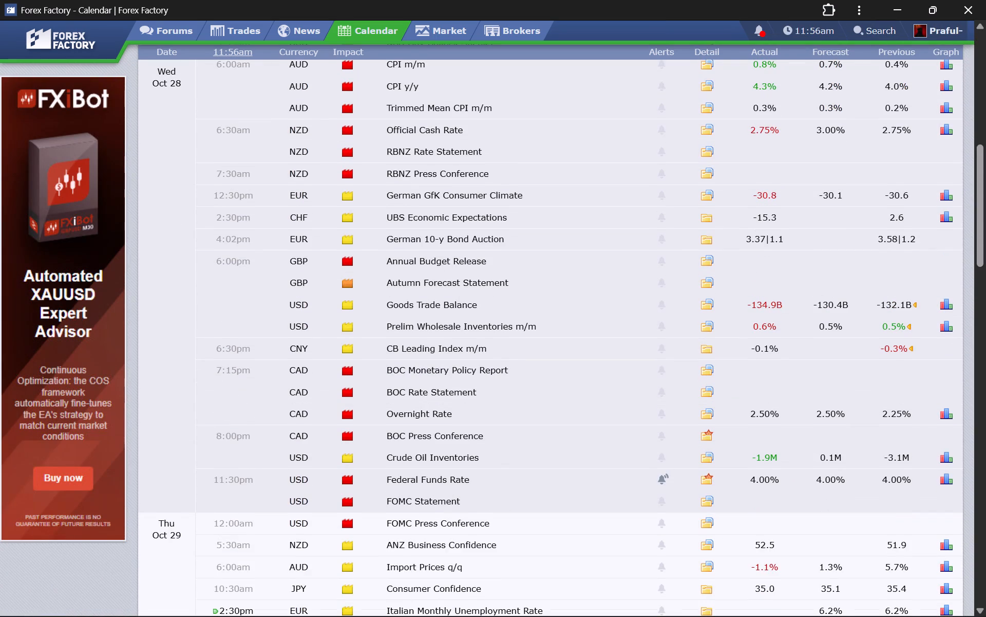
scroll(352, 470, "down", 1)
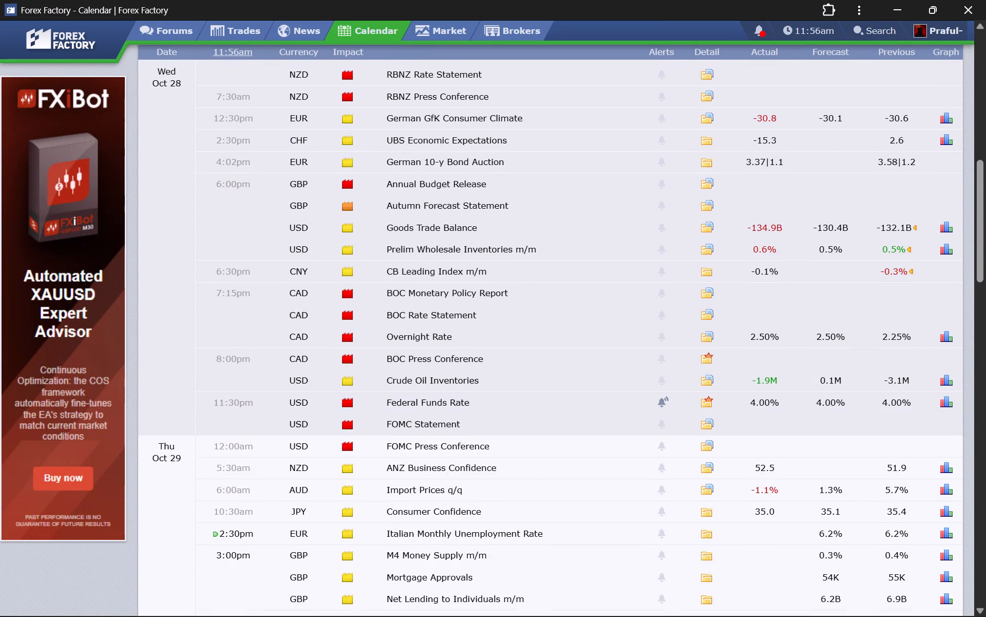
scroll(722, 447, "down", 1)
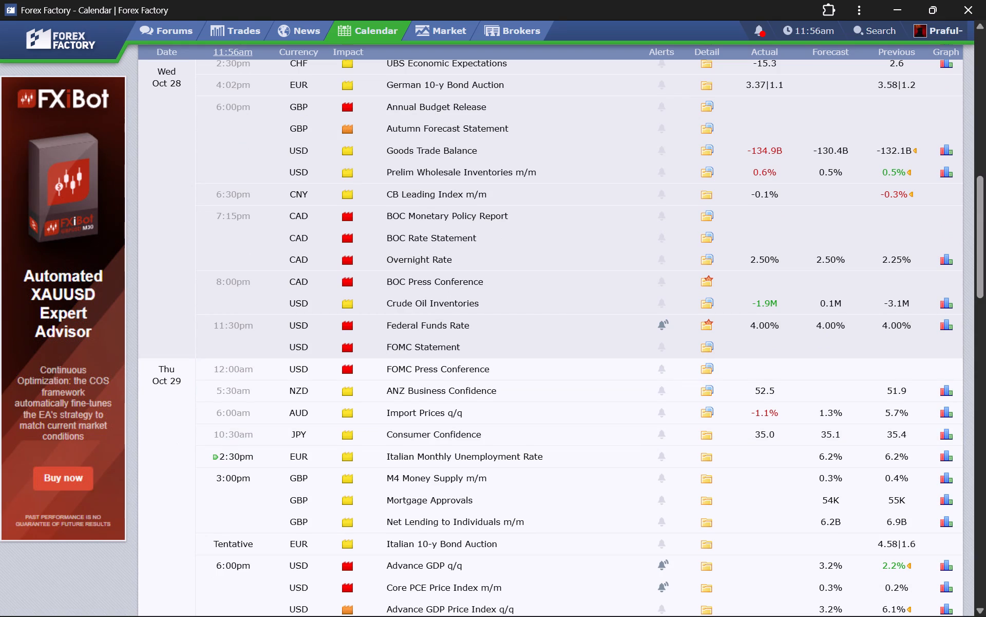
scroll(463, 444, "down", 2)
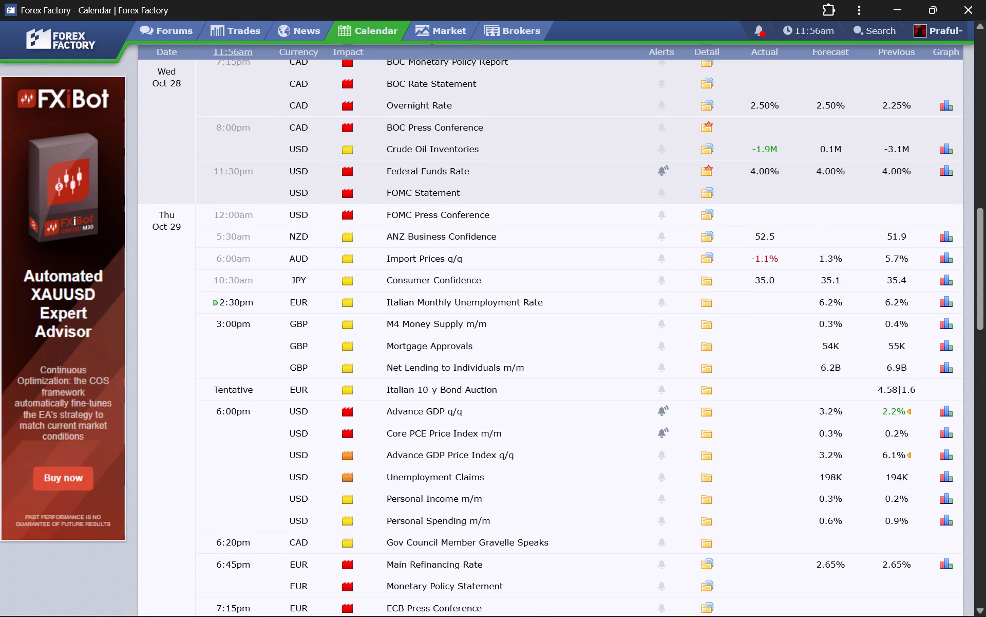
scroll(475, 461, "down", 1)
scroll(427, 453, "down", 2)
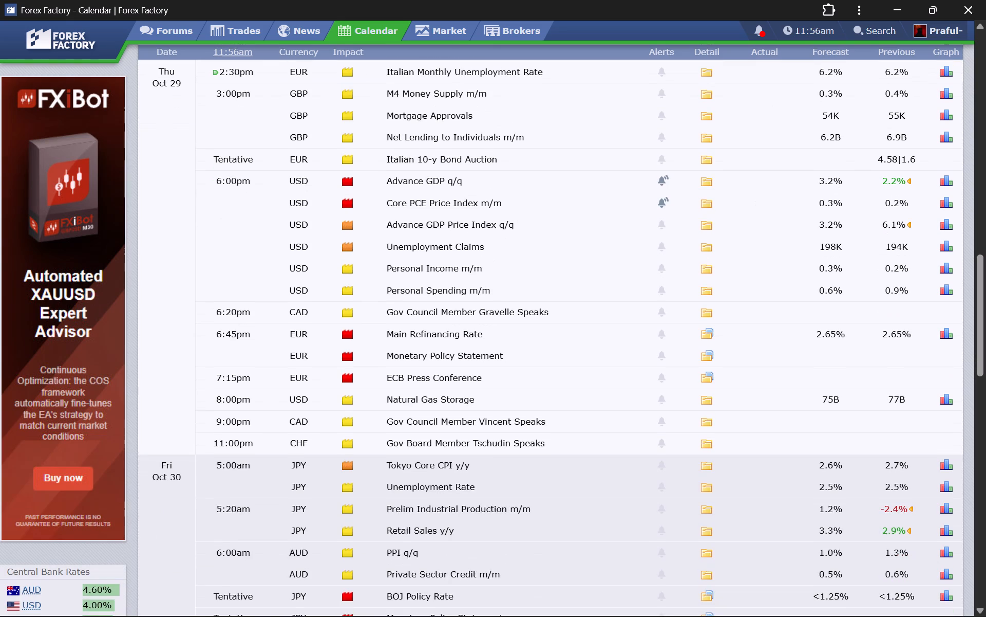
scroll(622, 336, "up", 1)
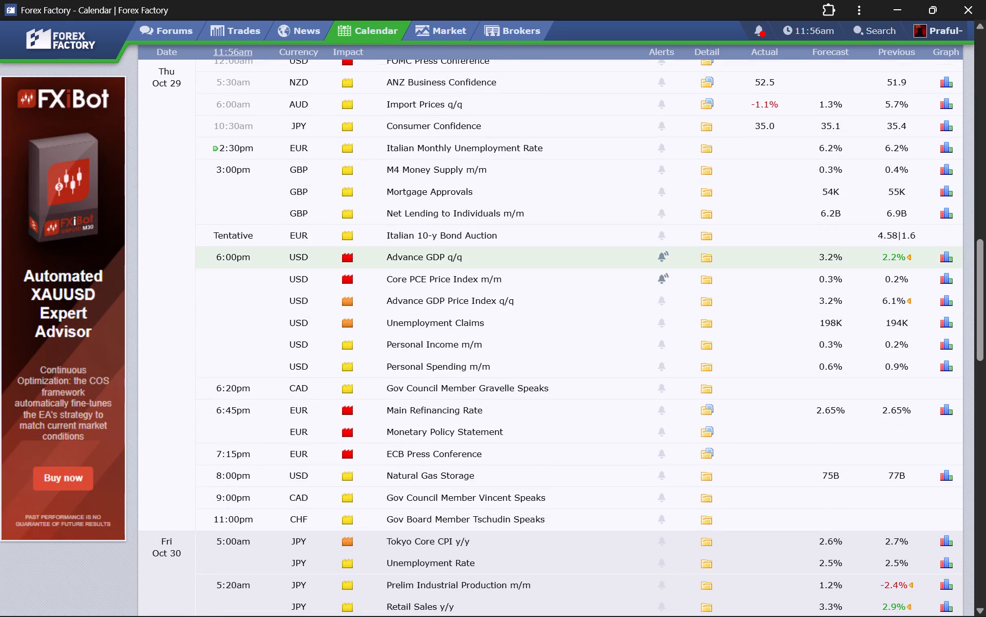
View the alert subscription options for the Oct 29 USD Advance GDP q/q event.
left_click(662, 257)
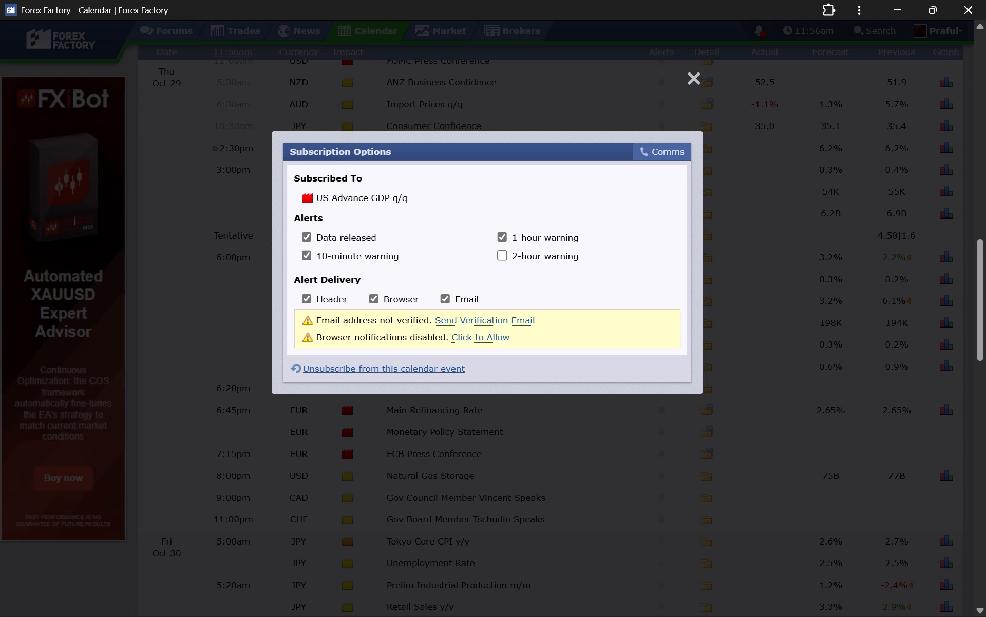
left_click(694, 78)
Delete the US Federal Funds Rate alert from the site's notifications and close the notification list.
left_click(762, 25)
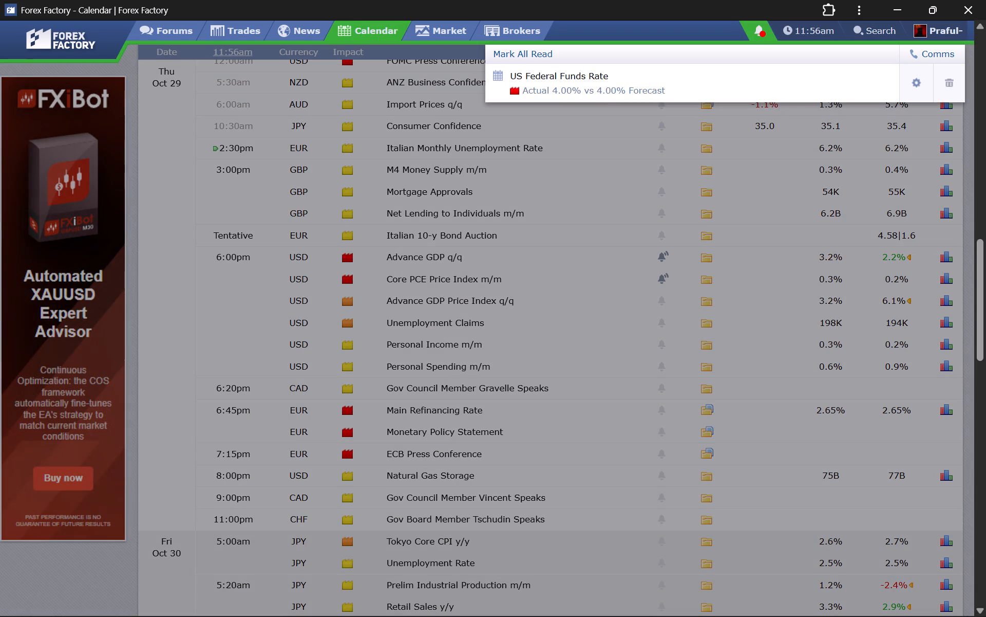
left_click(951, 76)
left_click(724, 138)
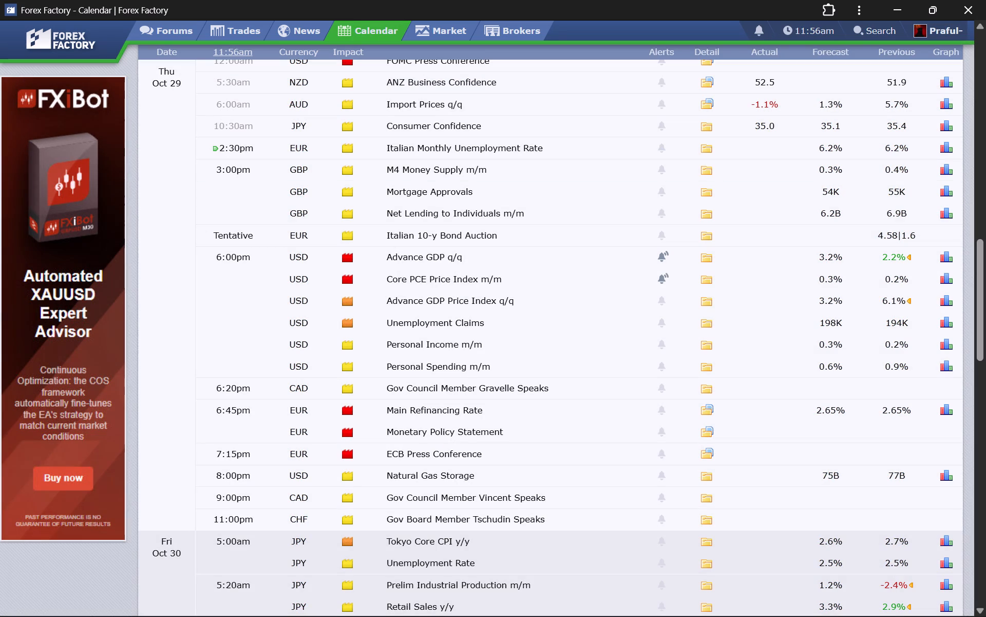
Examine the upcoming events for Oct 29 and Oct 30 in the calendar.
scroll(499, 440, "down", 1)
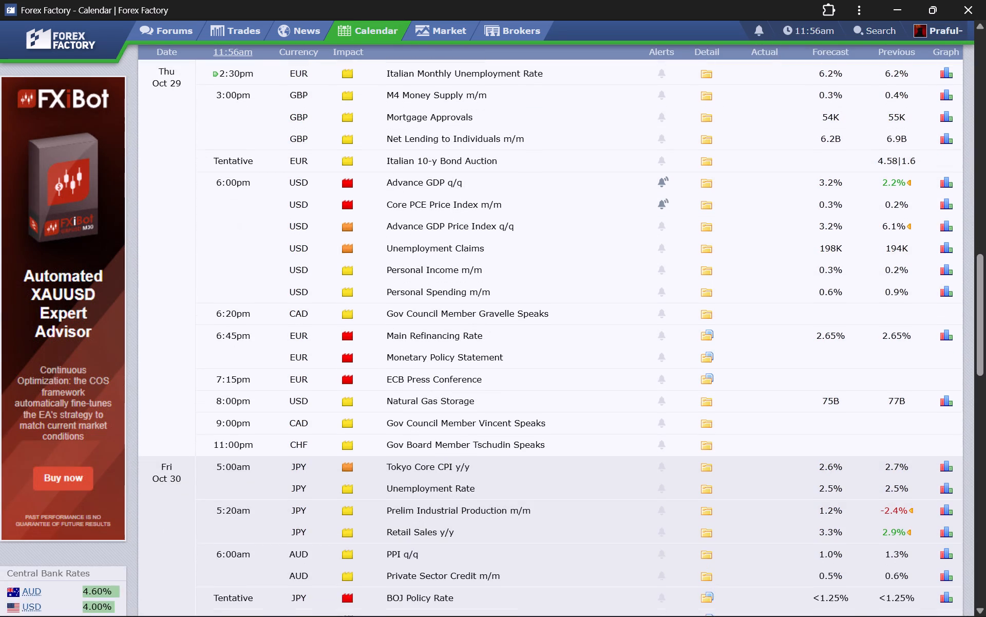
scroll(479, 401, "down", 9)
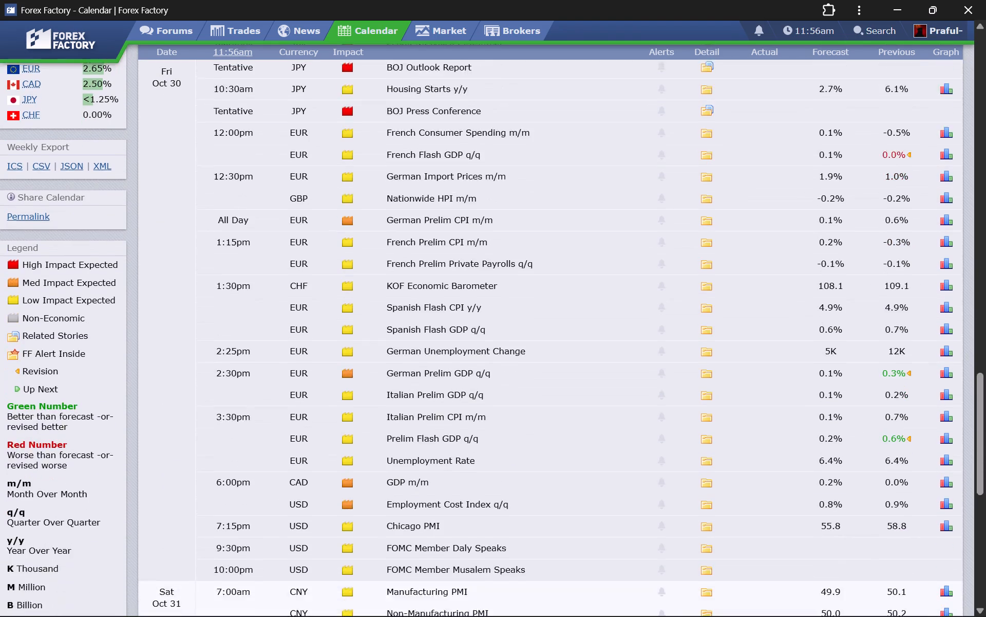
scroll(479, 401, "down", 1)
scroll(451, 333, "up", 4)
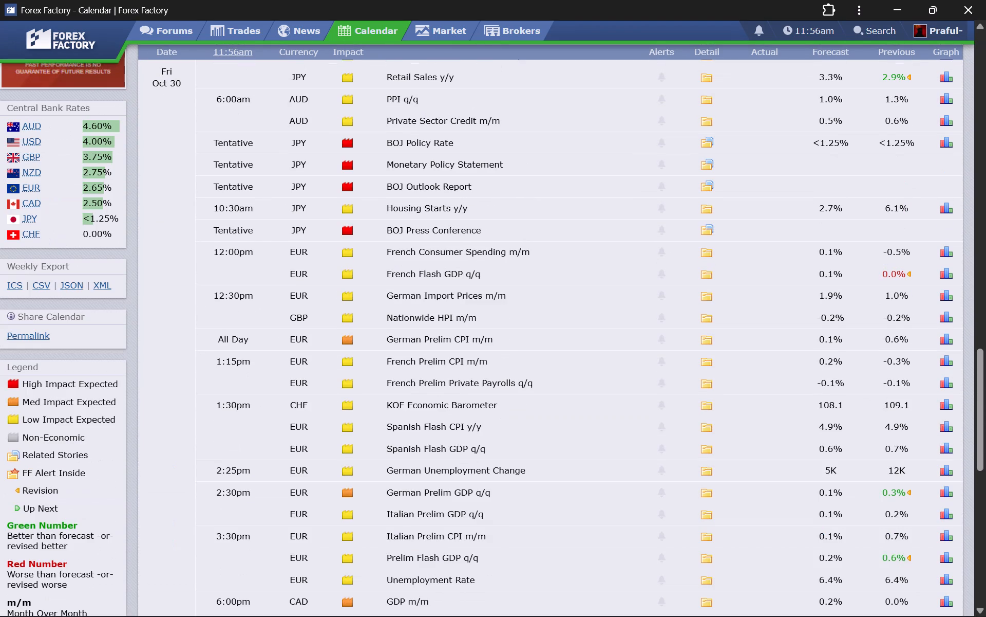
scroll(474, 364, "down", 2)
scroll(370, 334, "up", 6)
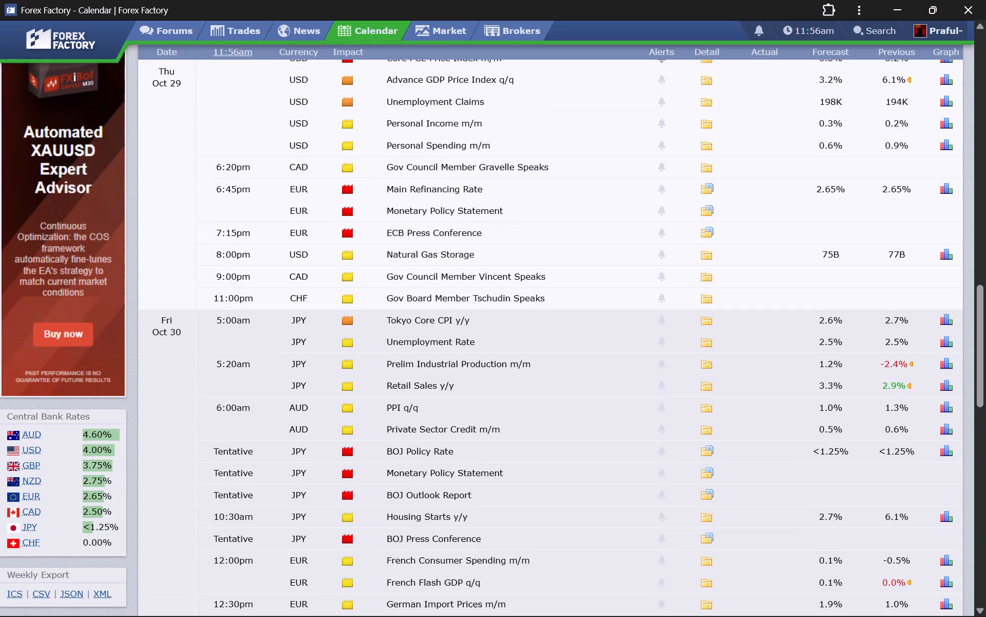
scroll(344, 320, "up", 4)
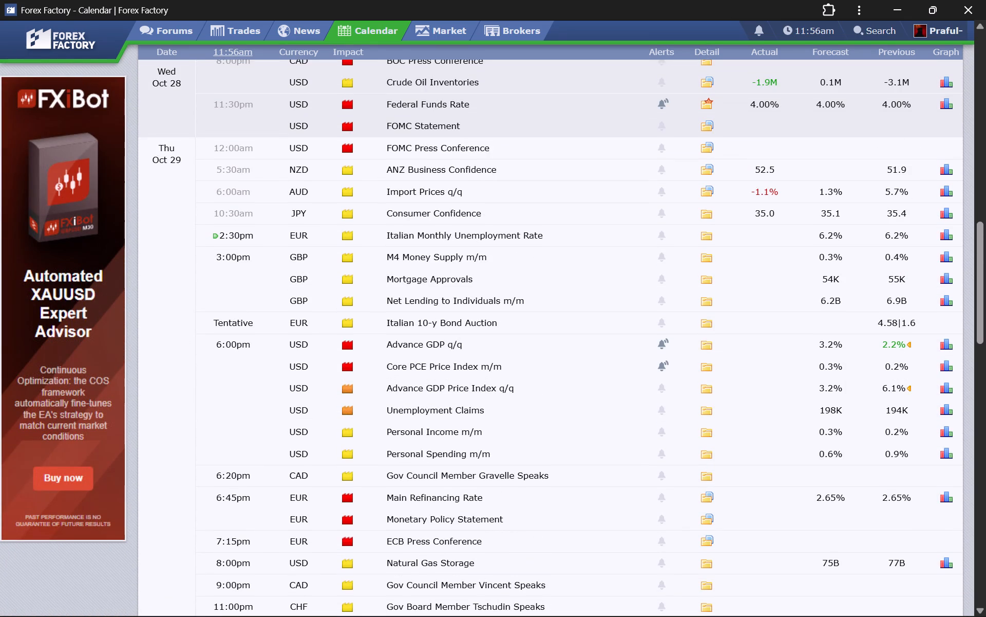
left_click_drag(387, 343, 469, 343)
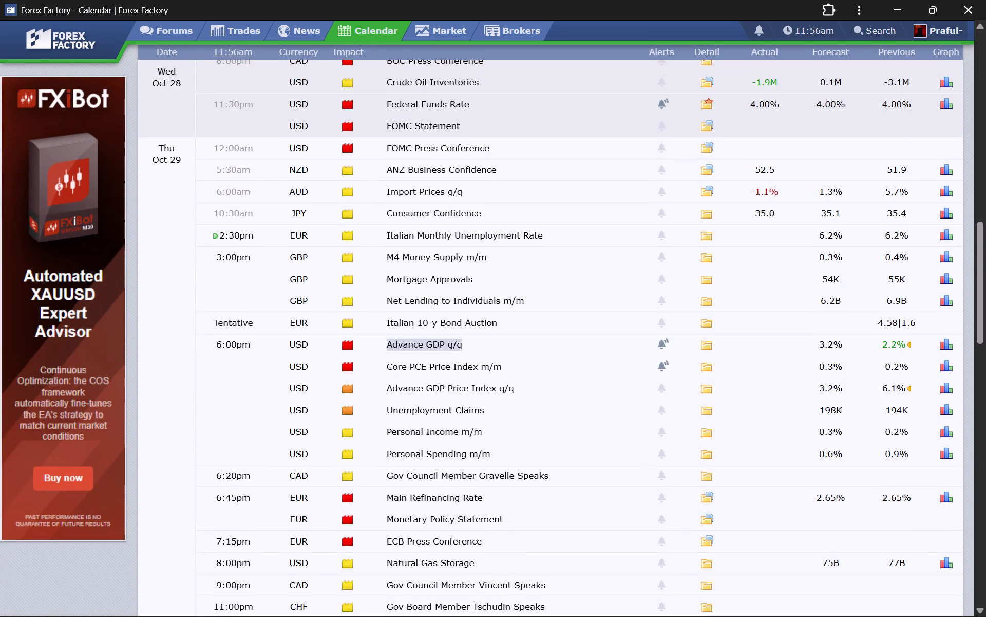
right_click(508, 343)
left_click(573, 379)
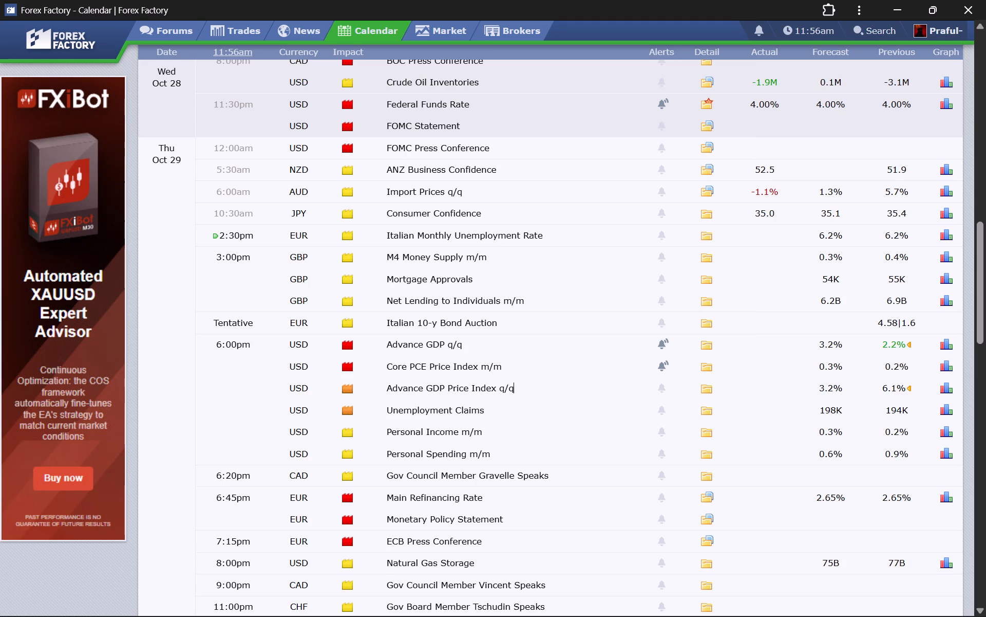
Examine the Oct 30 events, including the 6:00pm USD Employment Cost Index q/q and the German Prelim GDP q/q forecast.
scroll(598, 391, "down", 1)
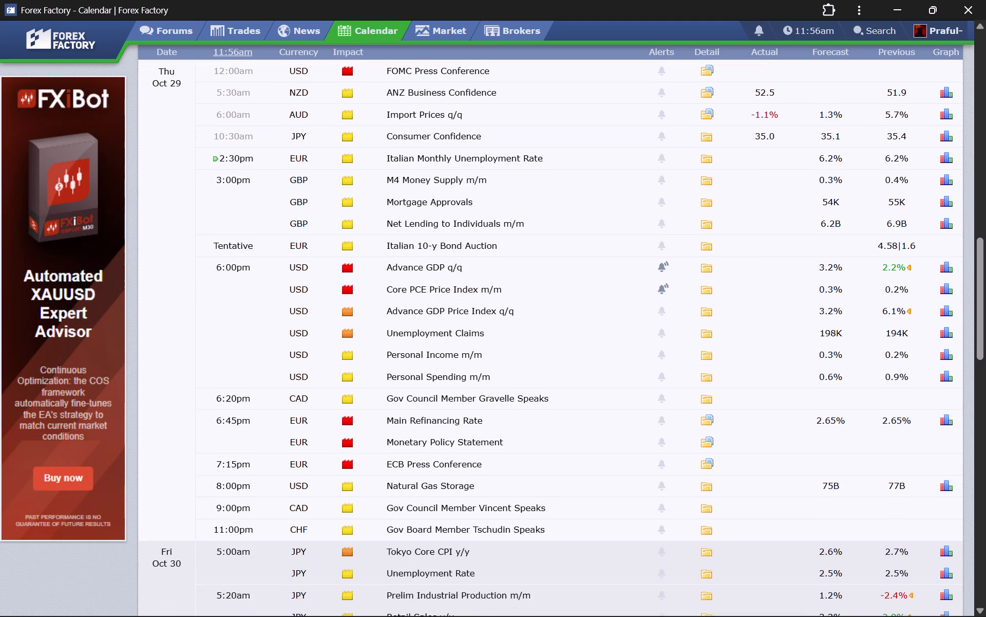
scroll(598, 391, "down", 1)
scroll(435, 372, "down", 3)
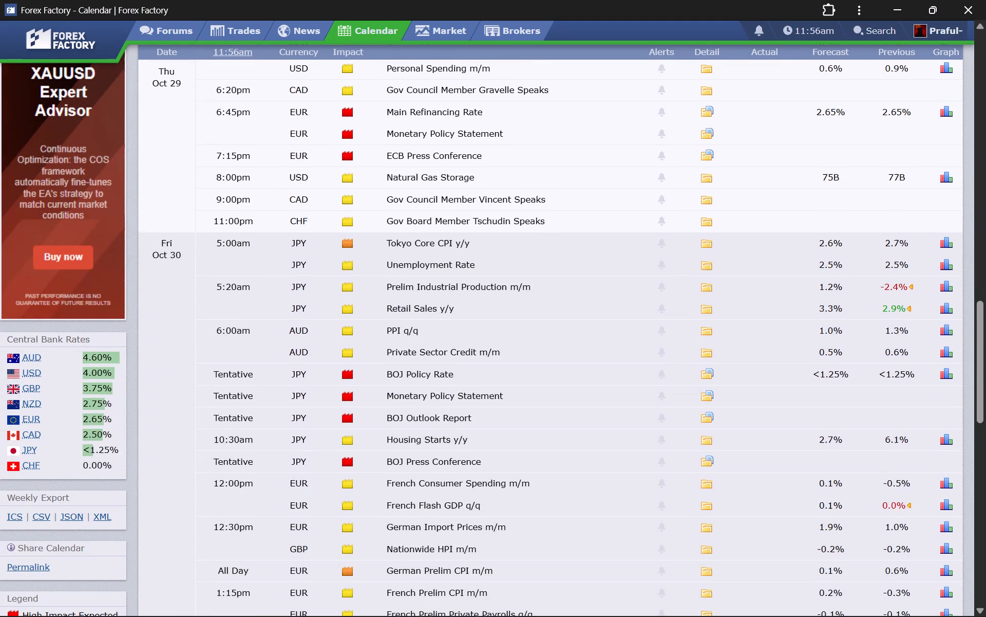
scroll(378, 393, "down", 2)
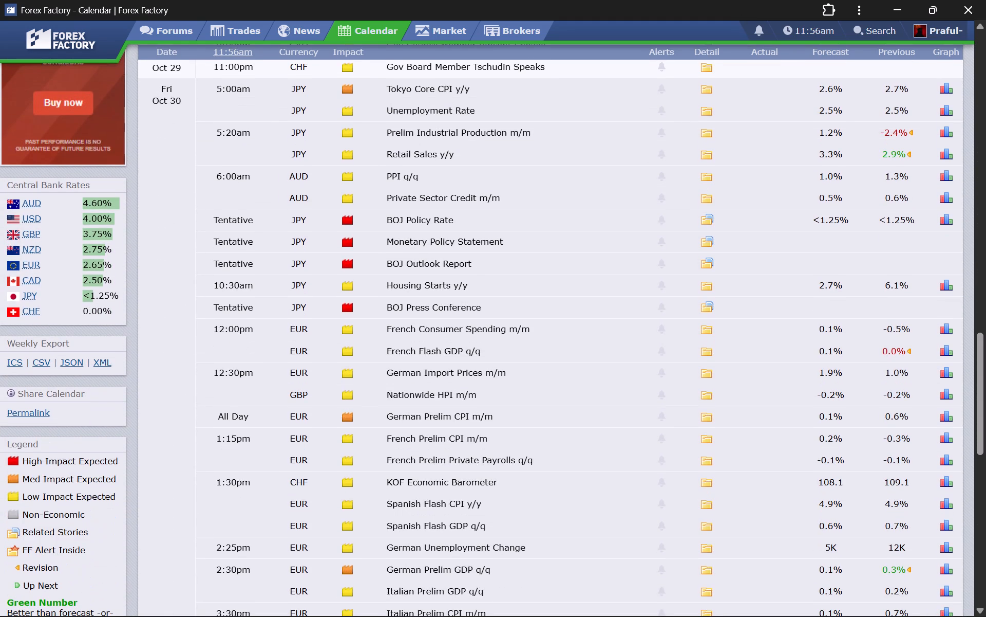
scroll(338, 468, "down", 2)
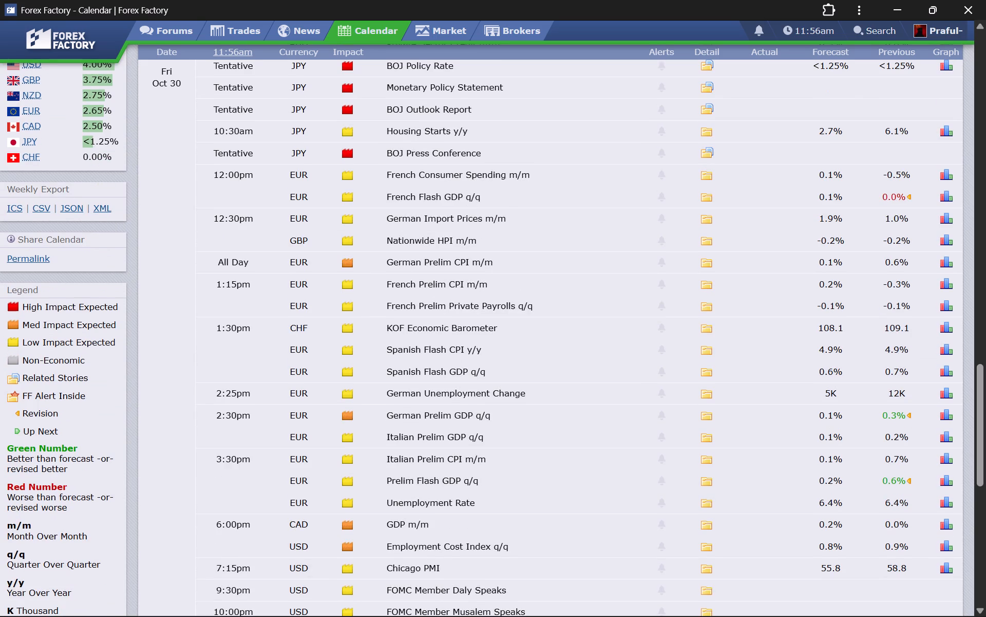
scroll(314, 540, "down", 2)
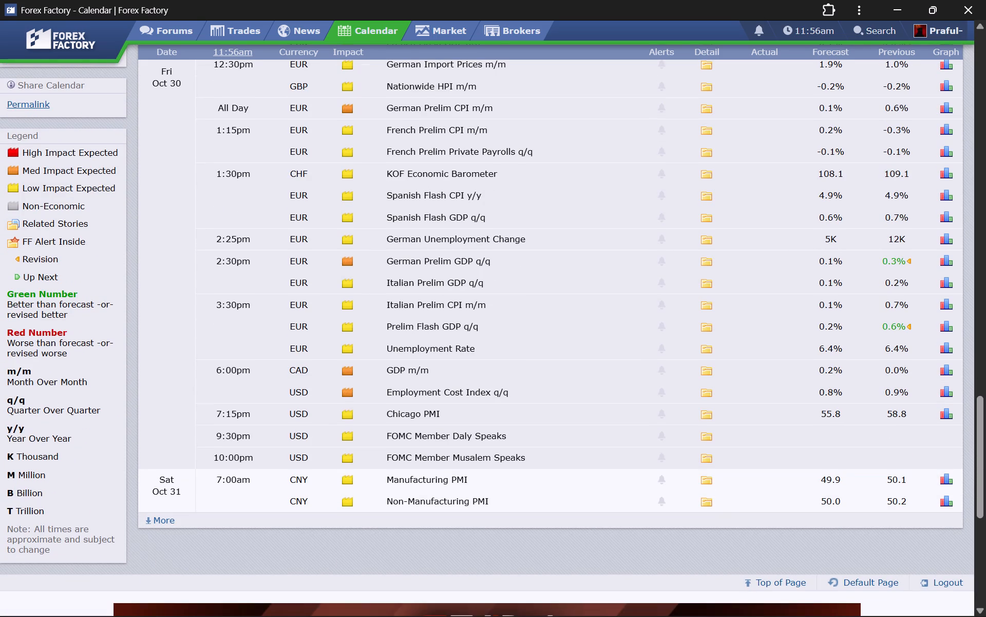
left_click_drag(387, 394, 510, 393)
left_click(239, 373)
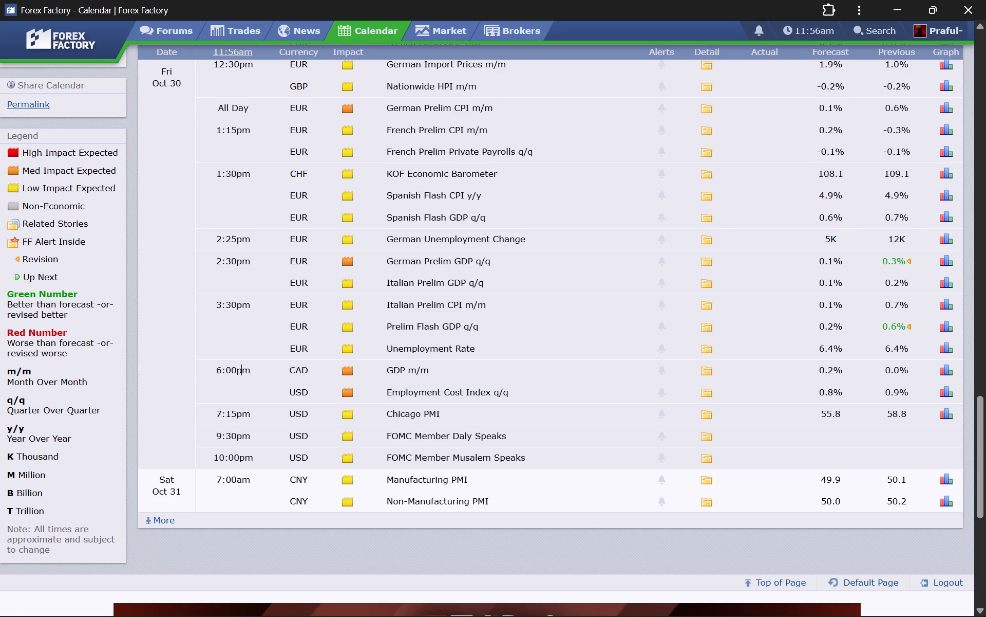
triple_click(838, 267)
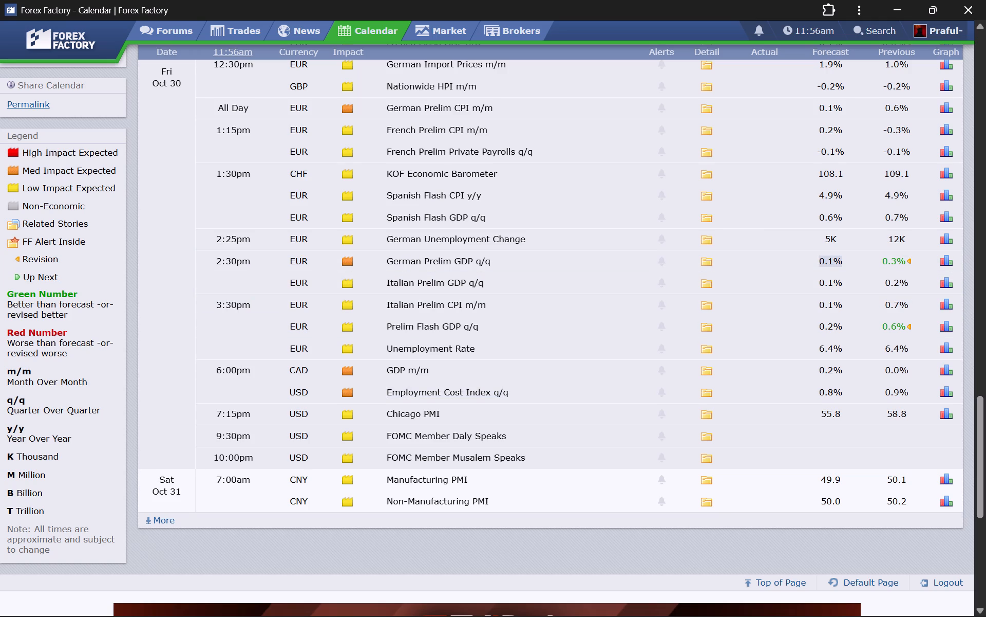
Extend the calendar listing with the following week's events.
left_click(151, 516)
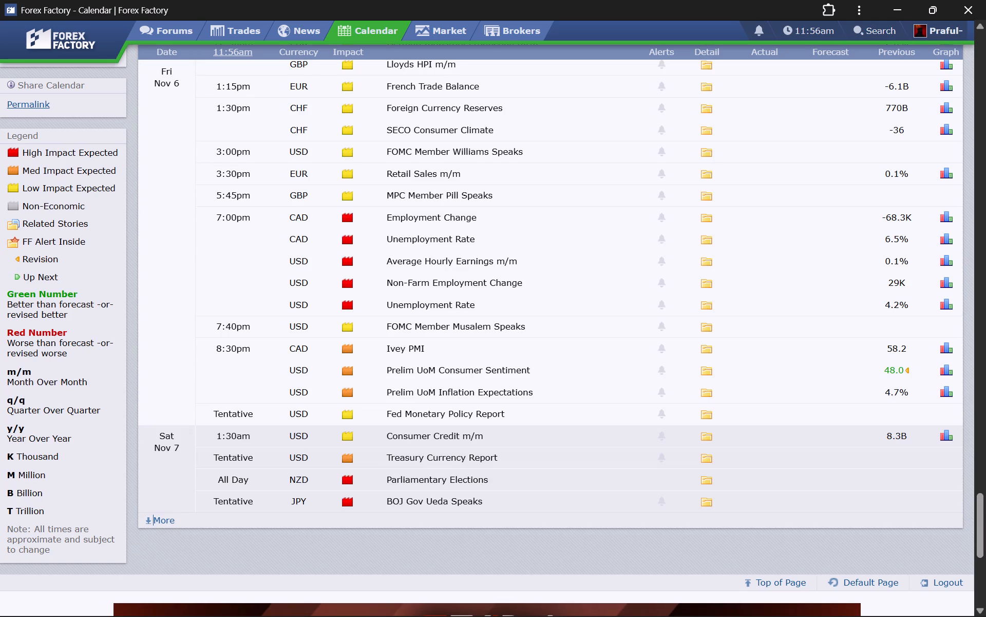
Examine the calendar events from Oct 29 to Nov 2, including the USD Advance GDP and Core PCE releases.
scroll(446, 365, "up", 20)
scroll(446, 365, "up", 3)
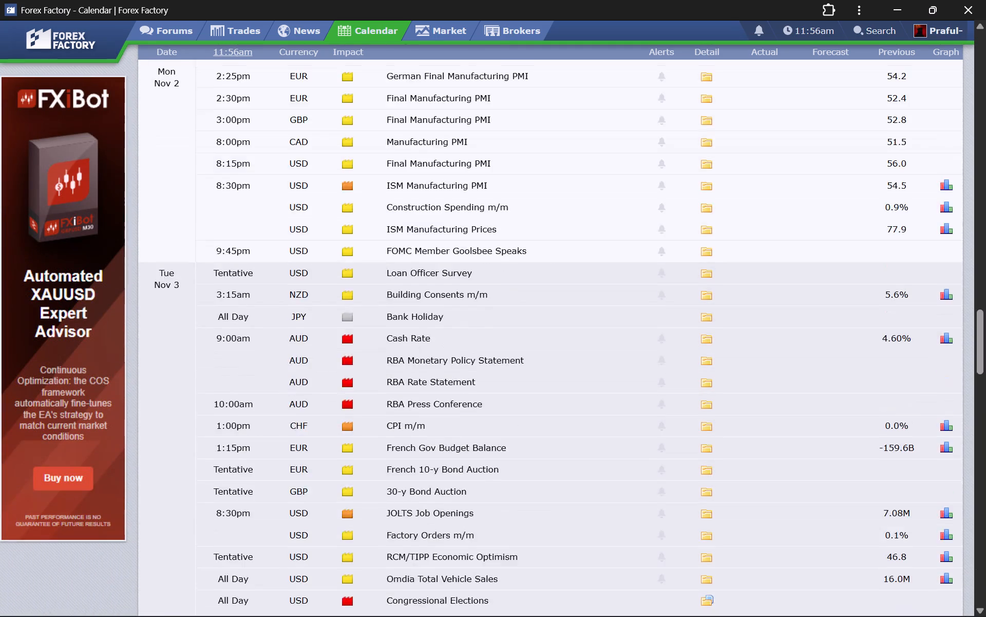
scroll(451, 361, "up", 9)
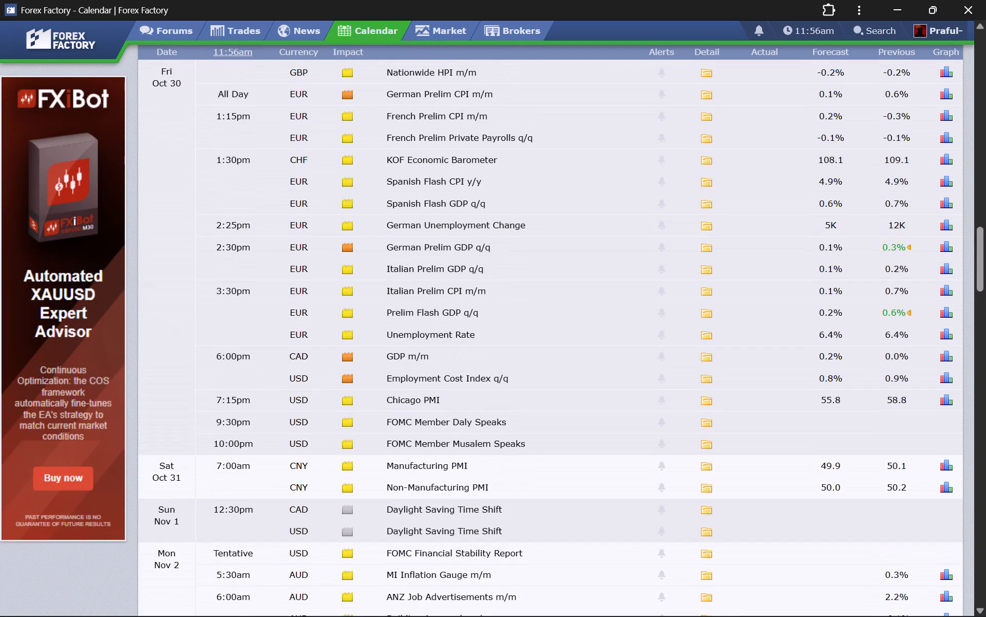
scroll(451, 361, "up", 13)
scroll(451, 361, "down", 7)
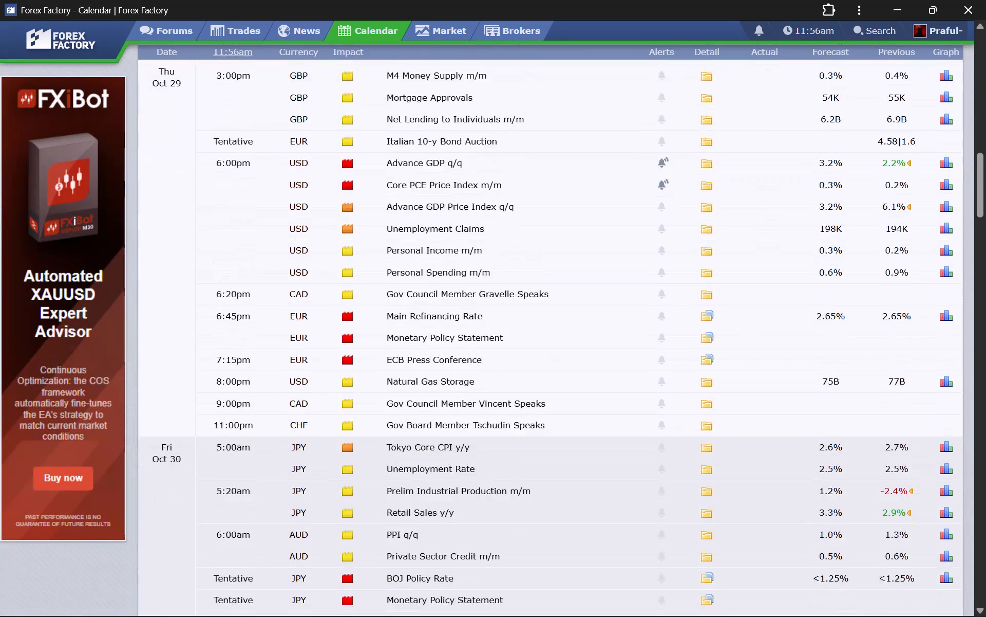
scroll(451, 364, "down", 10)
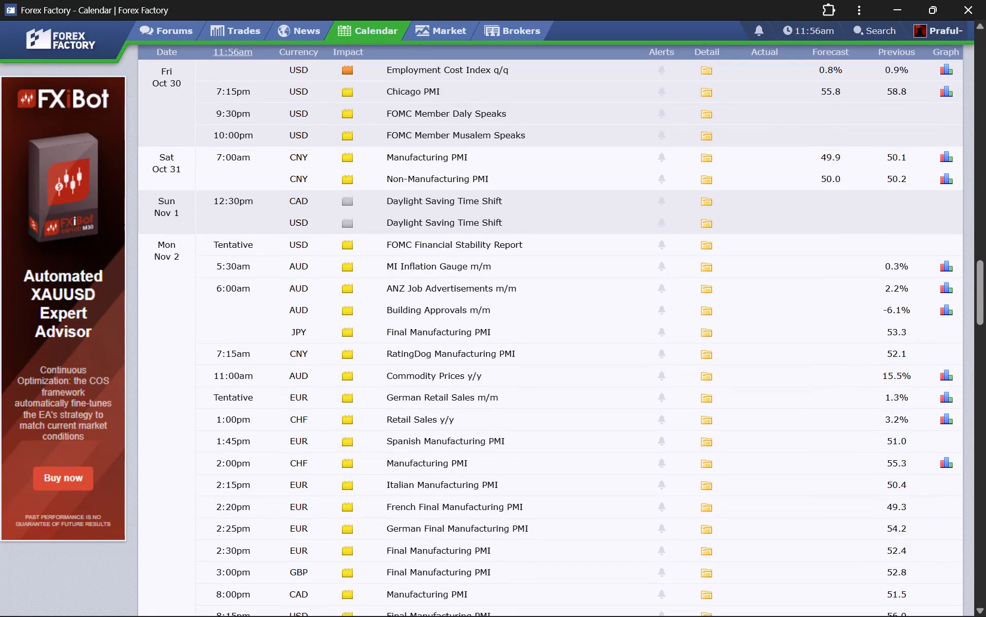
Examine the Nov 2 and Nov 3 calendar events, including USD ISM Manufacturing PMI, JOLTS Job Openings and Congressional Elections.
scroll(387, 298, "down", 3)
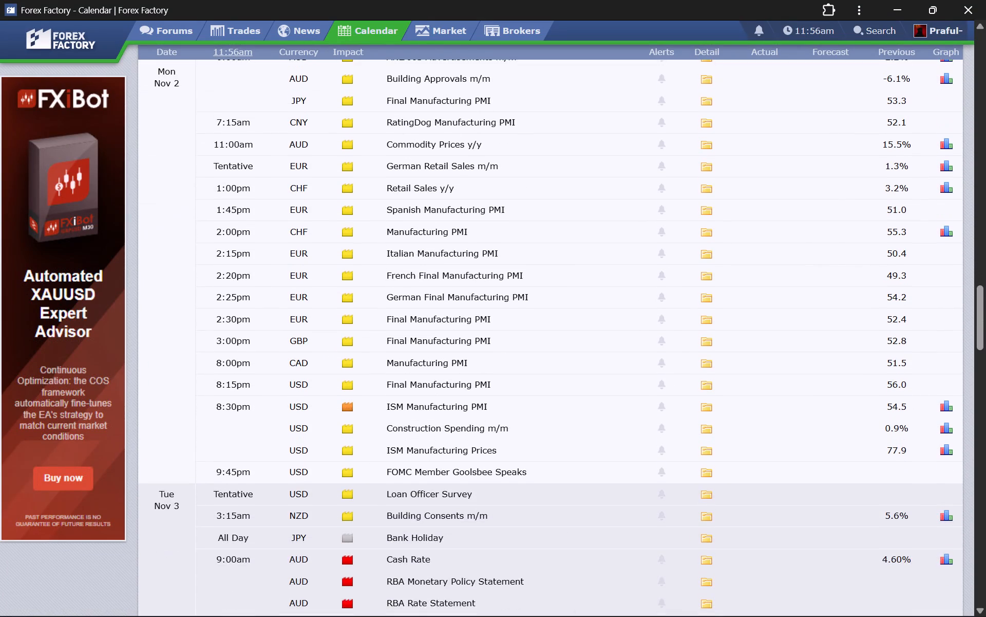
scroll(404, 333, "down", 3)
scroll(408, 333, "up", 1)
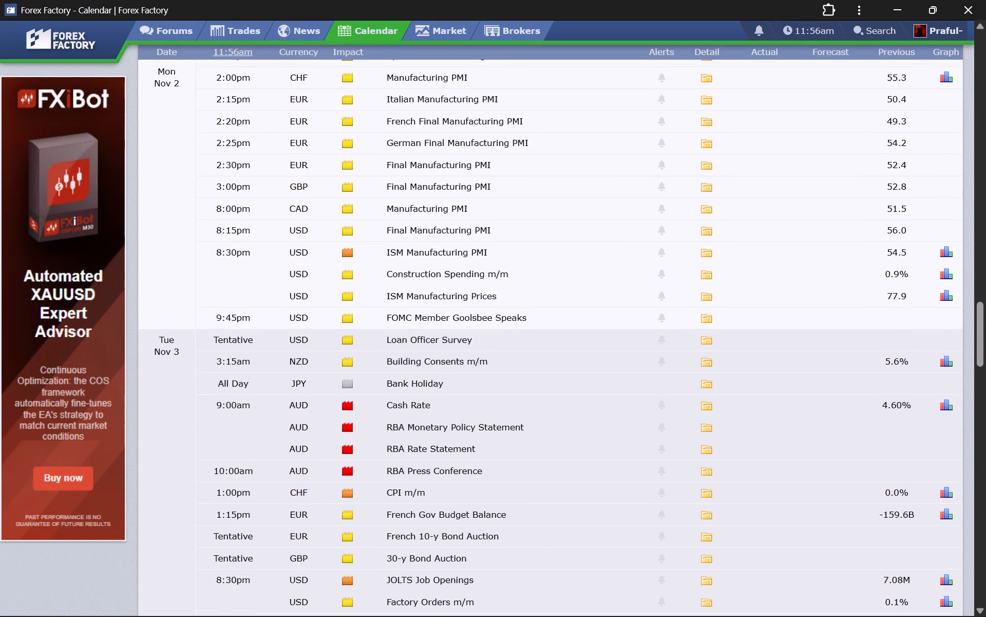
scroll(367, 289, "up", 1)
scroll(367, 286, "down", 4)
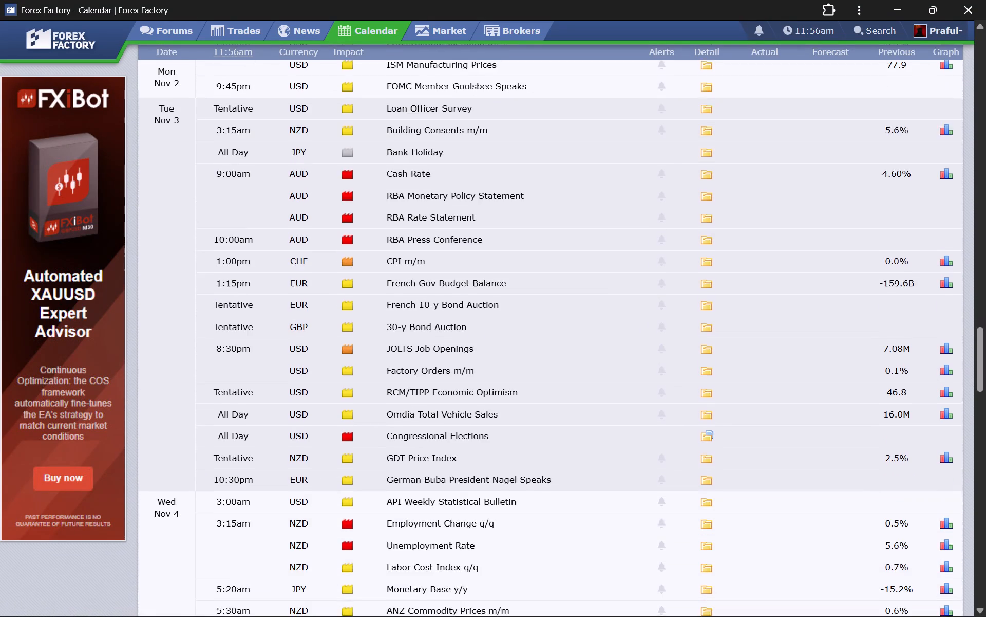
scroll(367, 287, "down", 2)
scroll(362, 286, "up", 1)
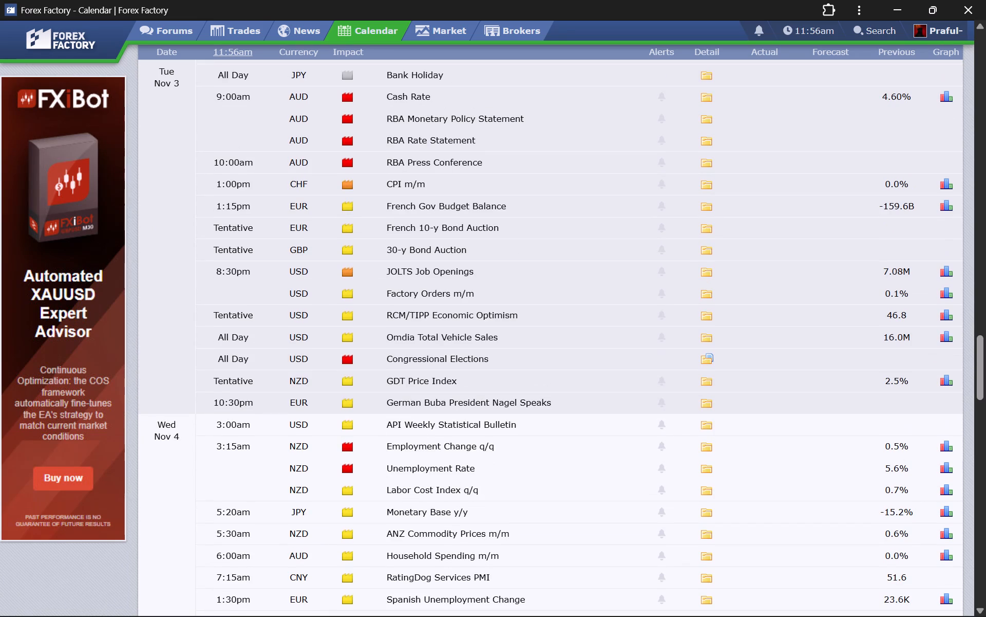
scroll(394, 346, "down", 2)
scroll(394, 346, "up", 2)
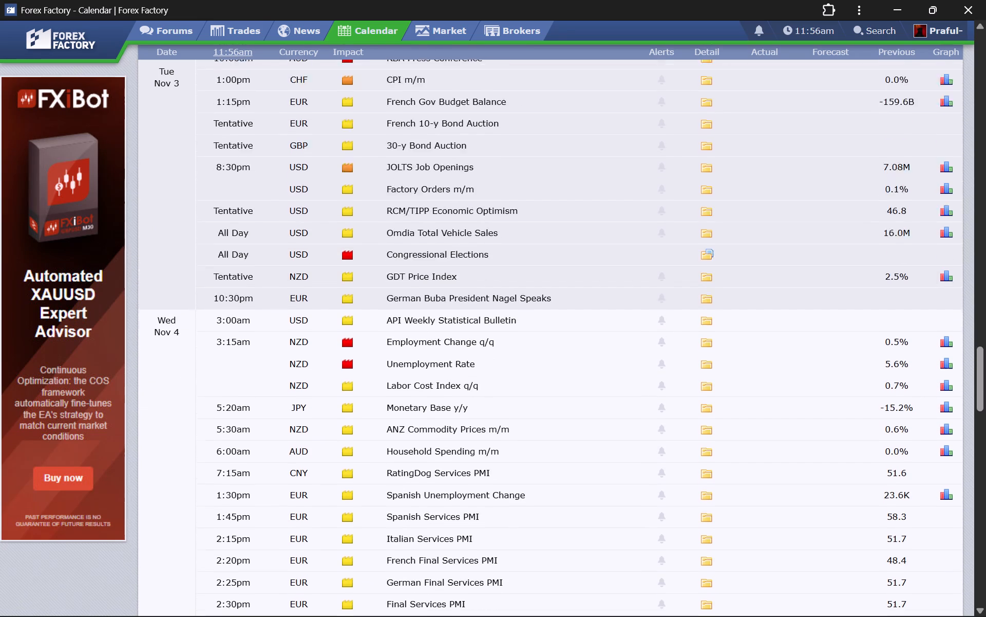
scroll(394, 343, "up", 2)
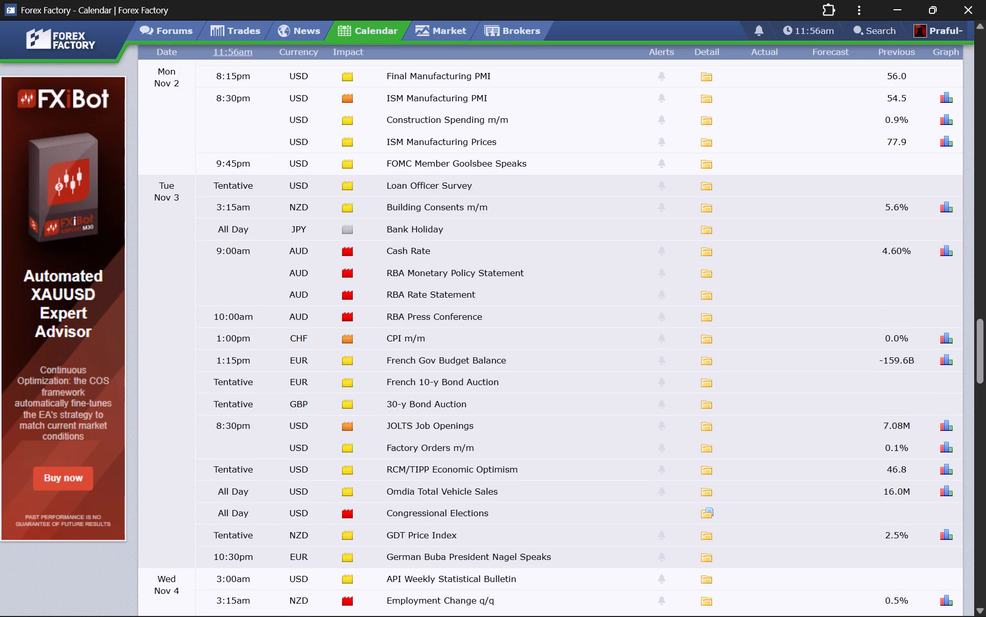
scroll(325, 405, "up", 5)
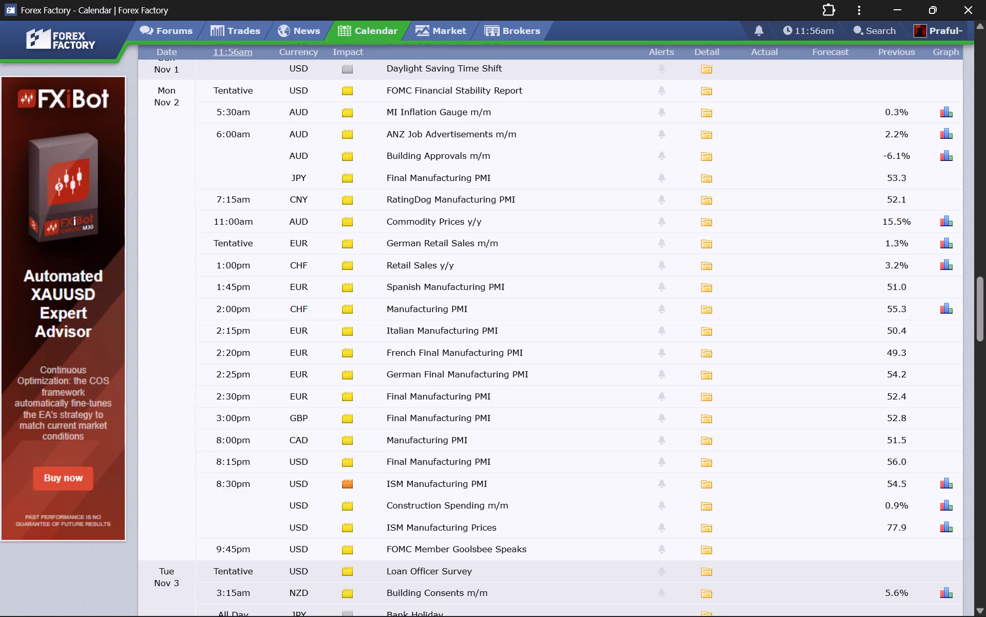
scroll(382, 477, "down", 8)
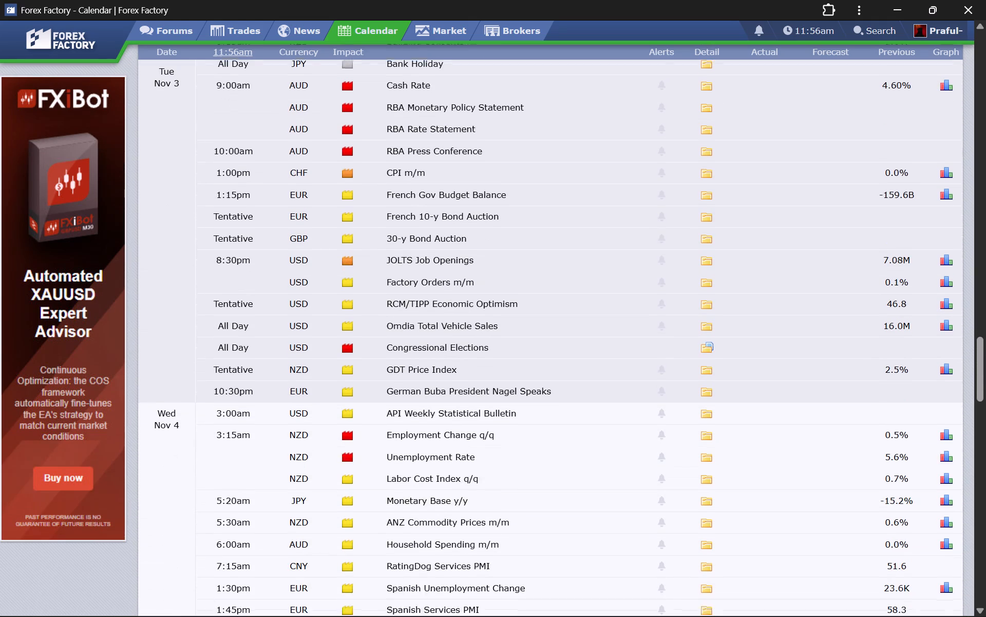
Examine the calendar events from Nov 4 to Nov 7, including the Nov 6 USD Non-Farm Employment Change and Unemployment Rate.
scroll(364, 461, "down", 4)
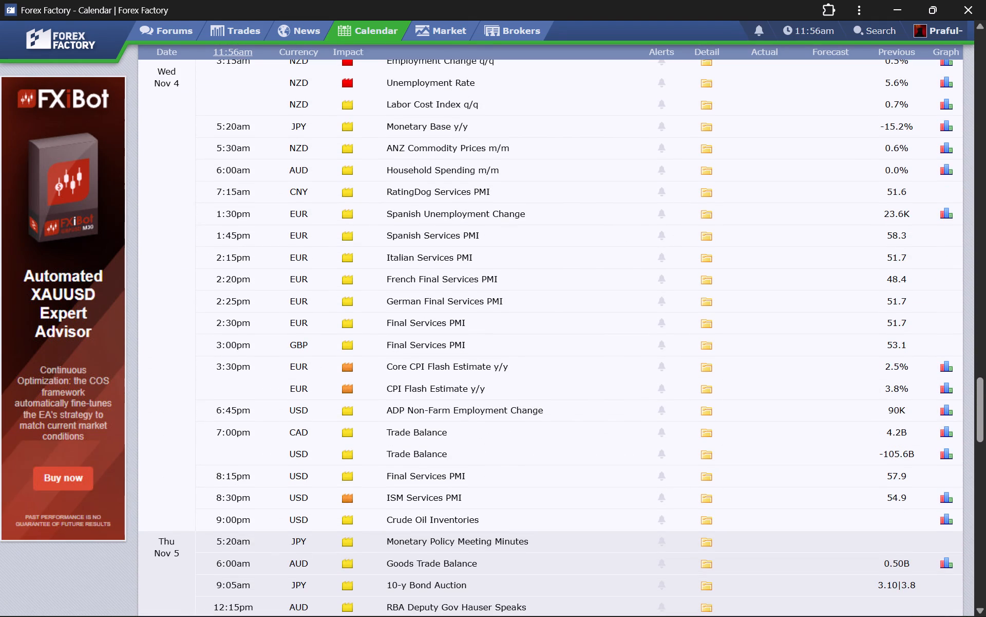
scroll(403, 485, "down", 7)
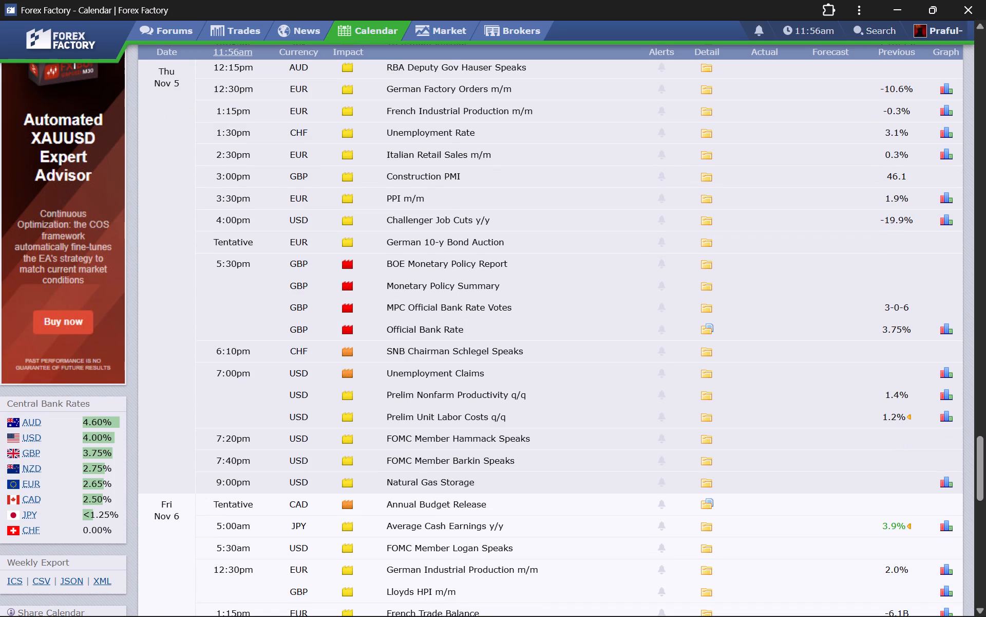
scroll(445, 463, "down", 6)
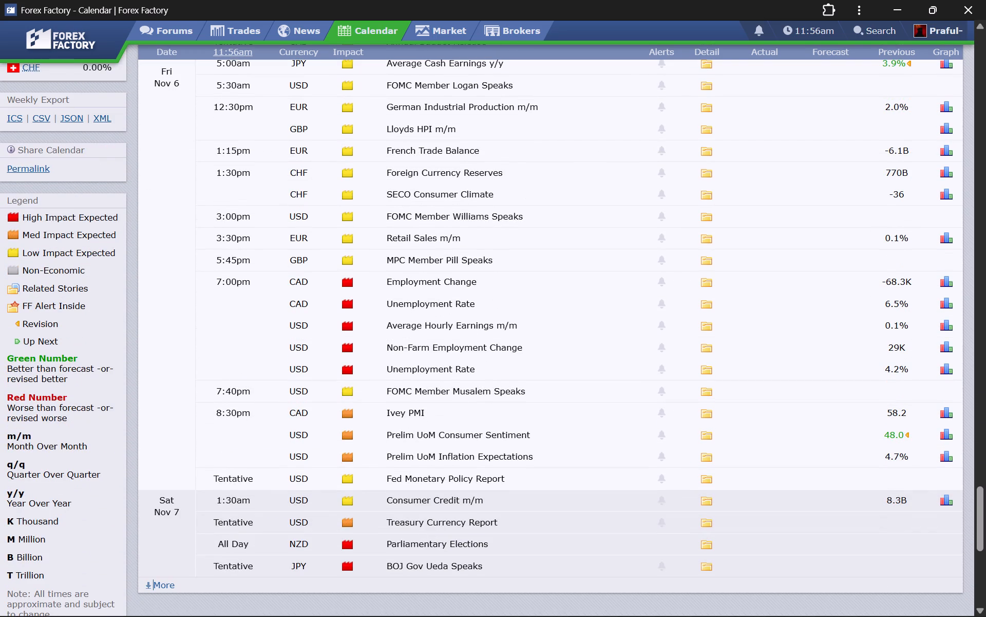
scroll(487, 390, "up", 3)
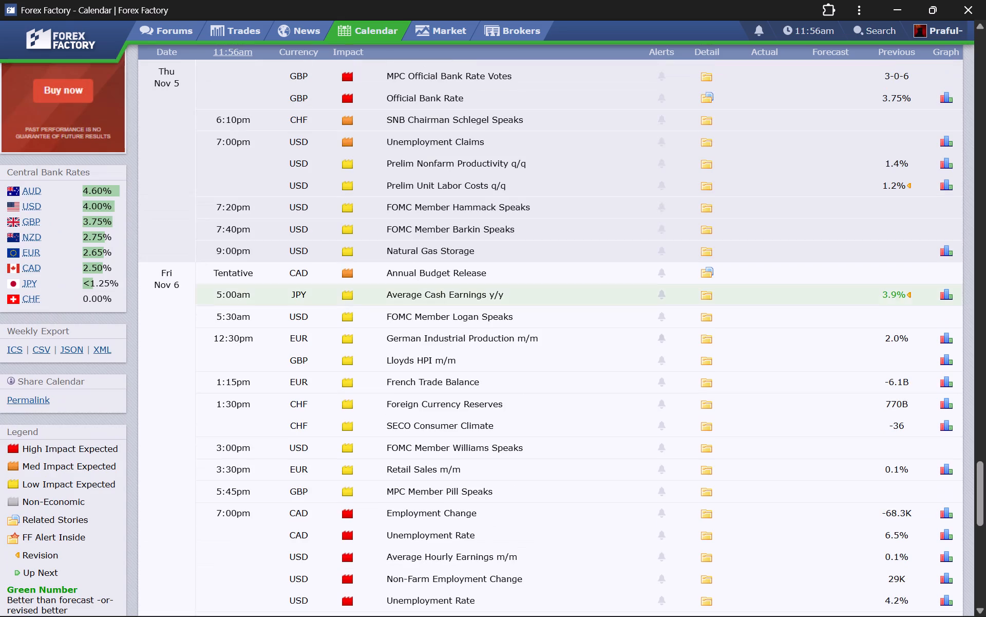
Close the Forex Factory calendar window.
left_click(963, 3)
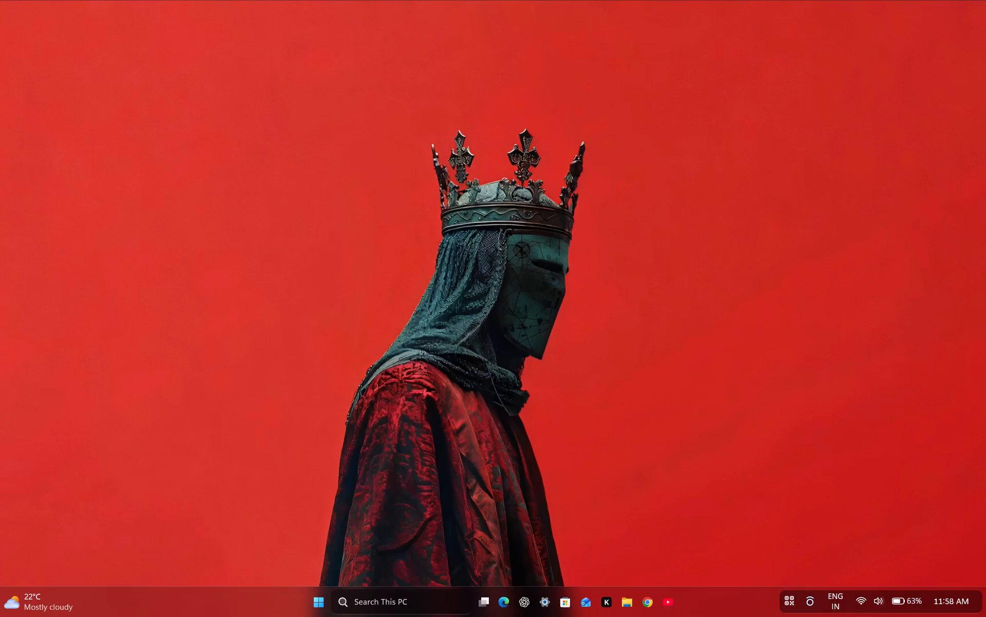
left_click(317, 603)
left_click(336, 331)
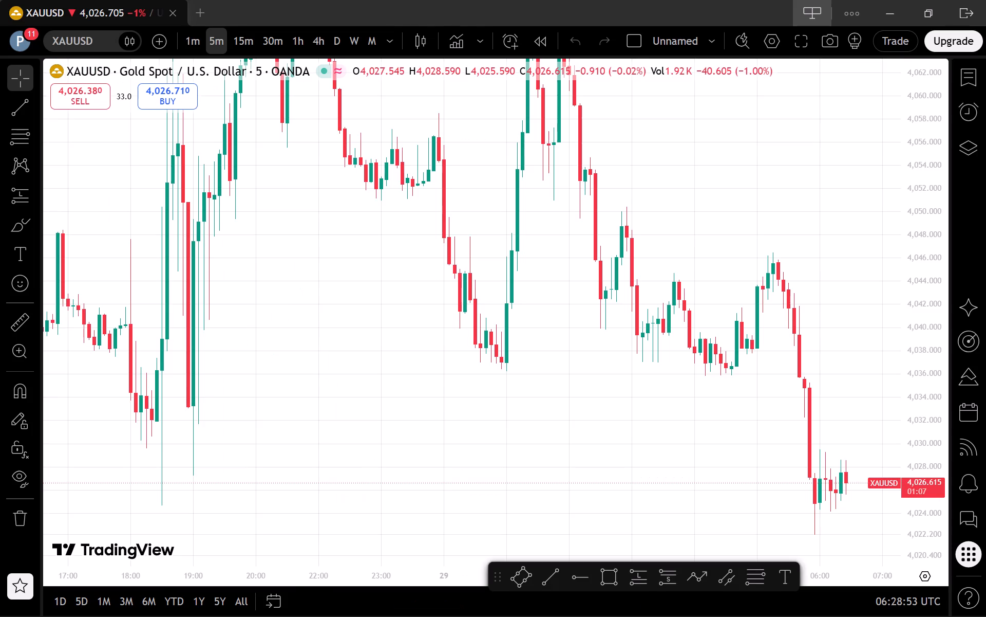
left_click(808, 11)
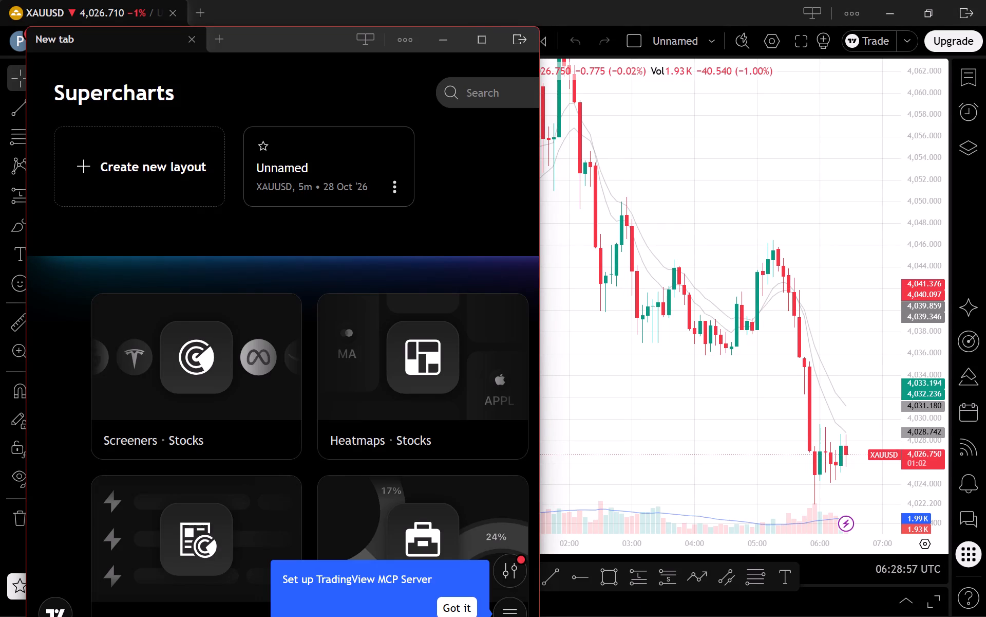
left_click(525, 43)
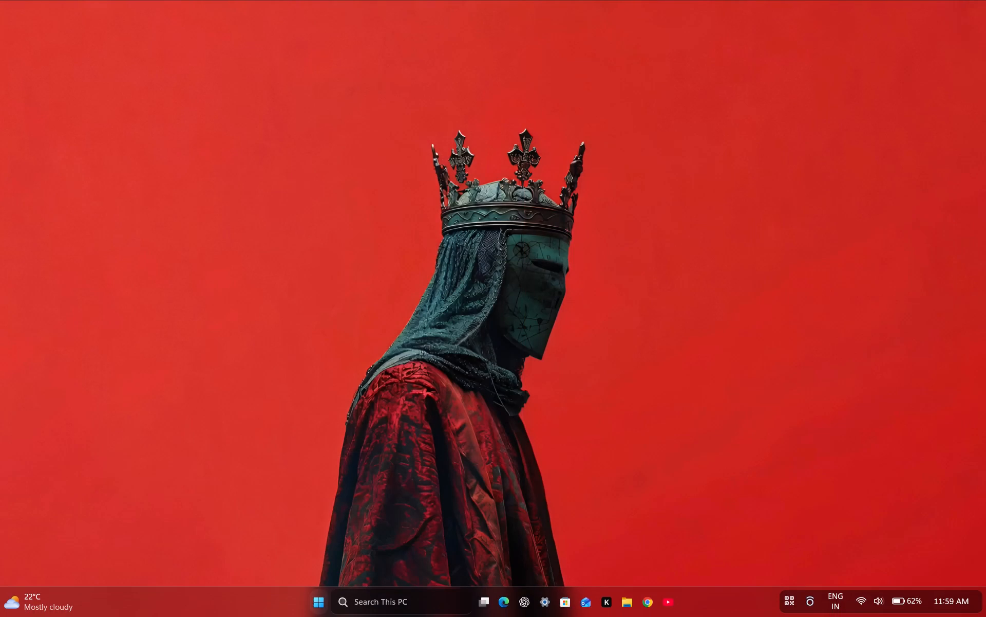
Open TradingView on the XAUUSD chart and put away the extra new-tab window covering it.
left_click_drag(314, 607, 314, 603)
left_click(334, 326)
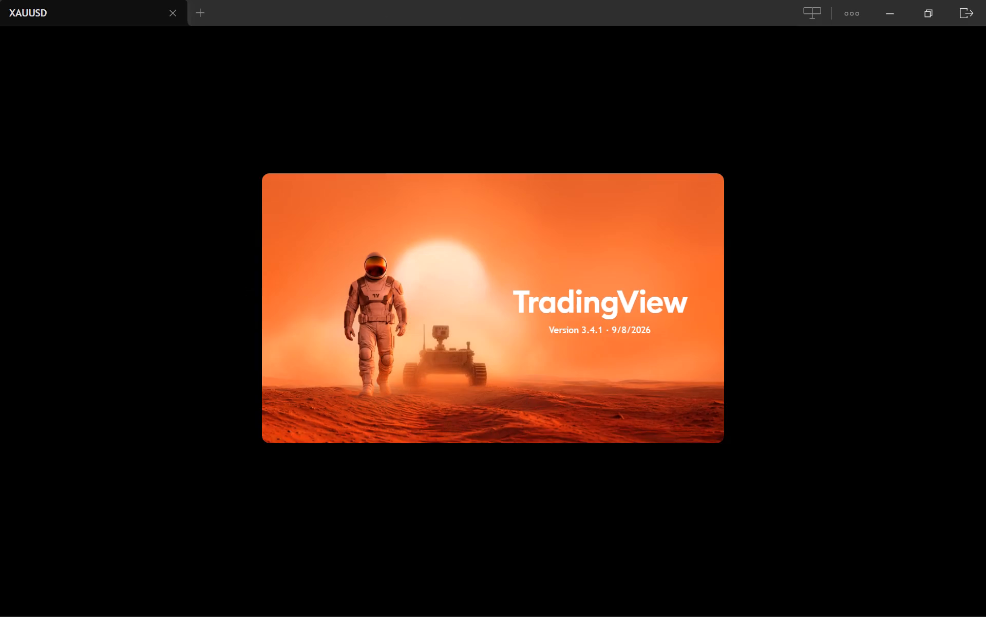
left_click(810, 15)
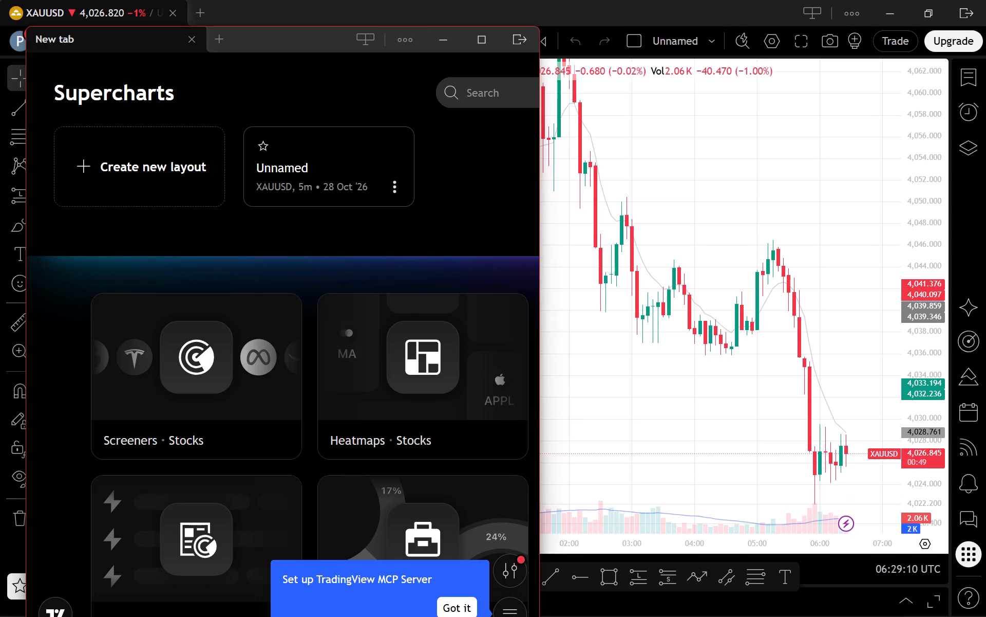
left_click(456, 32)
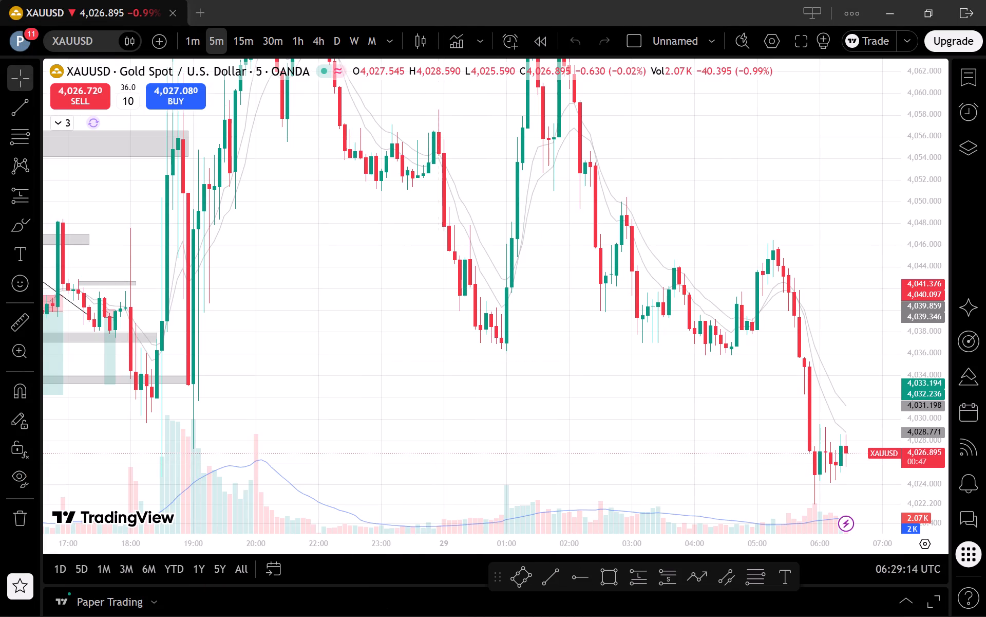
Examine the XAUUSD price action on the 5-minute chart across Oct 28 and Oct 29, with the price scale compressed.
scroll(706, 323, "up", 1)
scroll(706, 323, "down", 2)
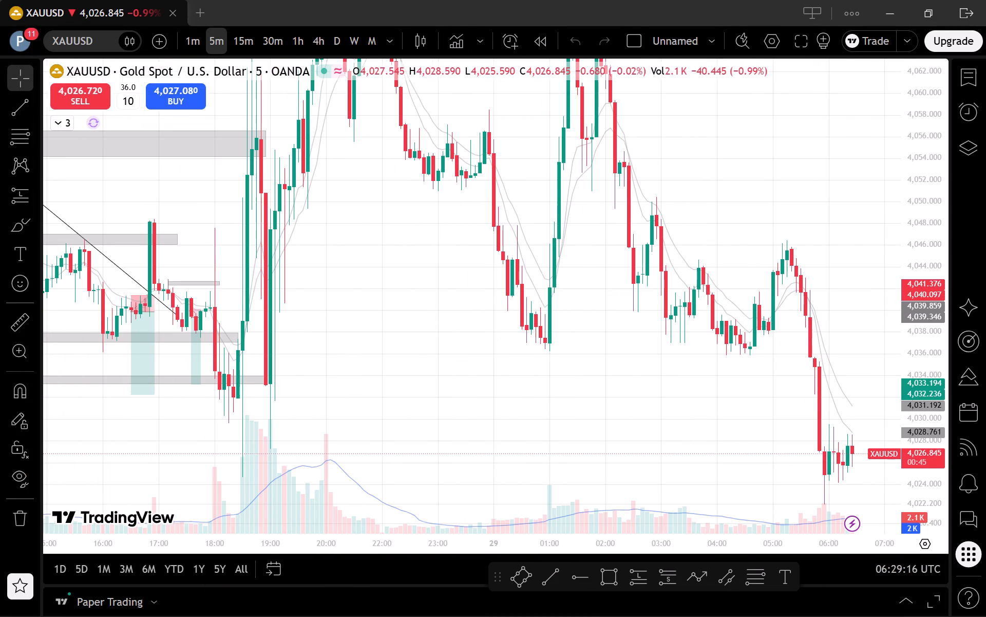
left_click_drag(921, 204, 904, 322)
left_click_drag(798, 371, 751, 400)
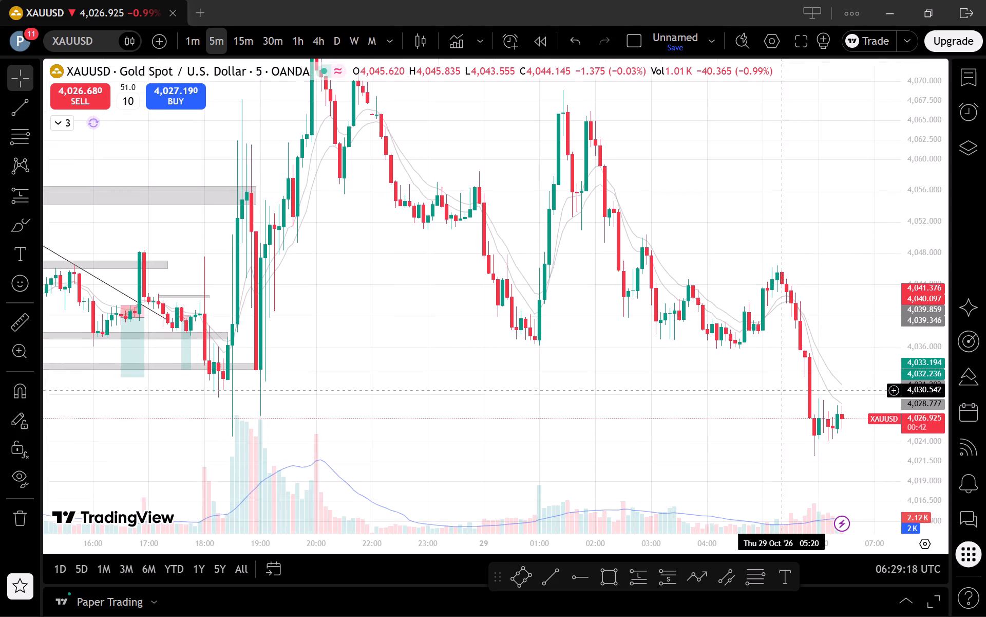
left_click_drag(751, 400, 741, 401)
scroll(725, 378, "down", 3)
scroll(731, 375, "up", 3)
scroll(723, 374, "down", 2)
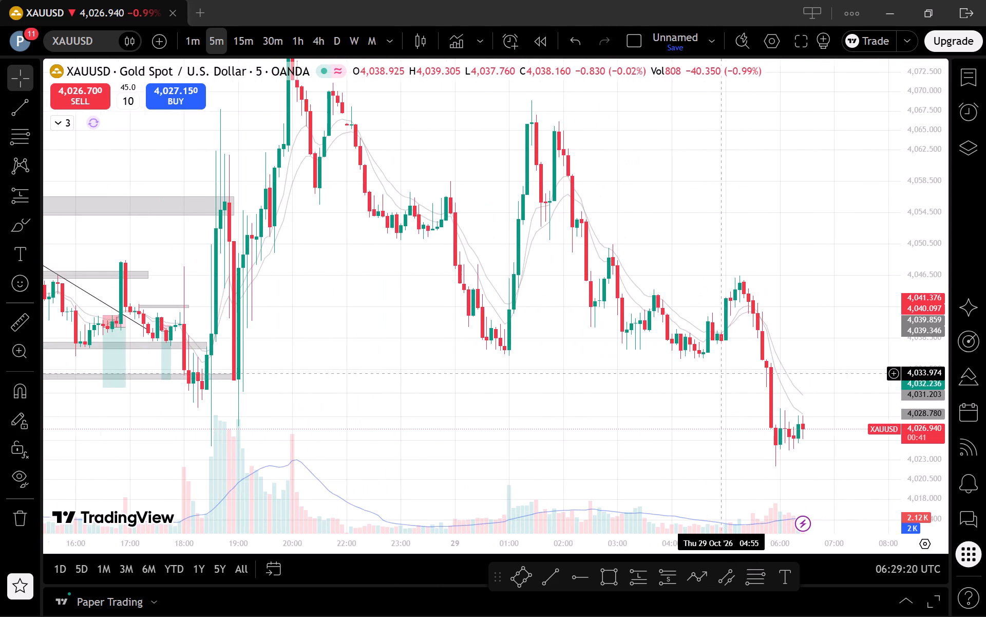
scroll(723, 374, "down", 1)
scroll(606, 308, "down", 2)
scroll(606, 308, "up", 1)
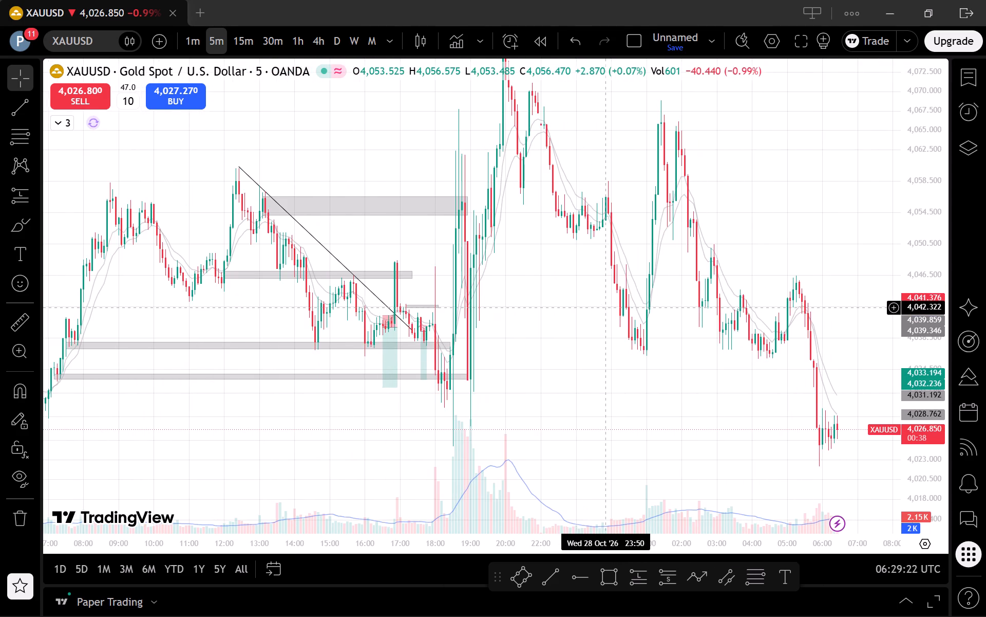
Switch the XAUUSD chart to the daily timeframe and reset the chart view to survey the price history.
left_click(339, 33)
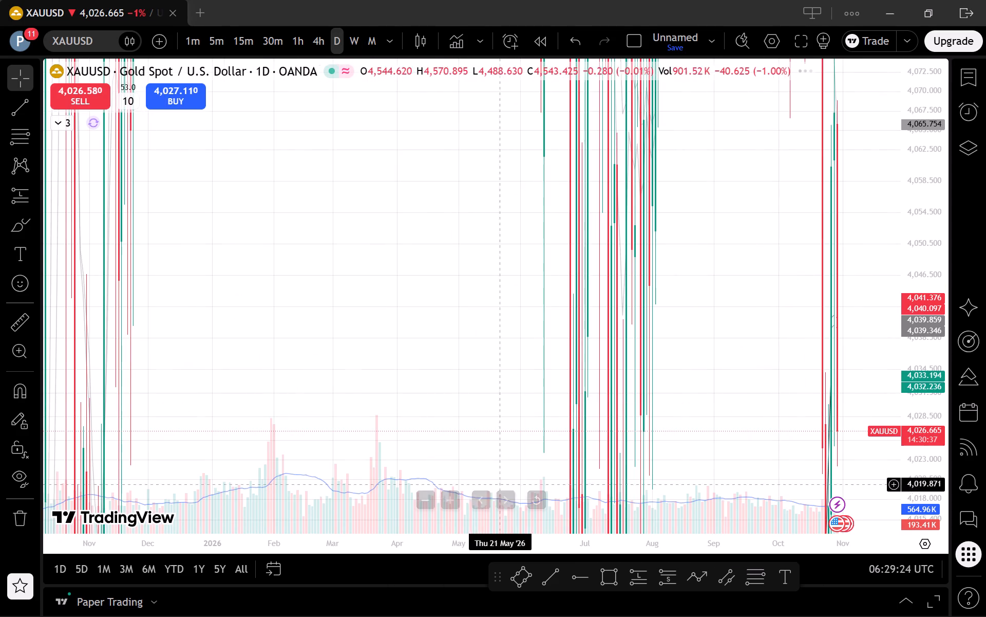
left_click(546, 495)
left_click(541, 494)
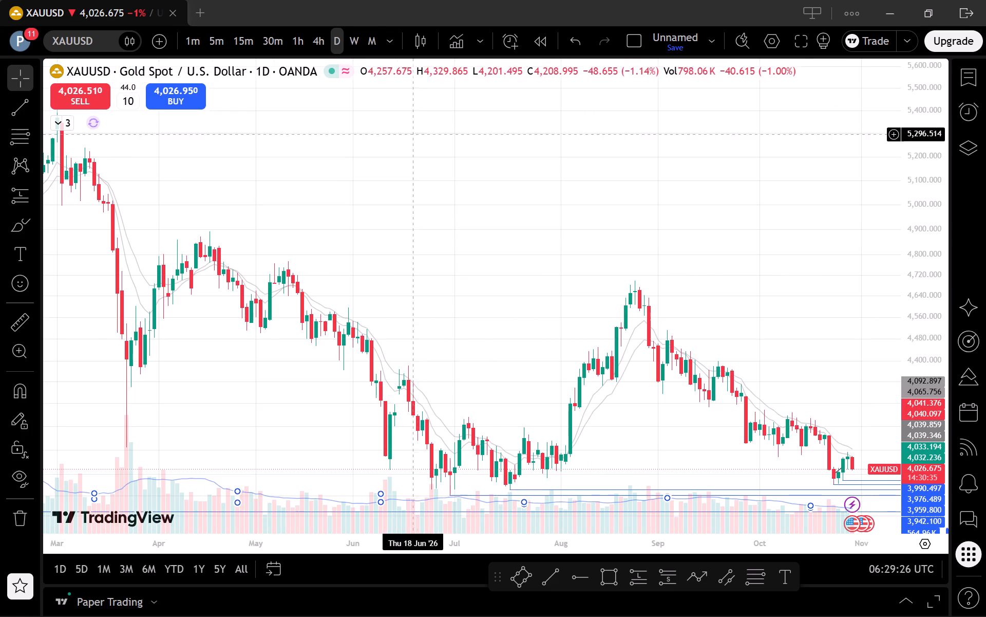
Examine XAUUSD's recent candles on the monthly timeframe, stretching the price scale around the marked horizontal levels.
left_click(369, 42)
scroll(636, 346, "up", 12)
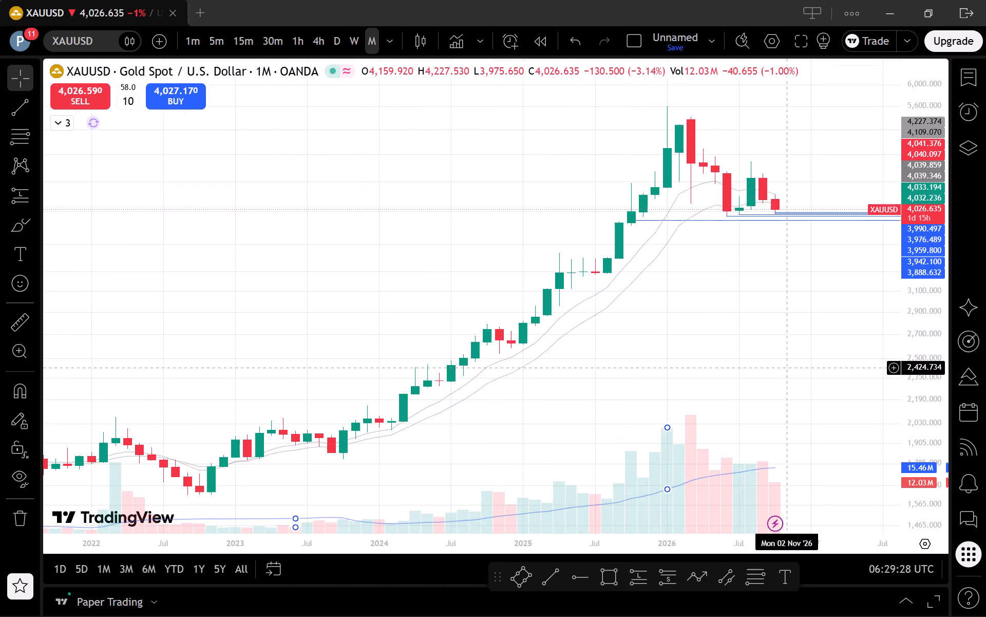
scroll(790, 369, "up", 9)
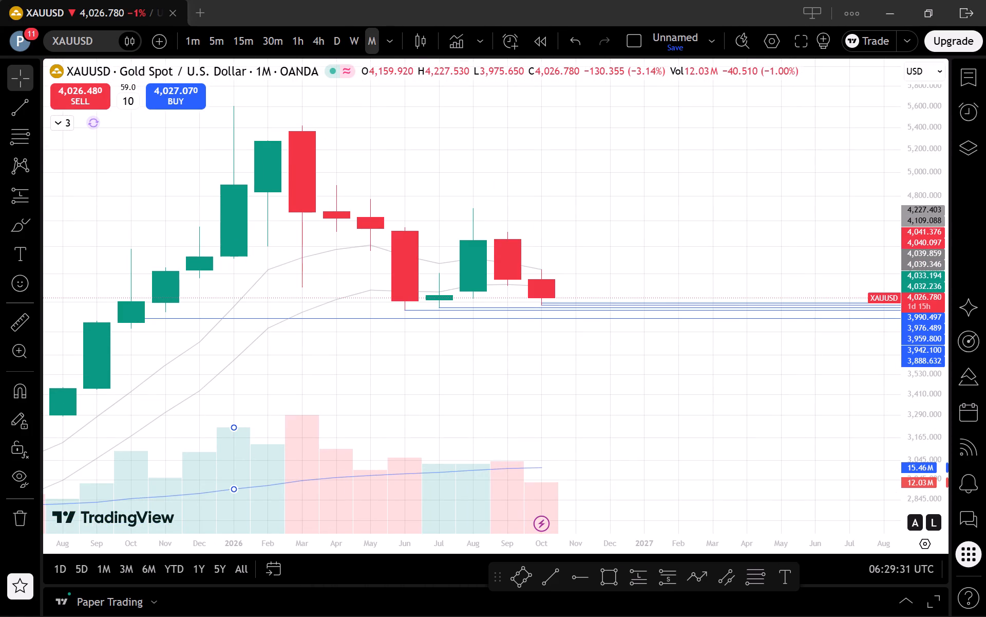
left_click_drag(942, 493, 829, 315)
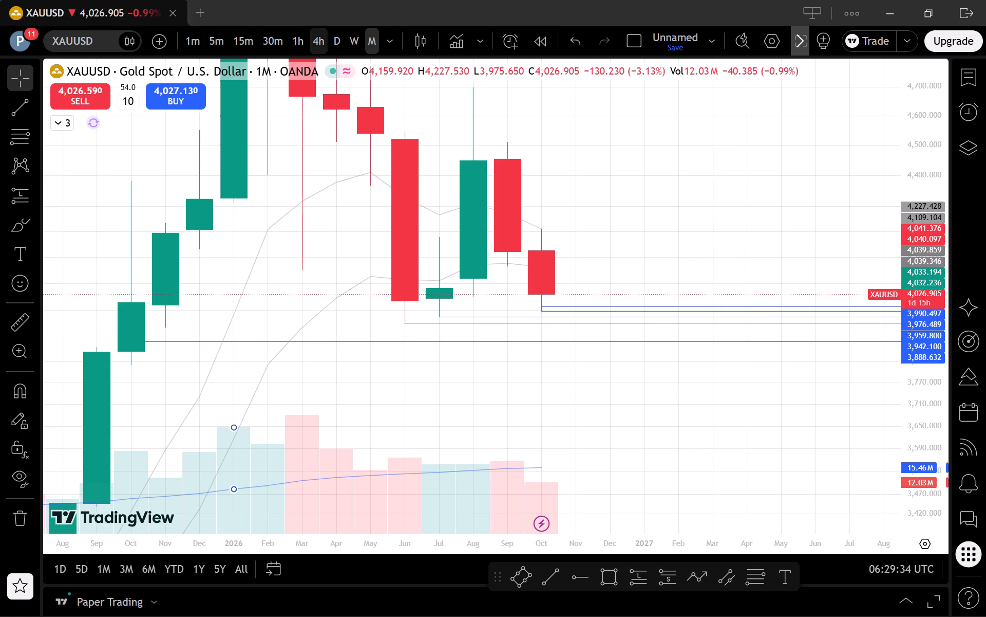
Return the XAUUSD chart to the daily timeframe and stretch its price scale around the latest candles and horizontal levels.
left_click(329, 42)
scroll(650, 356, "down", 4)
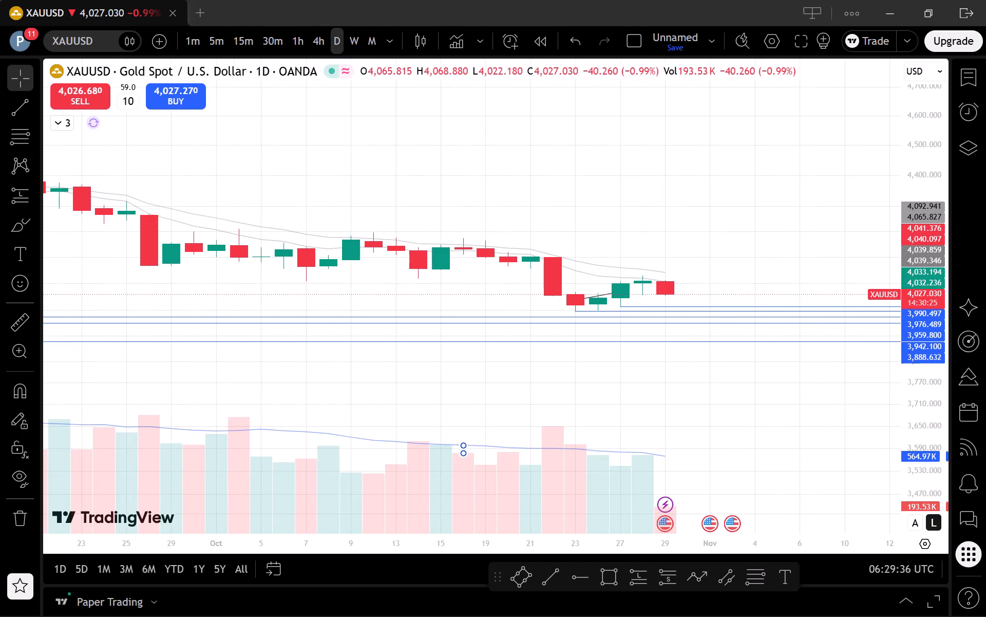
left_click_drag(904, 503, 873, 178)
scroll(846, 200, "down", 4)
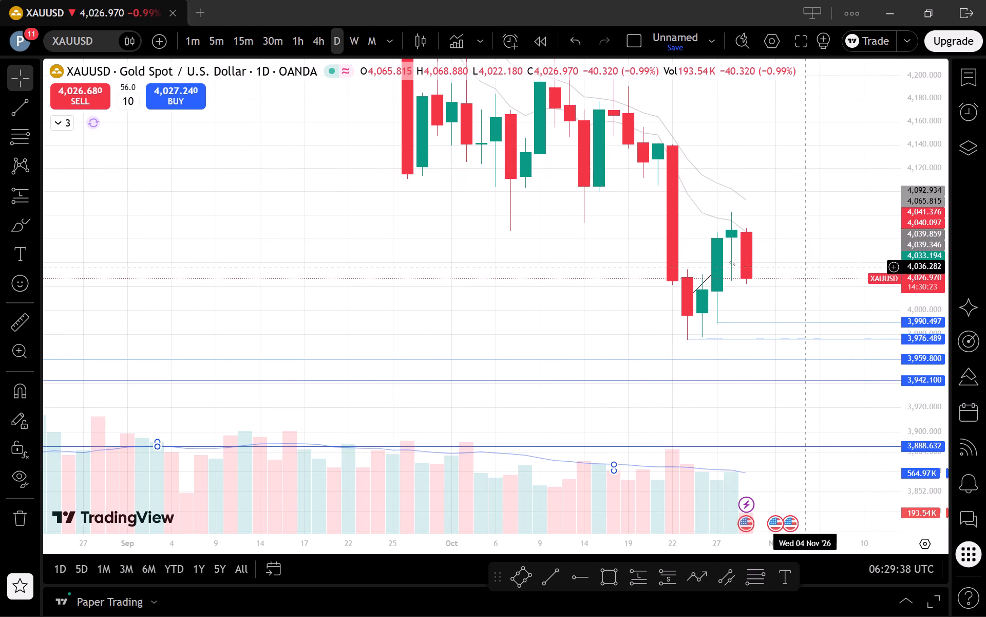
left_click(804, 273)
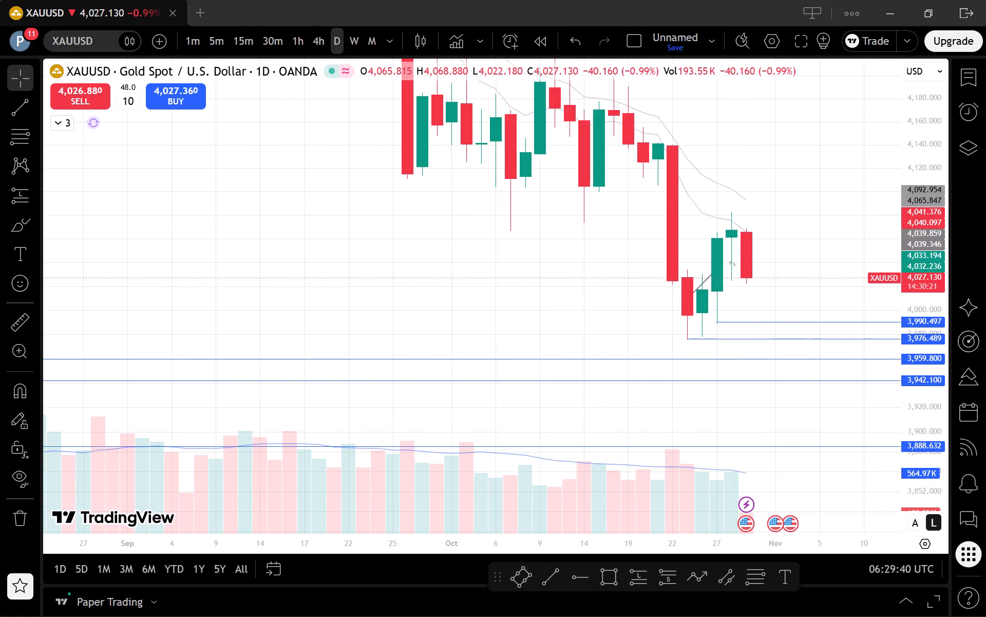
Turn on magnet mode and draw a horizontal ray from the low of the Oct 28 daily candle, at 4,024.665.
left_click_drag(911, 443, 885, 329)
scroll(825, 279, "up", 1)
left_click_drag(823, 278, 827, 344)
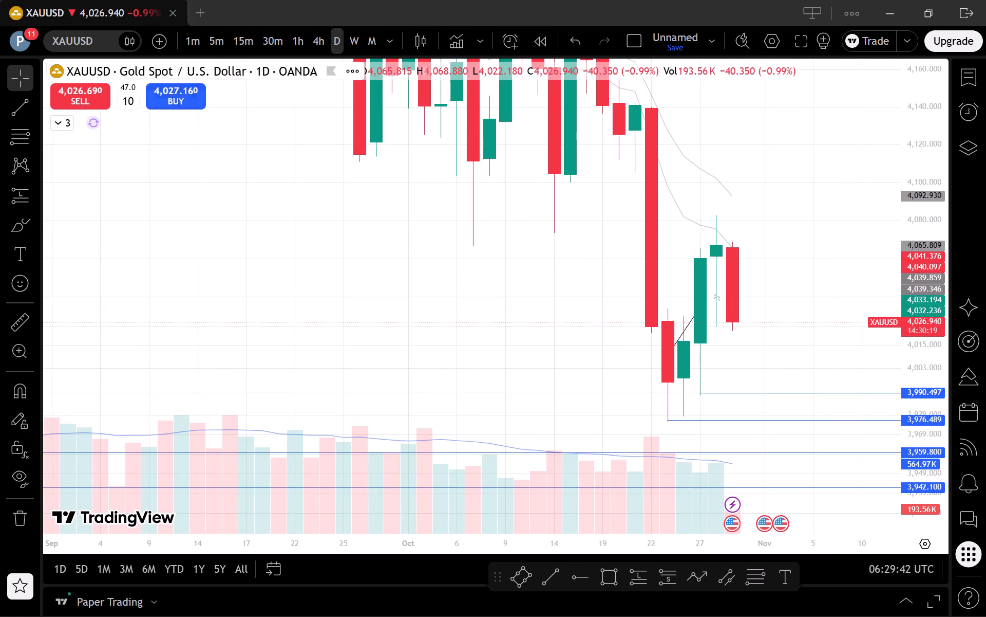
left_click(17, 384)
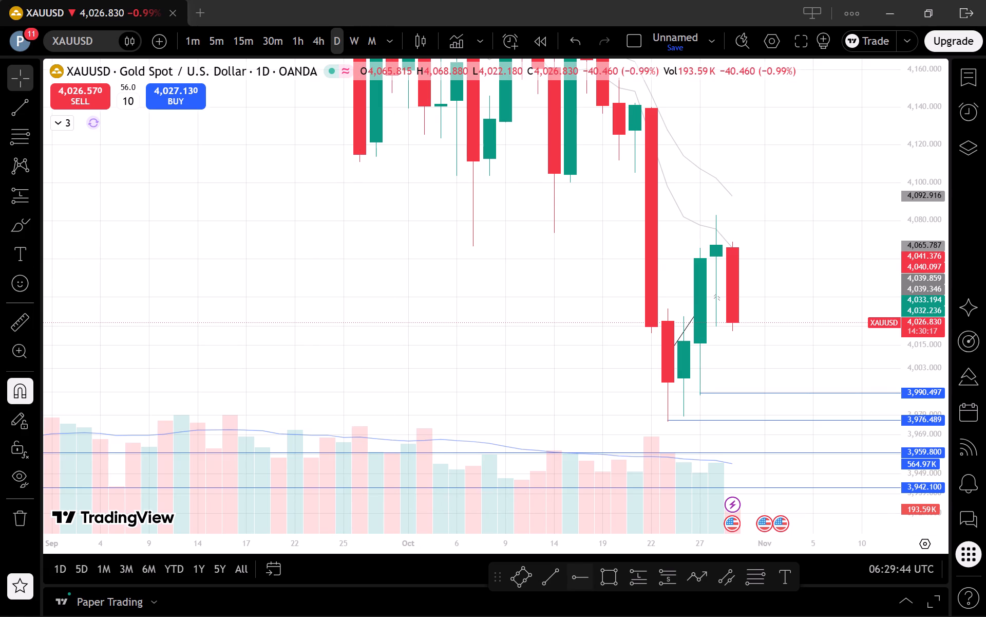
left_click(554, 575)
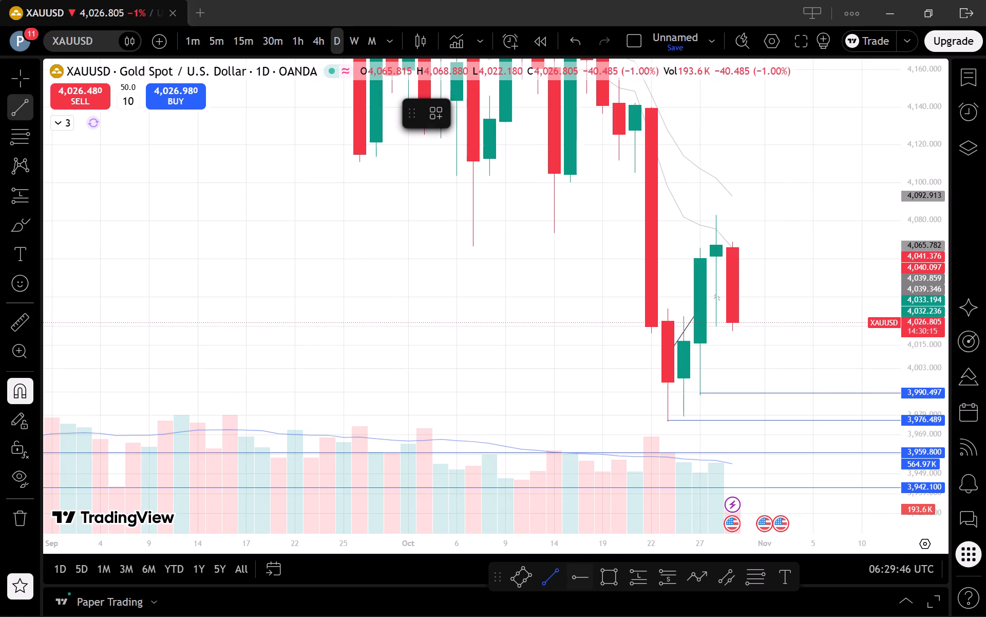
left_click(576, 572)
left_click(716, 328)
left_click(726, 378)
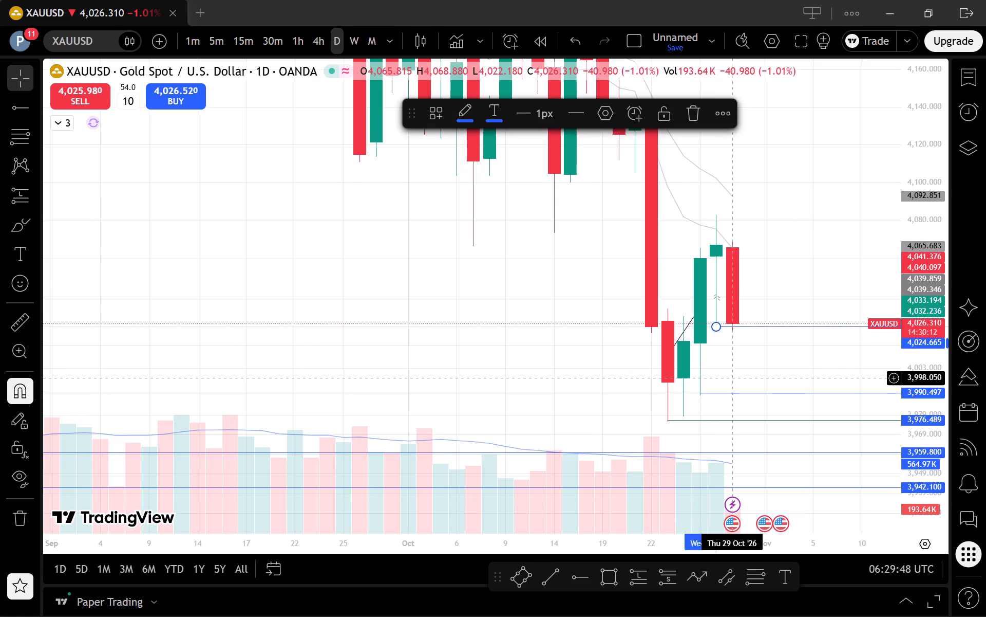
Examine XAUUSD's recent candles around the 4,024.665 ray on the 1-minute timeframe, resetting the view and adjusting the price scale.
left_click(197, 39)
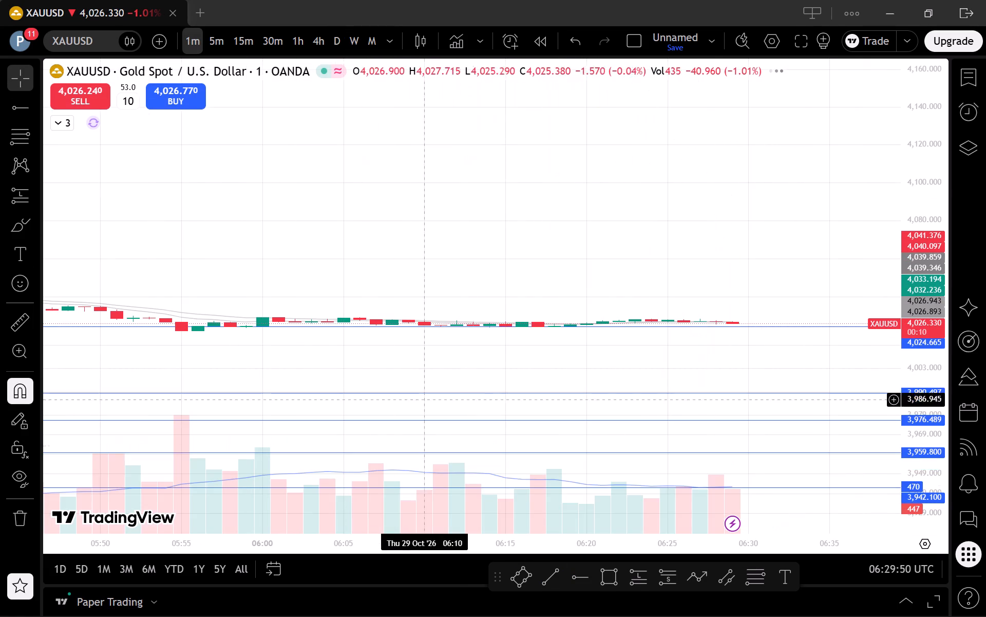
left_click(543, 494)
scroll(572, 449, "down", 3)
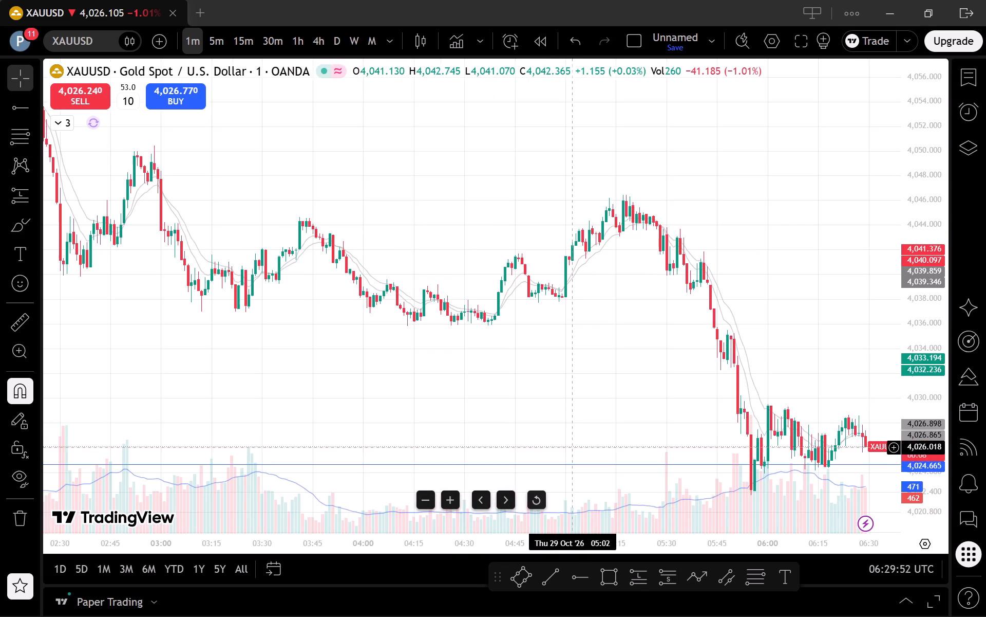
scroll(557, 458, "down", 4)
scroll(583, 449, "up", 12)
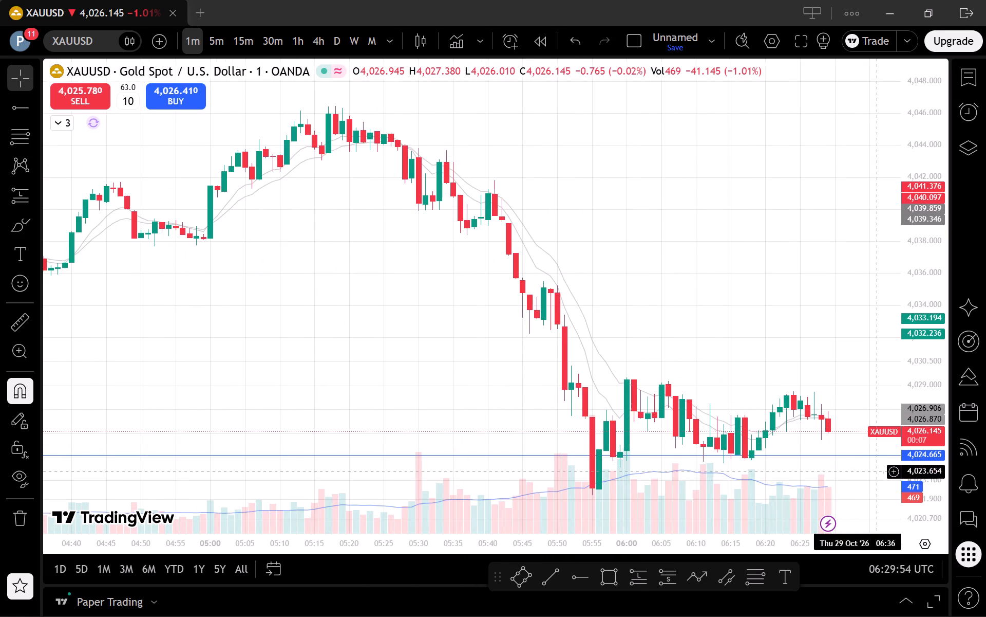
left_click_drag(909, 489, 915, 510)
left_click_drag(890, 487, 830, 424)
scroll(767, 398, "down", 1)
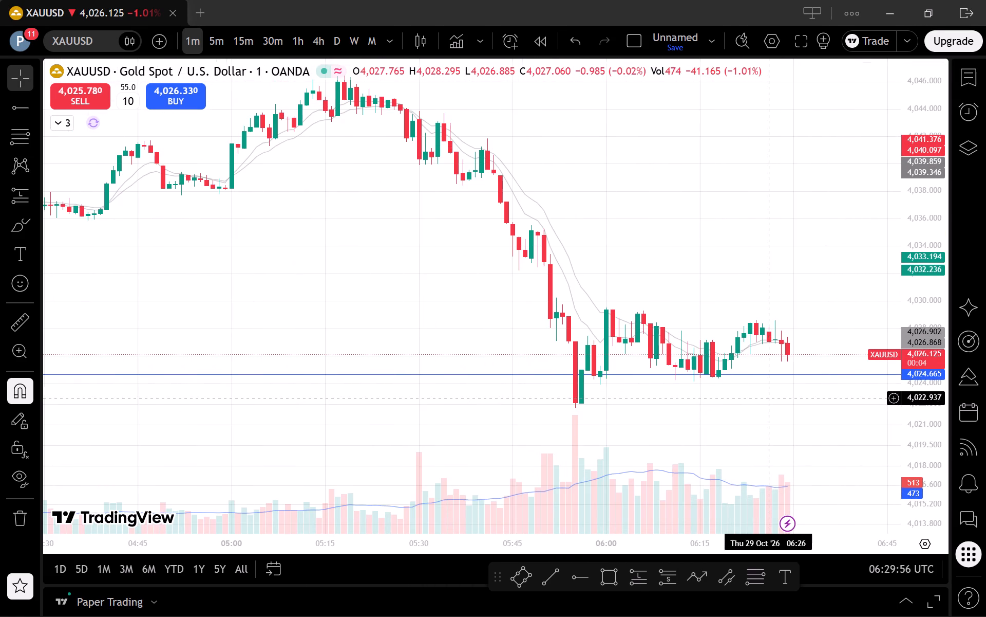
left_click_drag(908, 478, 906, 412)
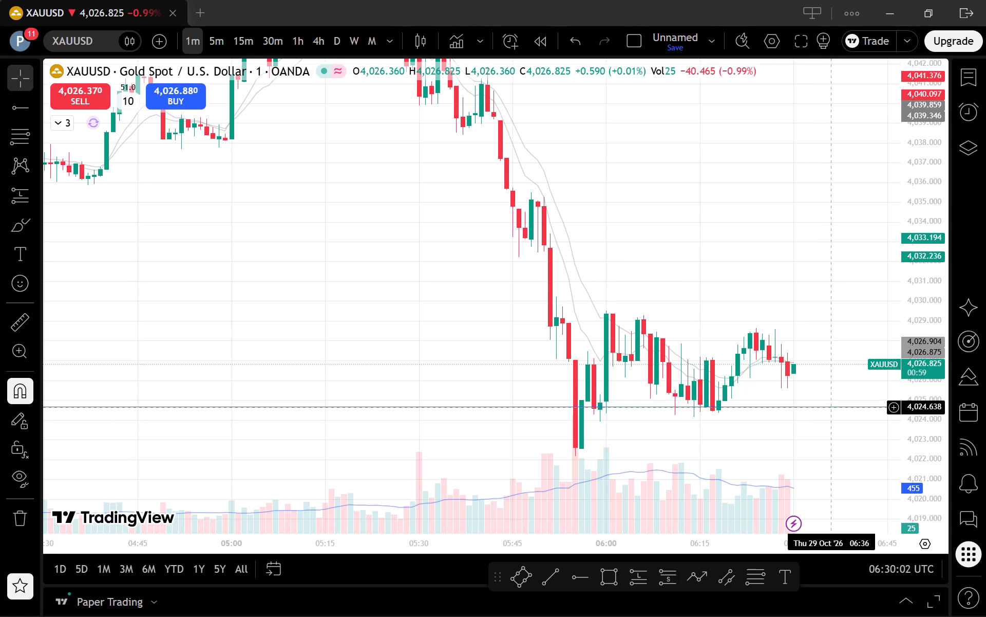
Switch XAUUSD to the 5-minute timeframe and place a market buy for 10 units.
left_click(212, 45)
scroll(763, 404, "up", 1)
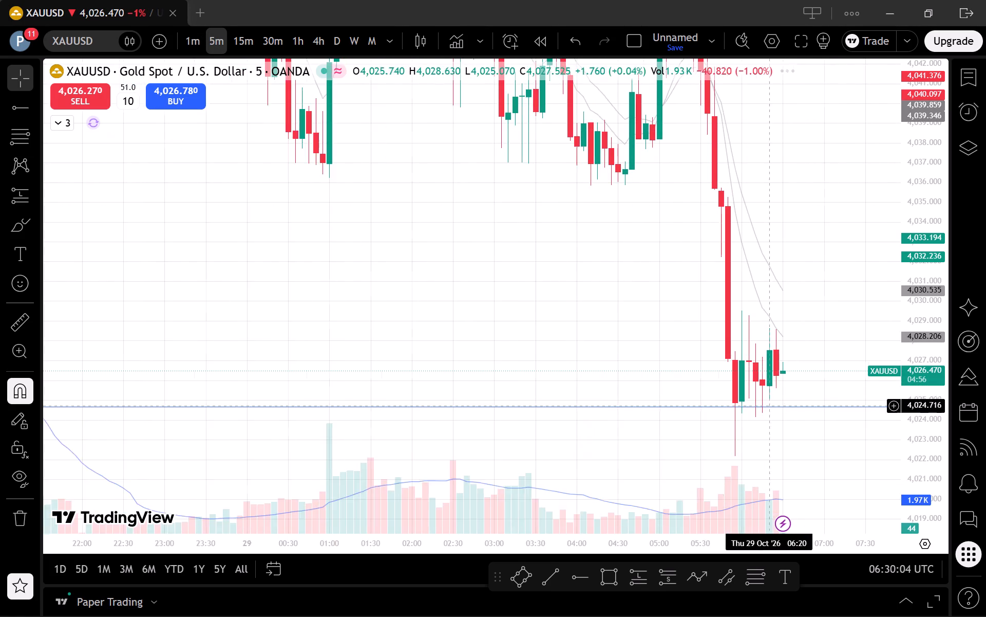
scroll(783, 406, "up", 1)
left_click(168, 109)
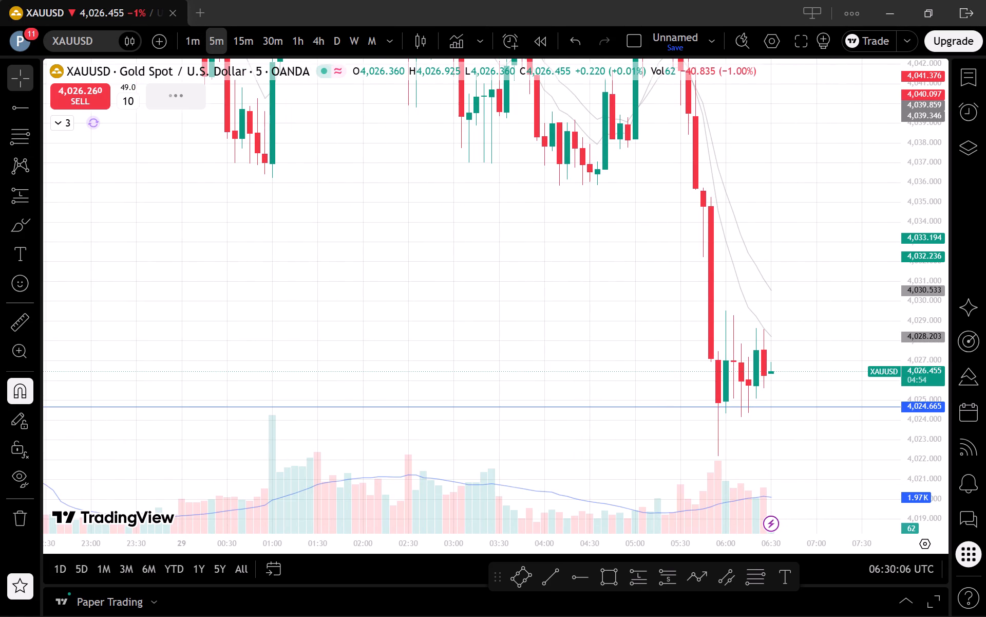
Return to the 1-minute timeframe and place a stop loss for the long position at 4,022.537.
left_click(194, 35)
scroll(747, 410, "down", 2)
left_click_drag(790, 427, 608, 410)
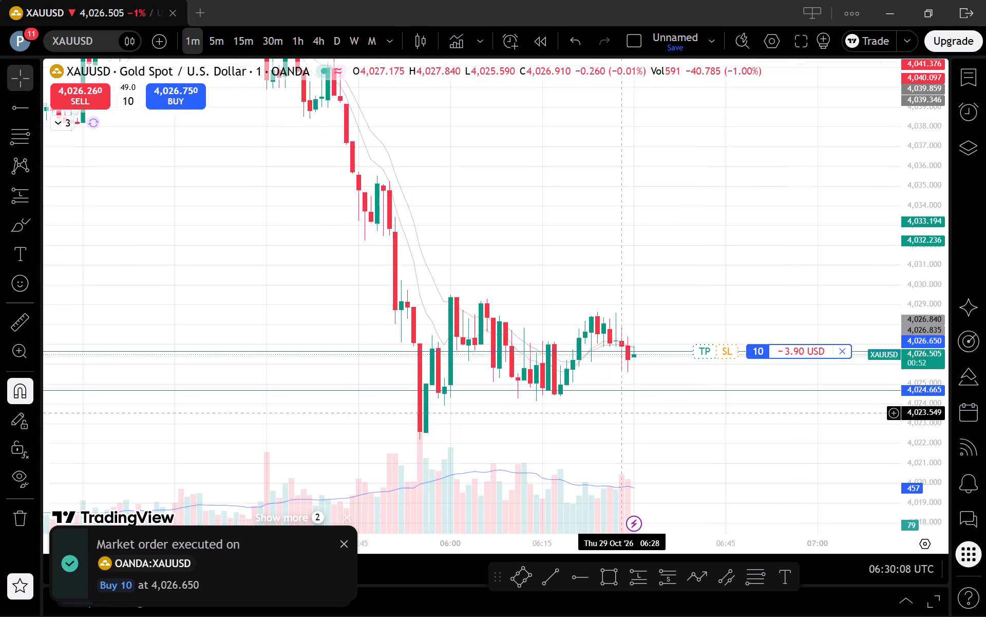
scroll(639, 420, "down", 3)
left_click_drag(673, 436, 626, 409)
left_click_drag(731, 329, 751, 402)
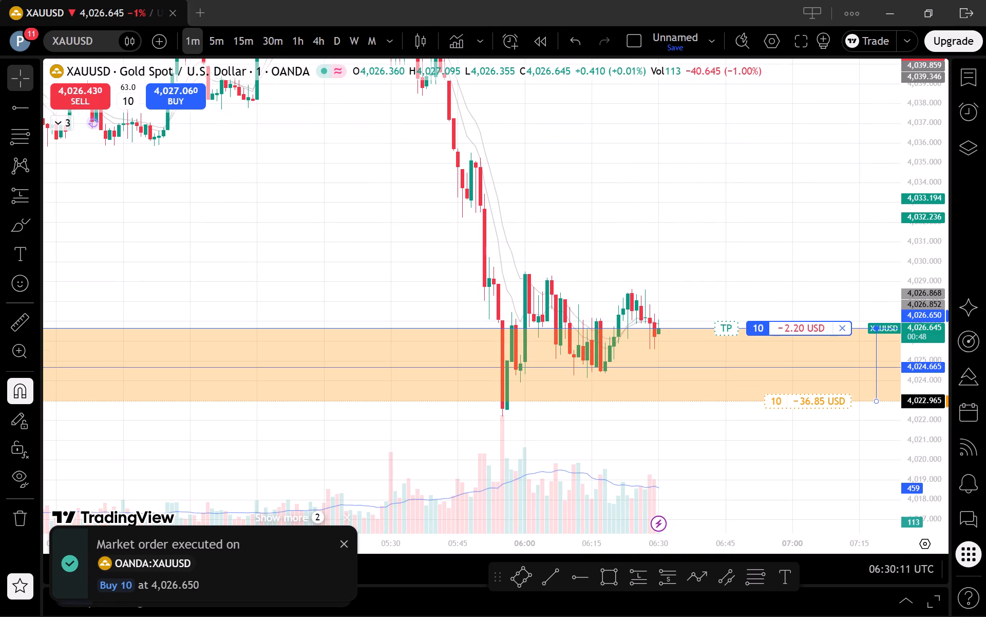
left_click_drag(751, 402, 759, 410)
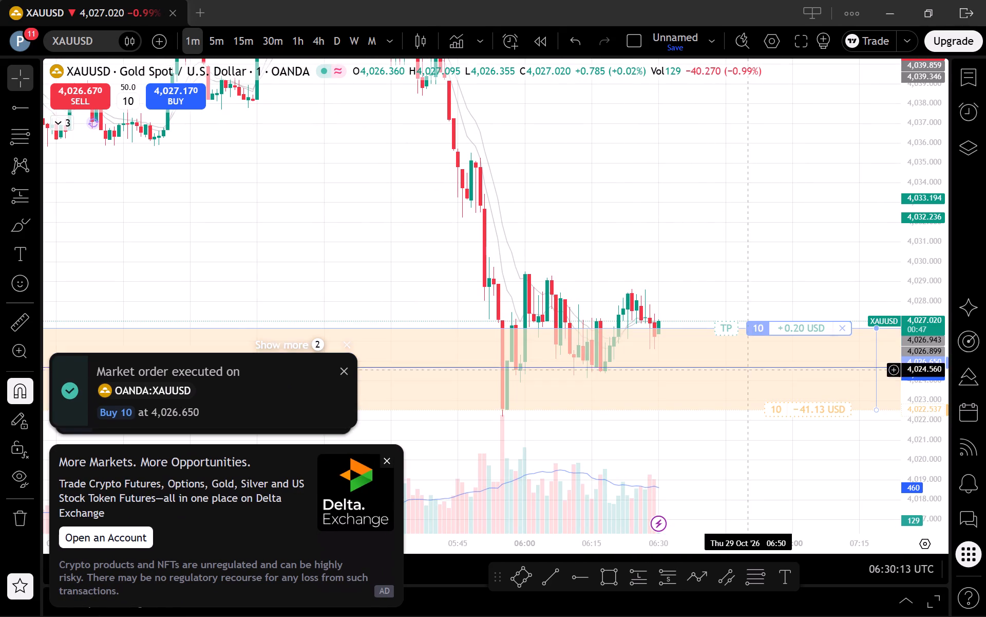
Place a take profit for the long XAUUSD position at 4,035.899.
left_click_drag(728, 331, 787, 167)
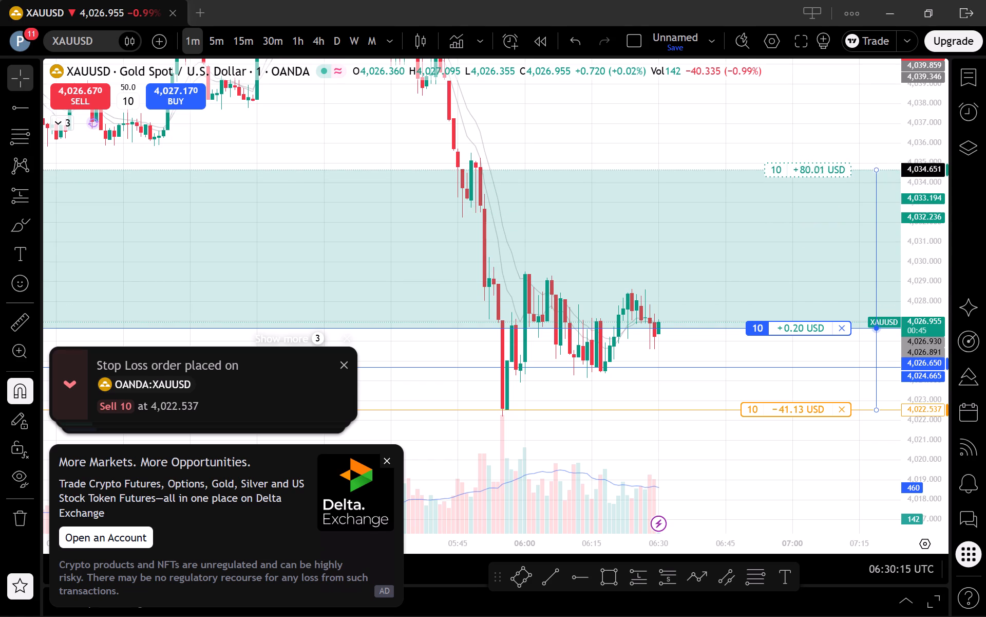
left_click_drag(787, 167, 795, 156)
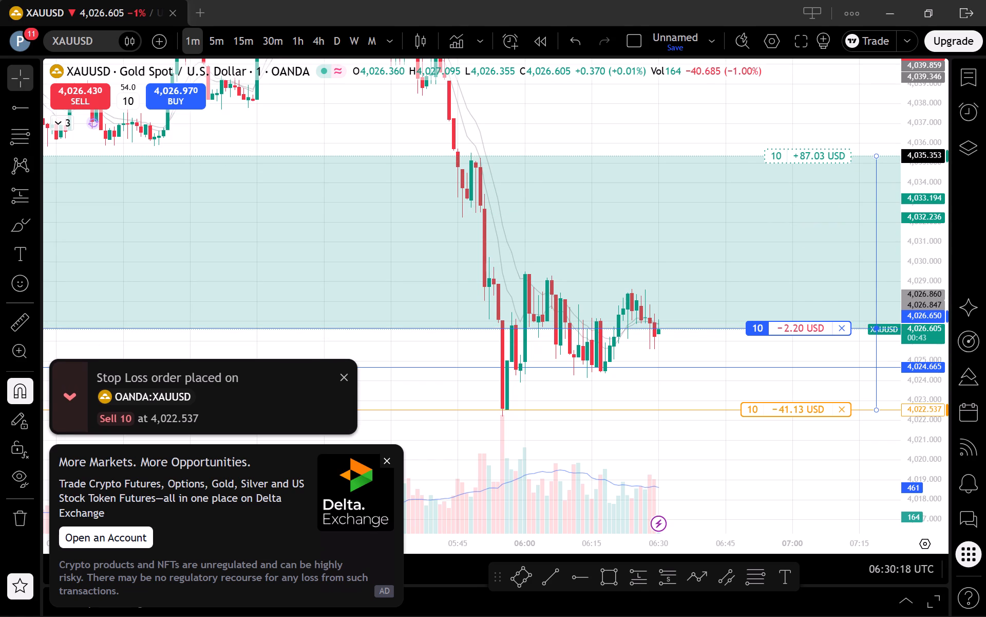
left_click_drag(795, 156, 802, 146)
Dismiss the order notification and advert, and examine the open position's levels against recent candles on the 5-minute timeframe.
left_click(211, 39)
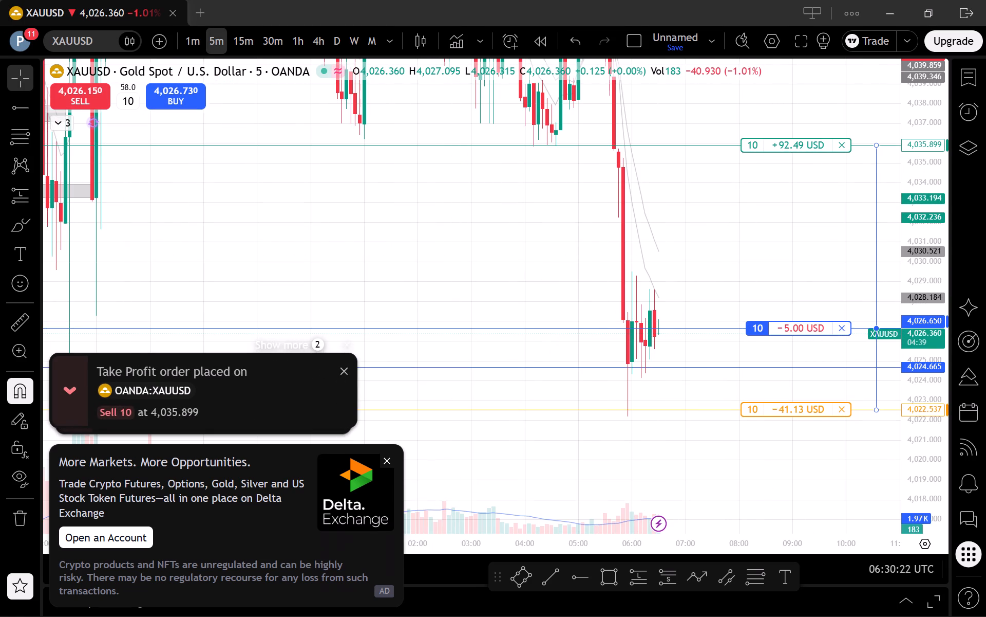
left_click(343, 348)
left_click(388, 462)
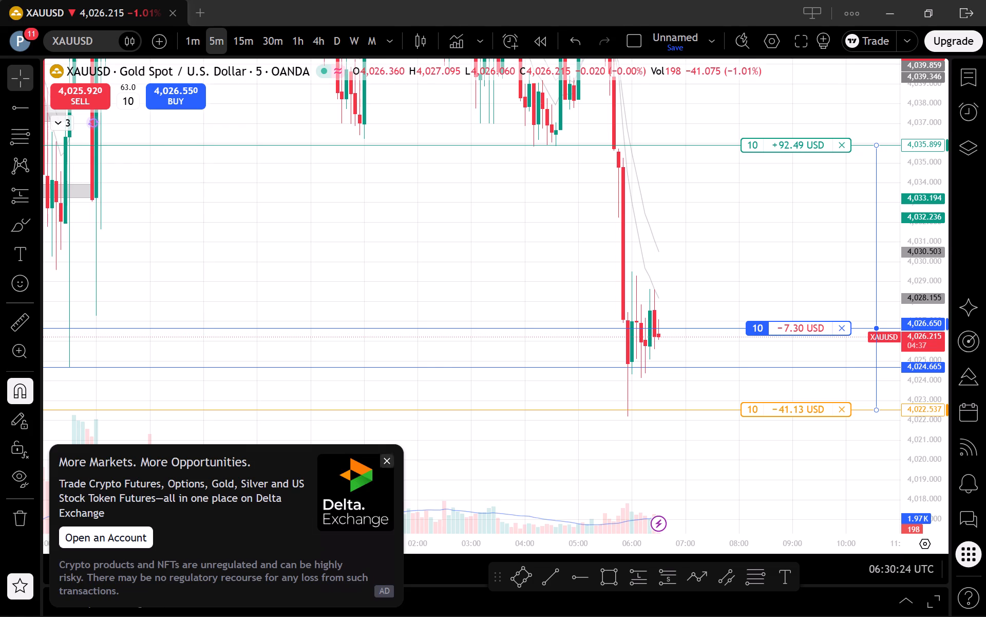
scroll(656, 459, "up", 2)
scroll(774, 426, "up", 3)
left_click(845, 462)
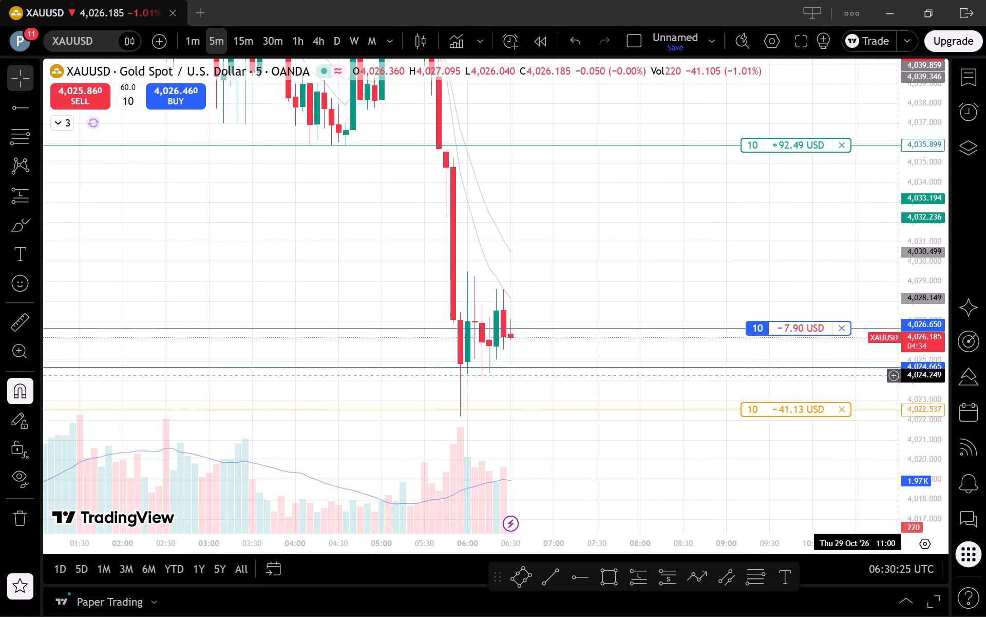
left_click_drag(933, 332, 932, 476)
scroll(558, 380, "down", 3)
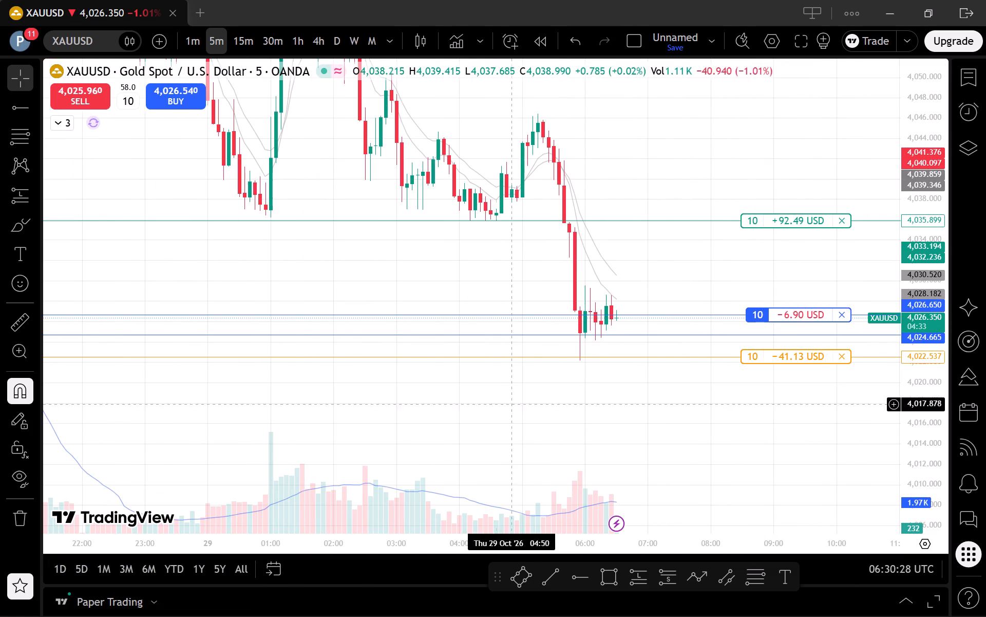
scroll(614, 441, "down", 5)
scroll(613, 434, "up", 4)
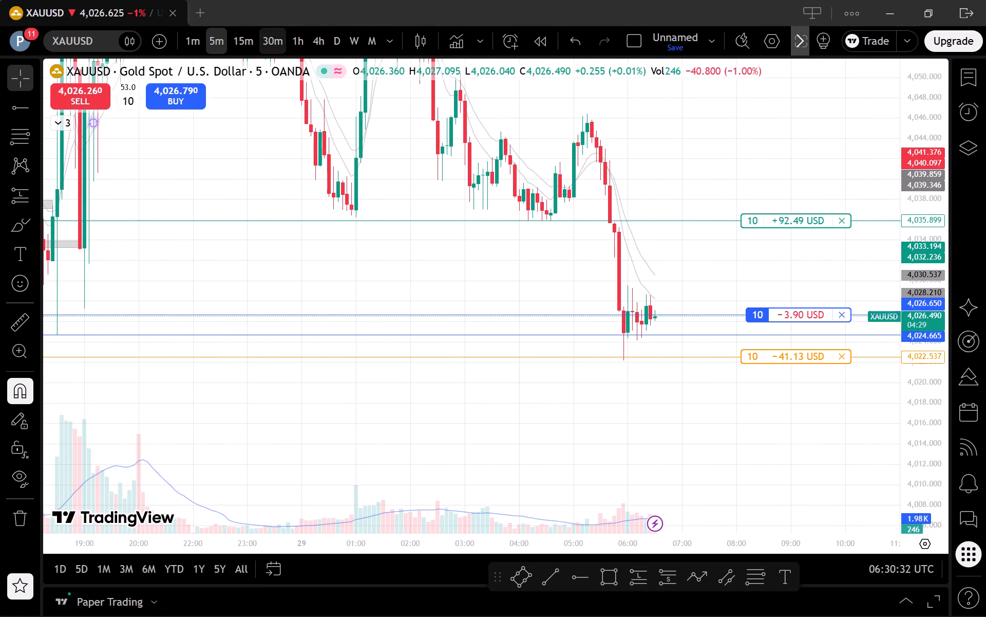
Switch to the daily timeframe and delete the horizontal ray at 4,024.665.
left_click(334, 42)
scroll(672, 373, "up", 2)
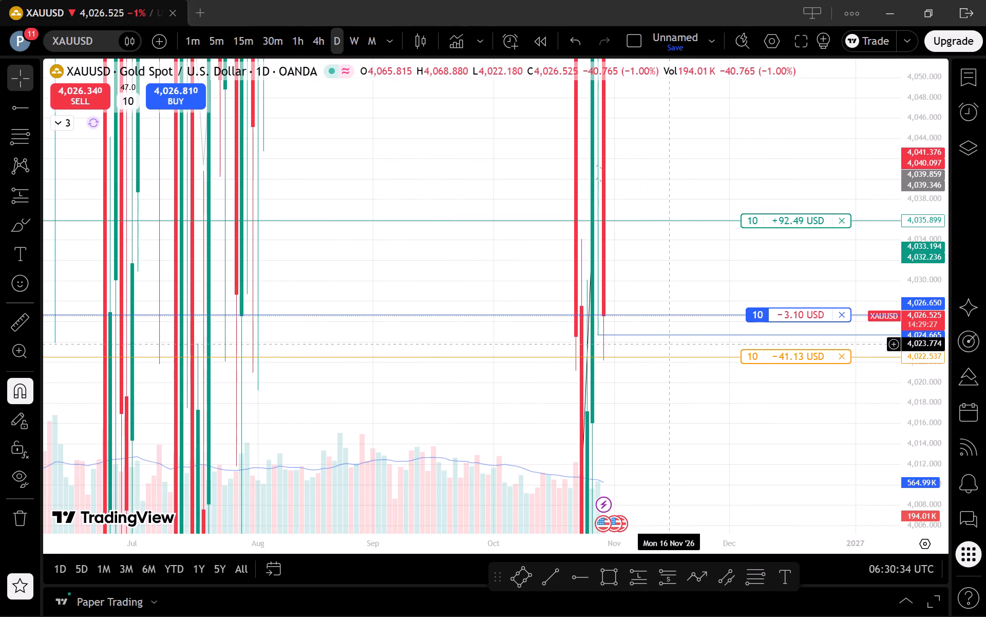
left_click(676, 336)
left_click(689, 112)
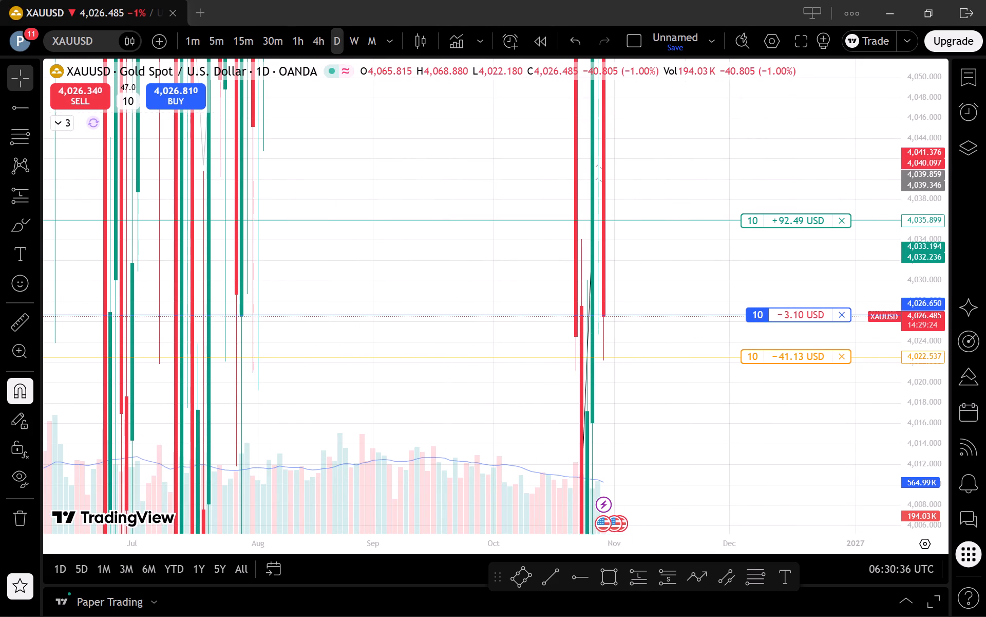
Examine XAUUSD price action around the open position on the 30-minute and 1-hour timeframes, compressing the price scale.
left_click(266, 45)
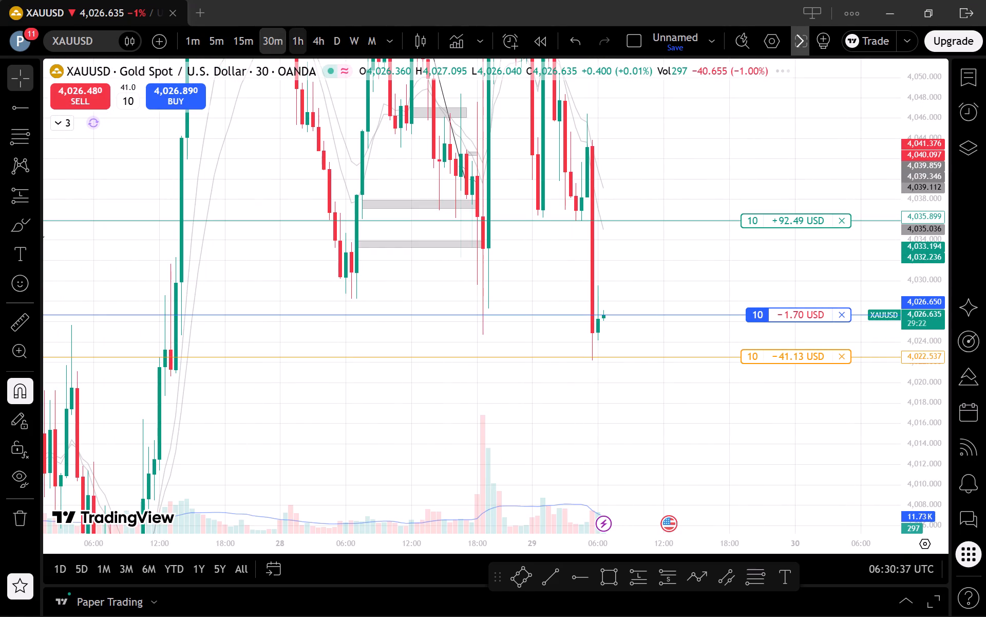
left_click(296, 39)
scroll(779, 315, "down", 1)
left_click_drag(933, 242, 945, 455)
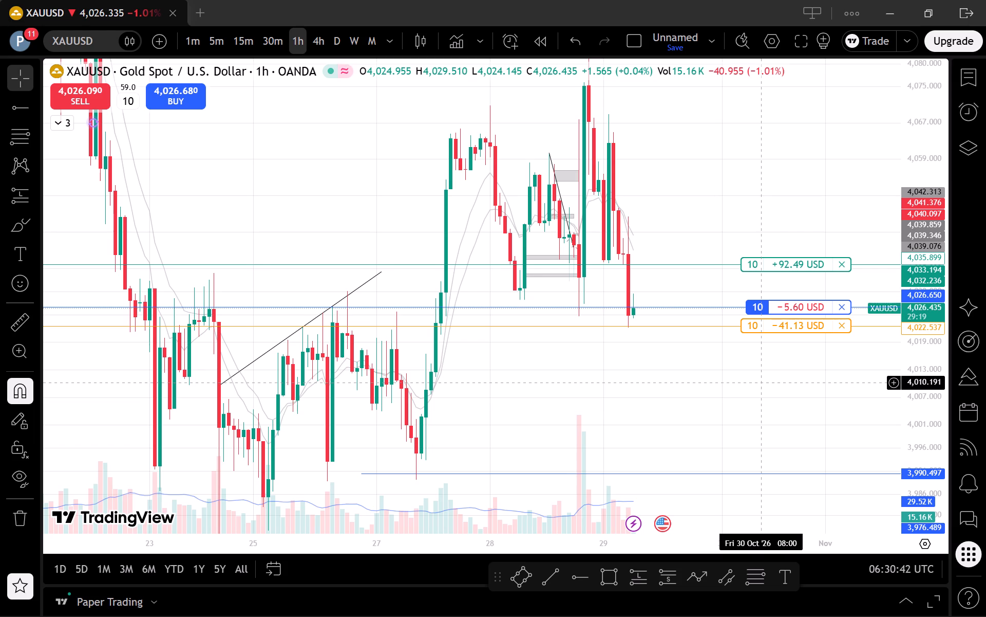
left_click_drag(952, 244, 943, 347)
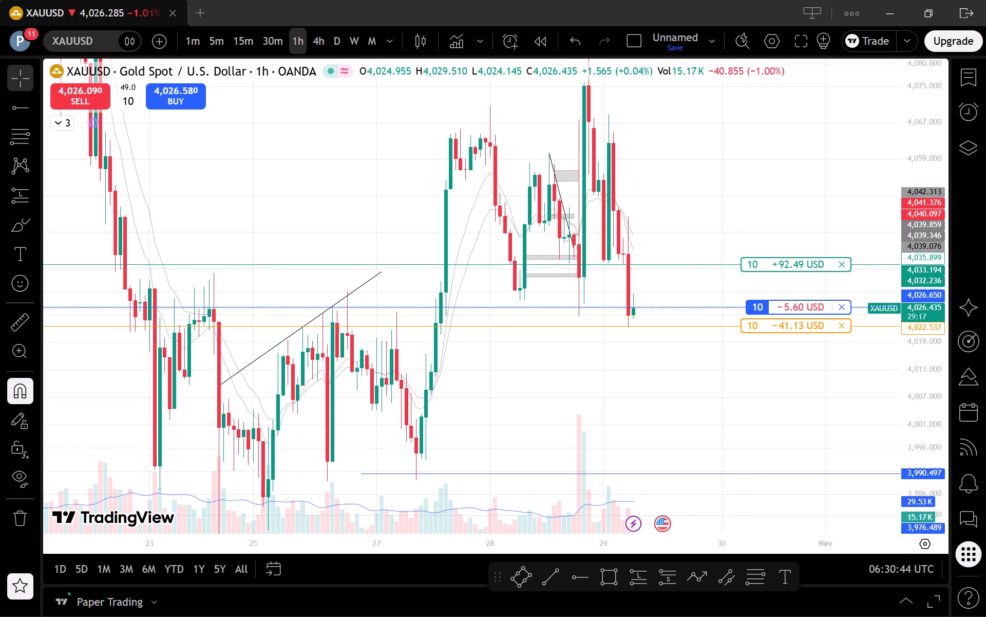
left_click_drag(943, 347, 943, 354)
left_click_drag(936, 330, 933, 413)
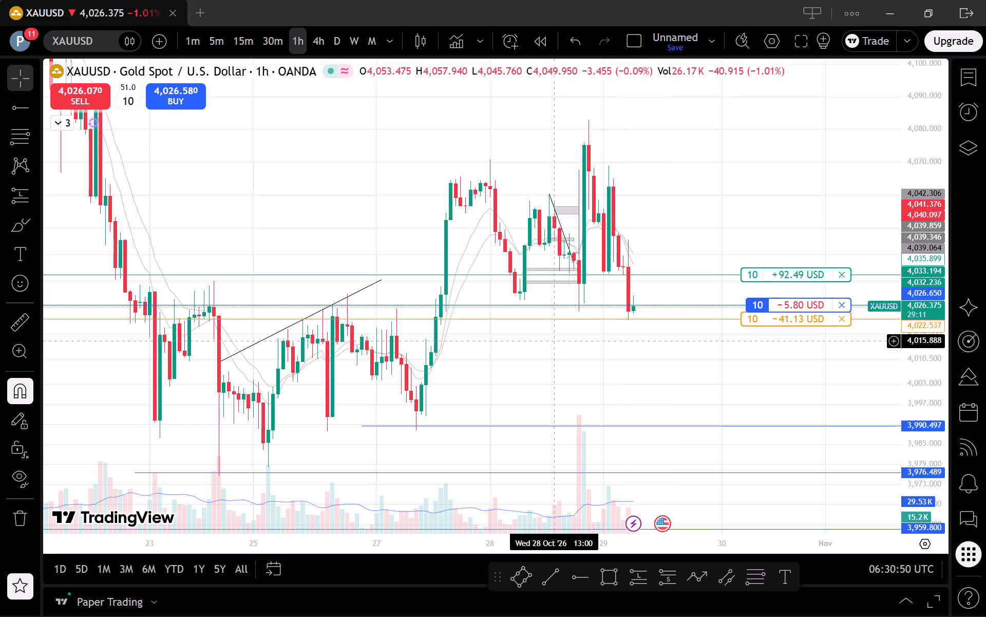
Switch XAUUSD to the 5-minute timeframe and close the open 10-unit long position.
left_click(223, 46)
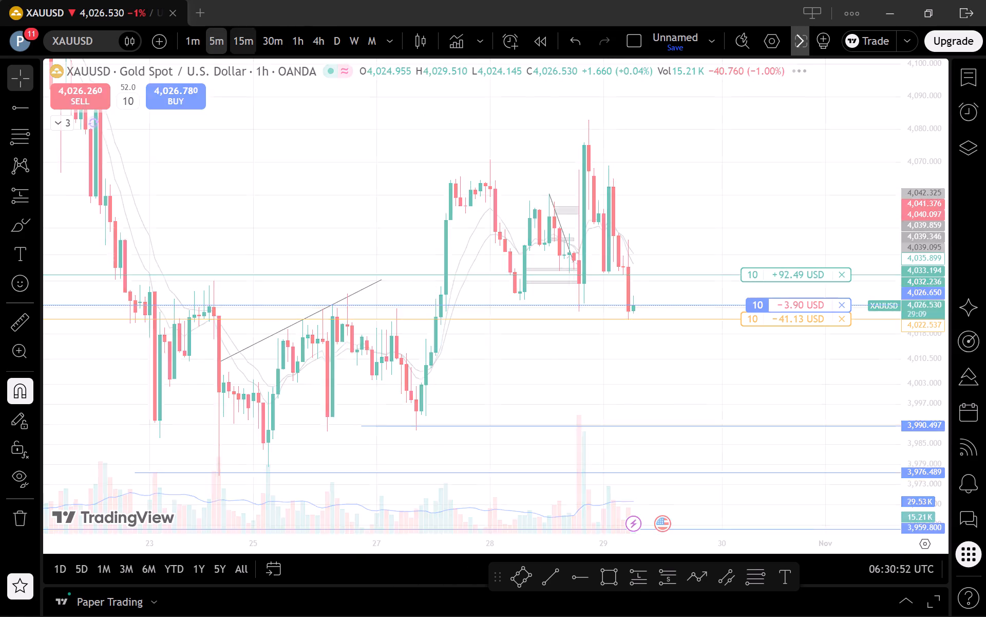
scroll(809, 441, "down", 2)
left_click_drag(922, 476, 902, 341)
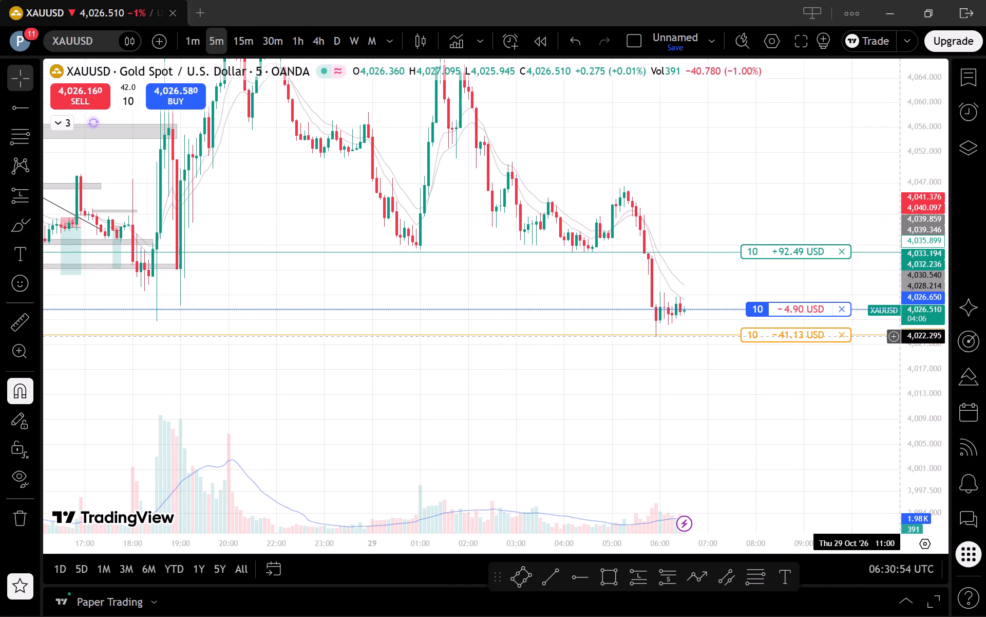
left_click(848, 307)
Examine the 5-minute XAUUSD price action on Oct 28 around the marked grey zones and descending trendline.
scroll(779, 382, "down", 3)
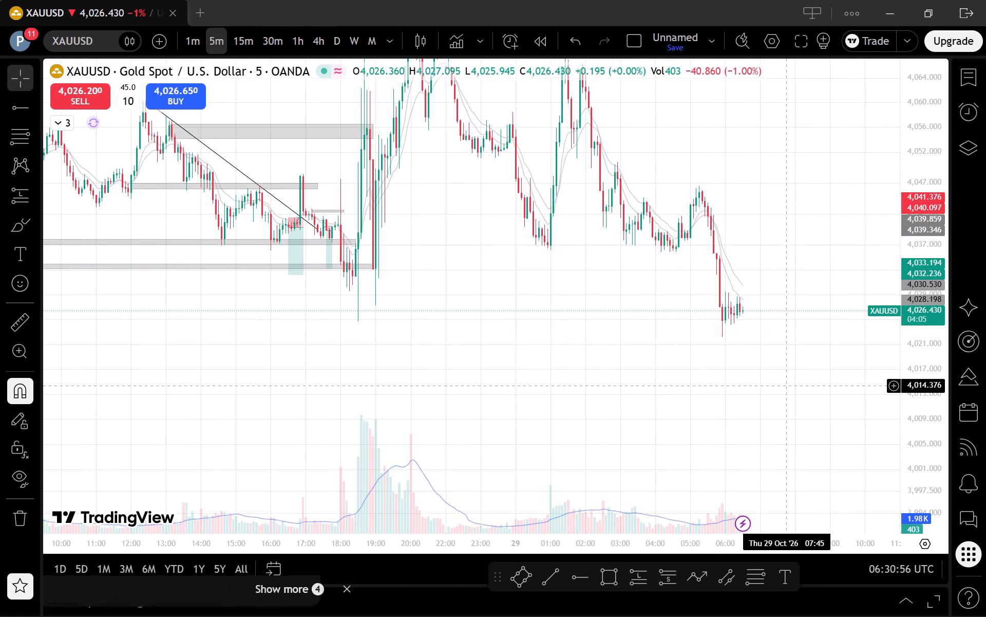
scroll(783, 384, "down", 2)
left_click_drag(695, 339, 766, 402)
scroll(774, 402, "up", 2)
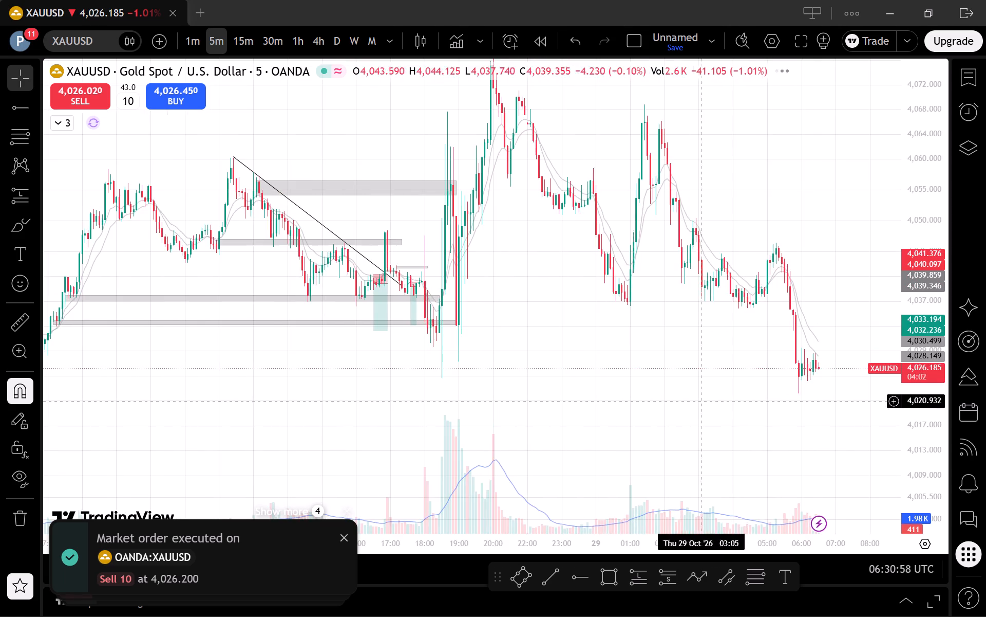
left_click_drag(632, 402, 754, 413)
scroll(753, 410, "up", 2)
scroll(563, 390, "up", 2)
left_click_drag(501, 400, 843, 390)
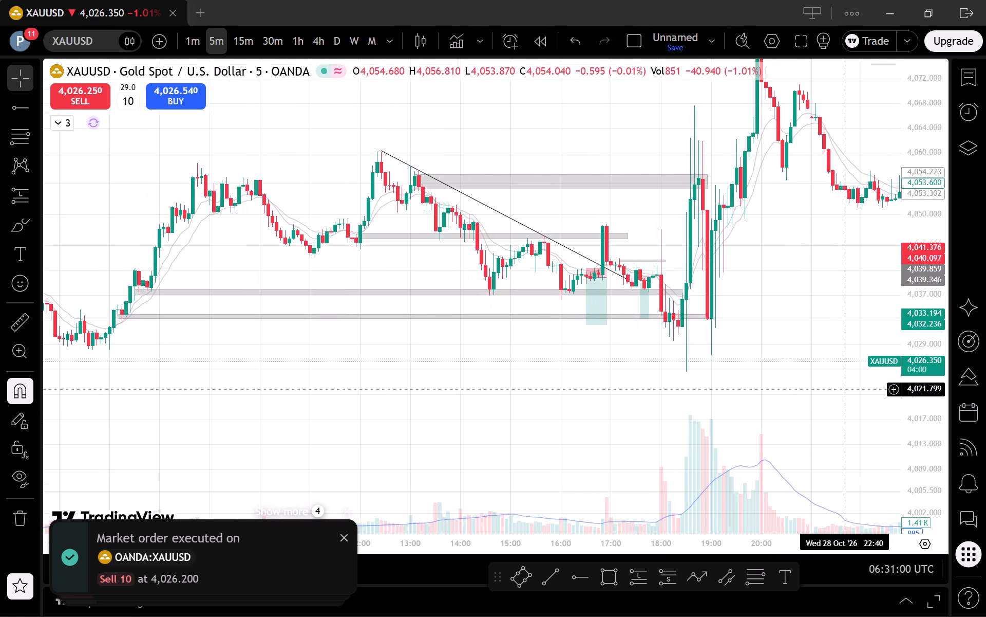
scroll(843, 390, "down", 1)
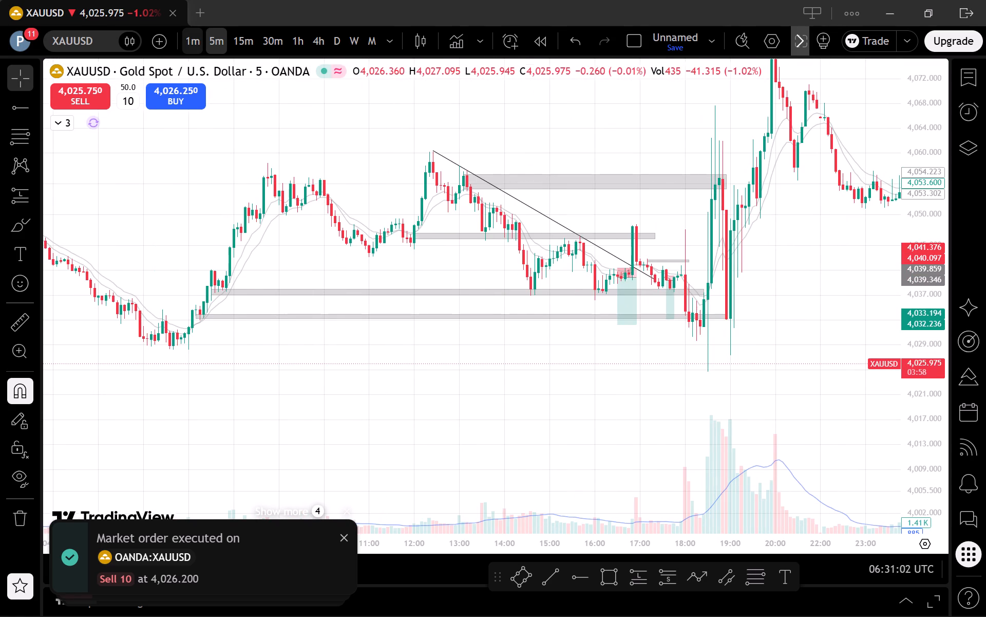
Switch to the 1-minute timeframe and examine the Oct 28 price swings around the grey zones between about 18:00 and 19:45.
left_click(195, 38)
scroll(600, 350, "down", 8)
left_click_drag(487, 353, 894, 429)
left_click_drag(931, 453, 914, 377)
left_click_drag(479, 462, 916, 396)
scroll(855, 389, "up", 4)
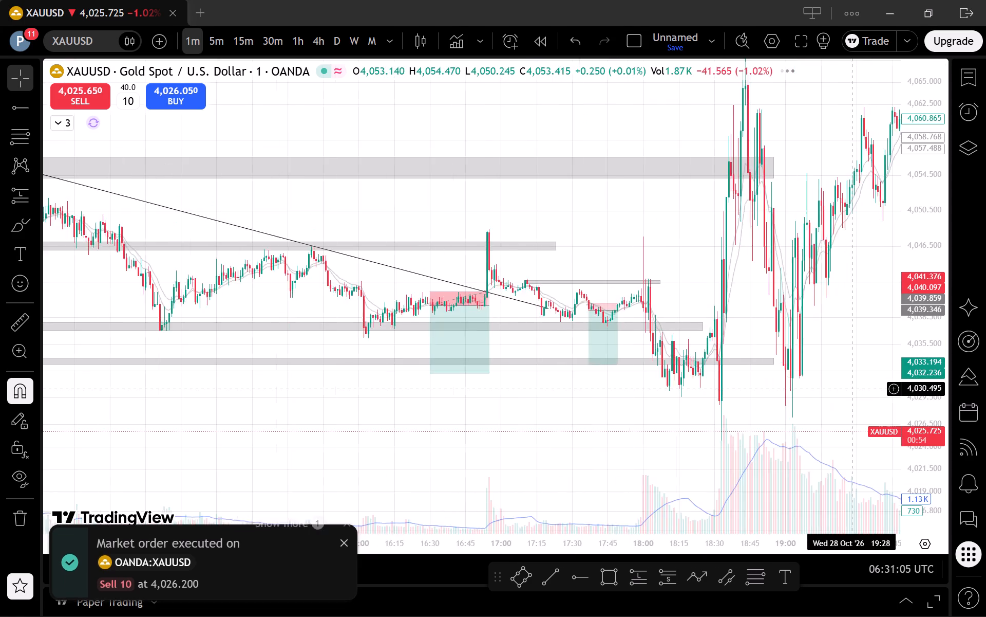
scroll(852, 389, "up", 10)
left_click_drag(924, 283, 918, 296)
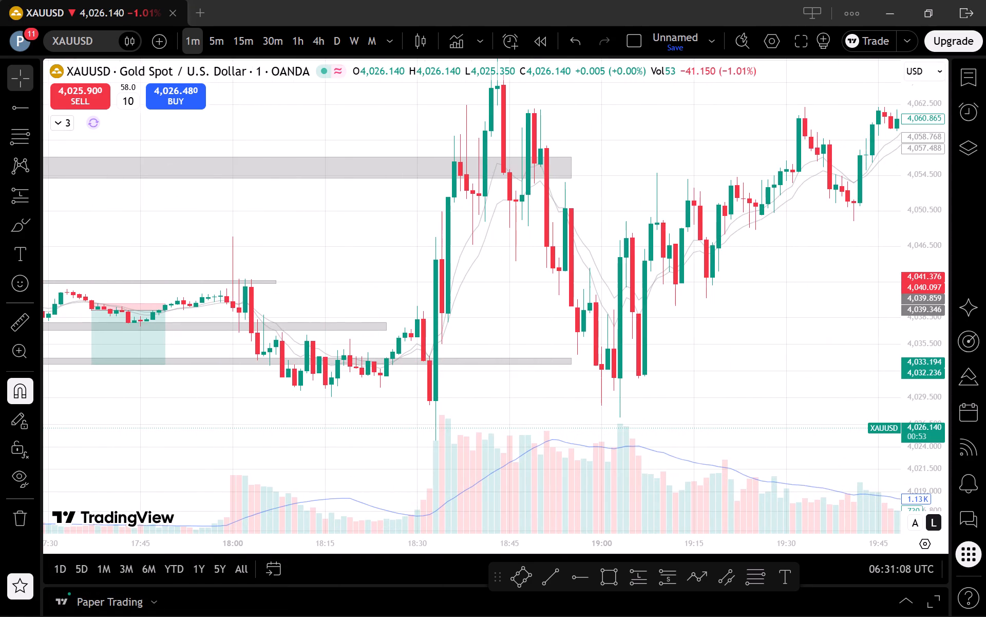
Examine the 1-minute XAUUSD price action on Oct 28 before 19:00, around the grey zones and the two short position drawings.
left_click_drag(918, 296, 905, 404)
scroll(751, 361, "down", 6)
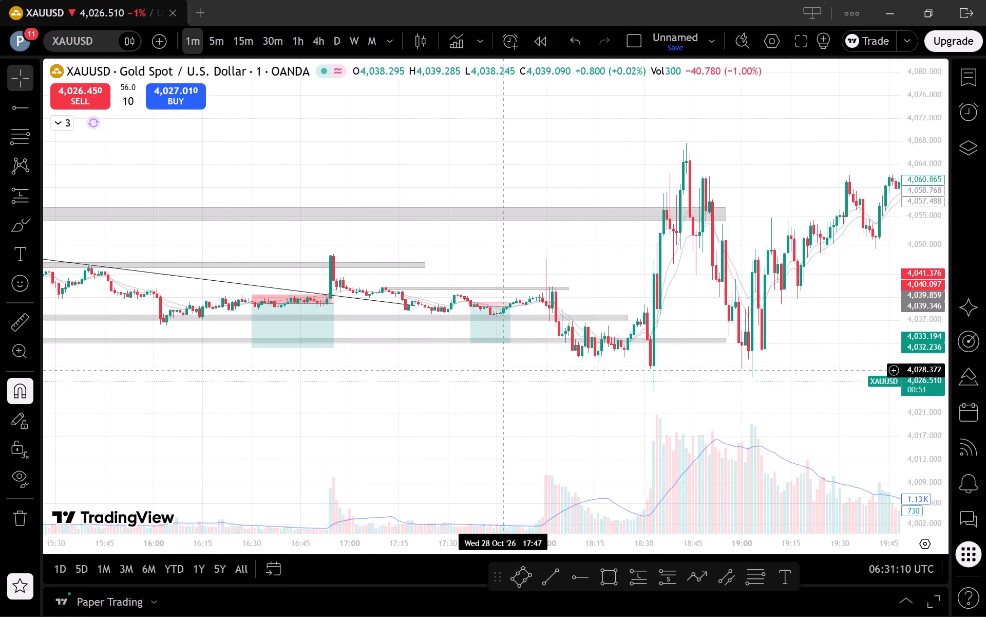
left_click_drag(513, 373, 813, 394)
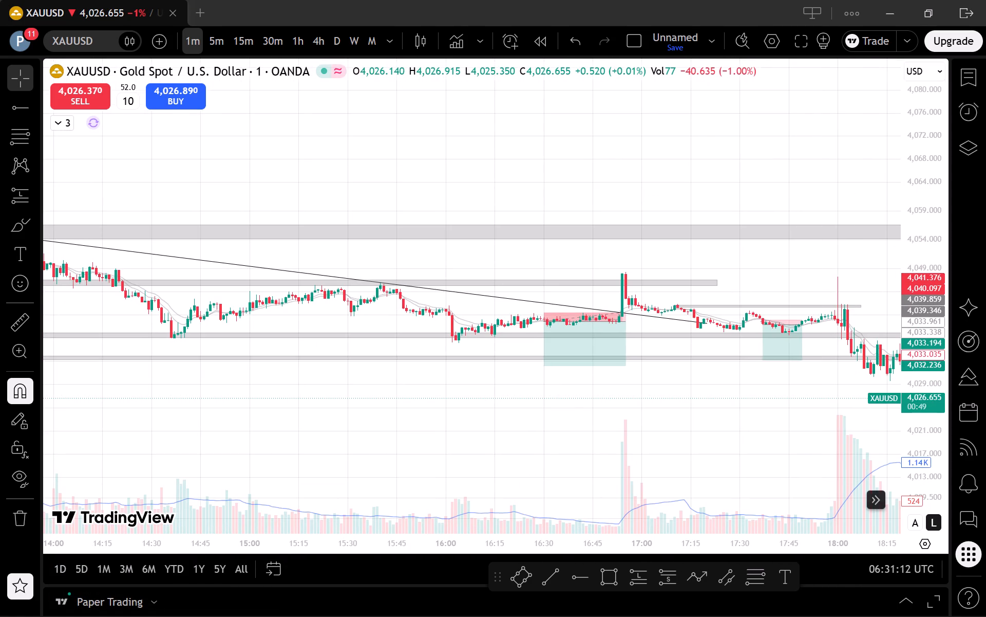
left_click_drag(927, 464, 908, 94)
scroll(828, 256, "down", 4)
left_click_drag(828, 256, 727, 160)
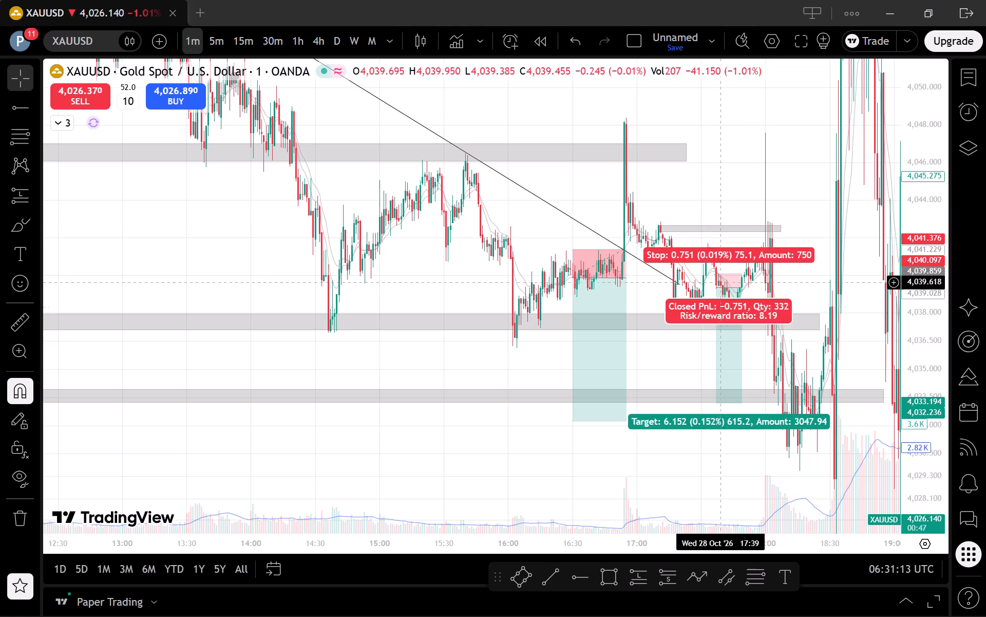
Switch to the 5-minute timeframe and examine the Oct 28 moves around the grey zones and descending trendline.
left_click(225, 38)
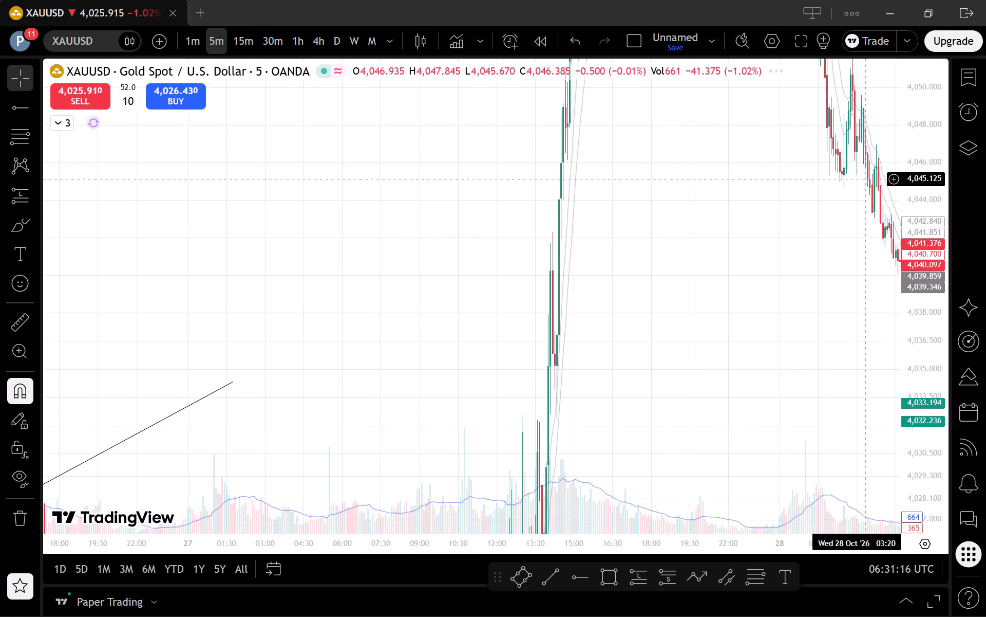
left_click_drag(921, 215, 939, 427)
scroll(778, 307, "up", 3)
left_click_drag(776, 308, 166, 295)
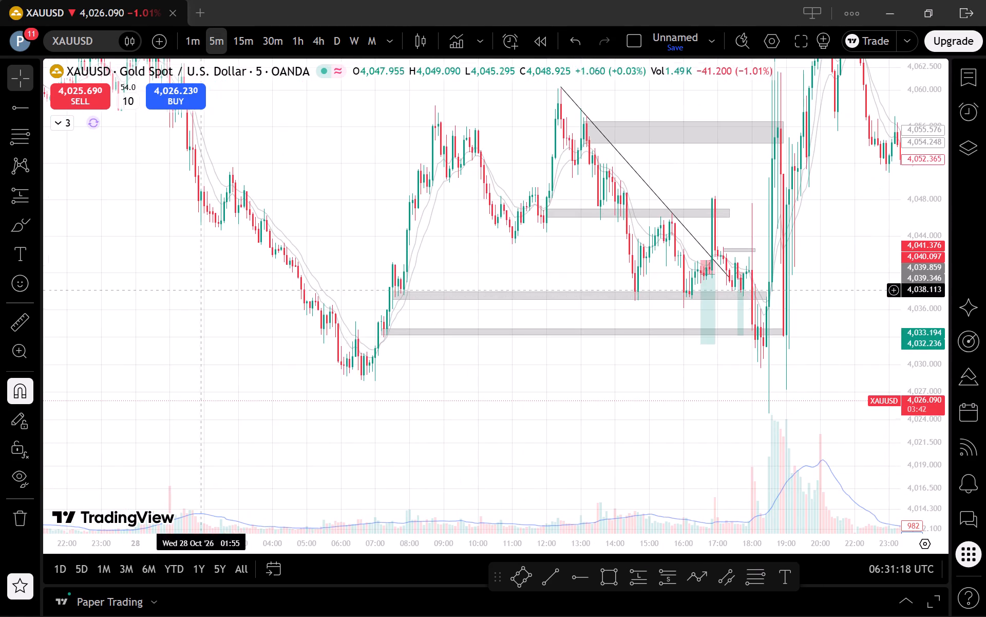
left_click(578, 431)
left_click_drag(571, 438, 517, 493)
scroll(701, 426, "up", 3)
left_click_drag(914, 467, 901, 398)
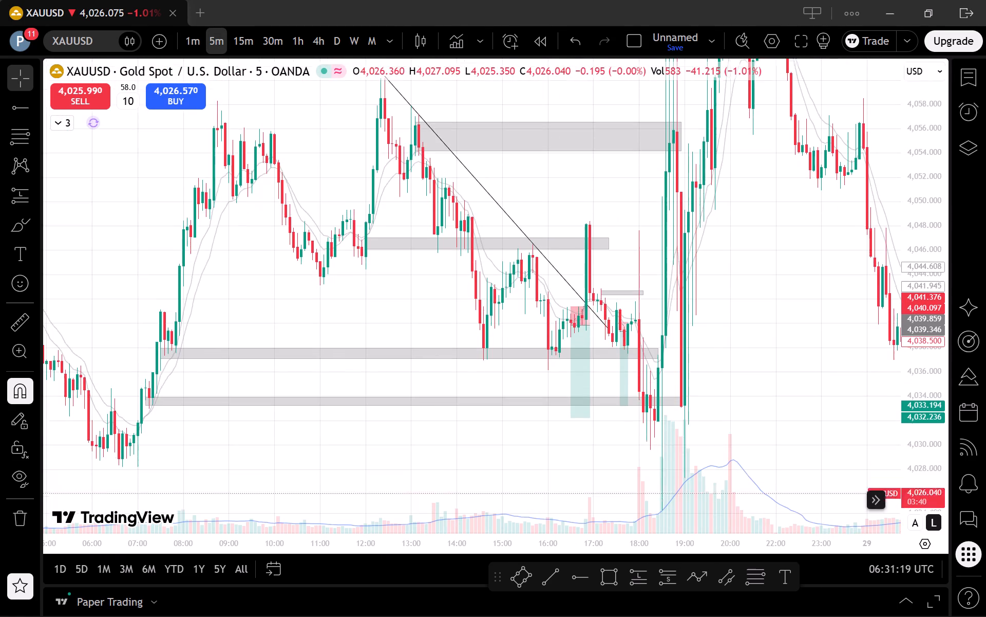
scroll(835, 382, "up", 3)
left_click_drag(769, 393, 854, 391)
left_click_drag(910, 360, 924, 442)
scroll(836, 367, "down", 2)
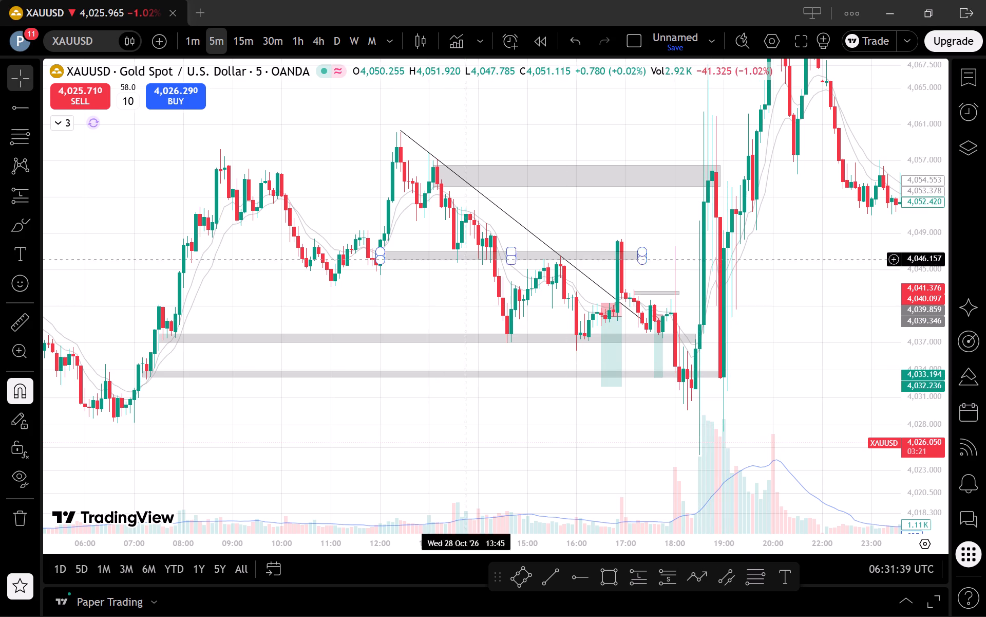
Switch to the 1-minute timeframe and examine the Oct 28 price swings between about 16:15 and 19:45.
left_click(198, 43)
scroll(738, 374, "down", 3)
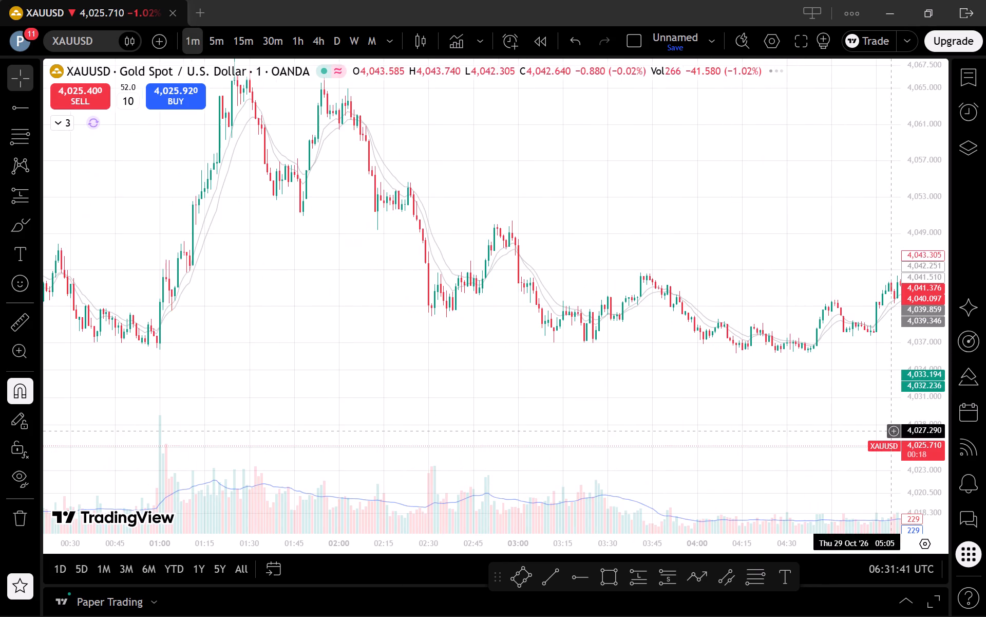
left_click_drag(444, 343, 963, 435)
left_click_drag(491, 414, 879, 418)
left_click_drag(484, 371, 491, 371)
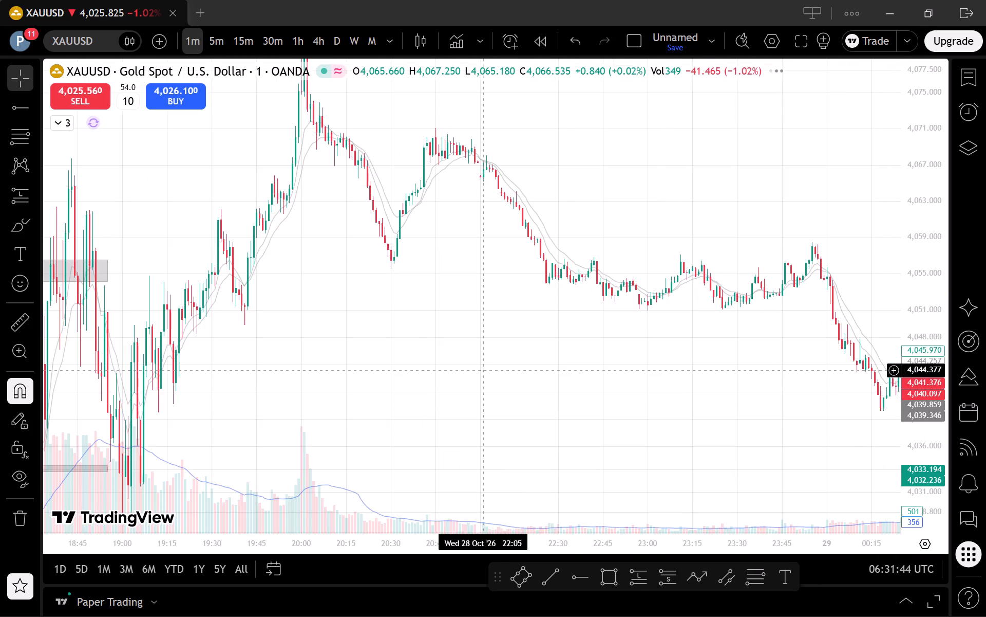
left_click_drag(491, 371, 850, 381)
left_click_drag(562, 393, 843, 322)
left_click_drag(933, 294, 889, 405)
scroll(786, 373, "up", 2)
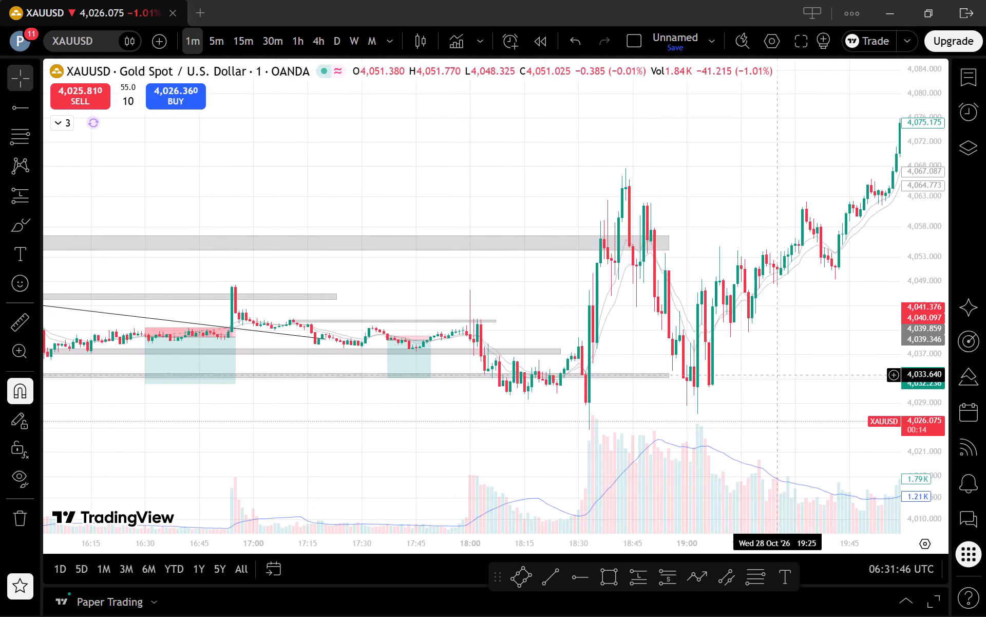
scroll(630, 401, "up", 2)
left_click_drag(606, 411, 808, 411)
scroll(810, 410, "up", 1)
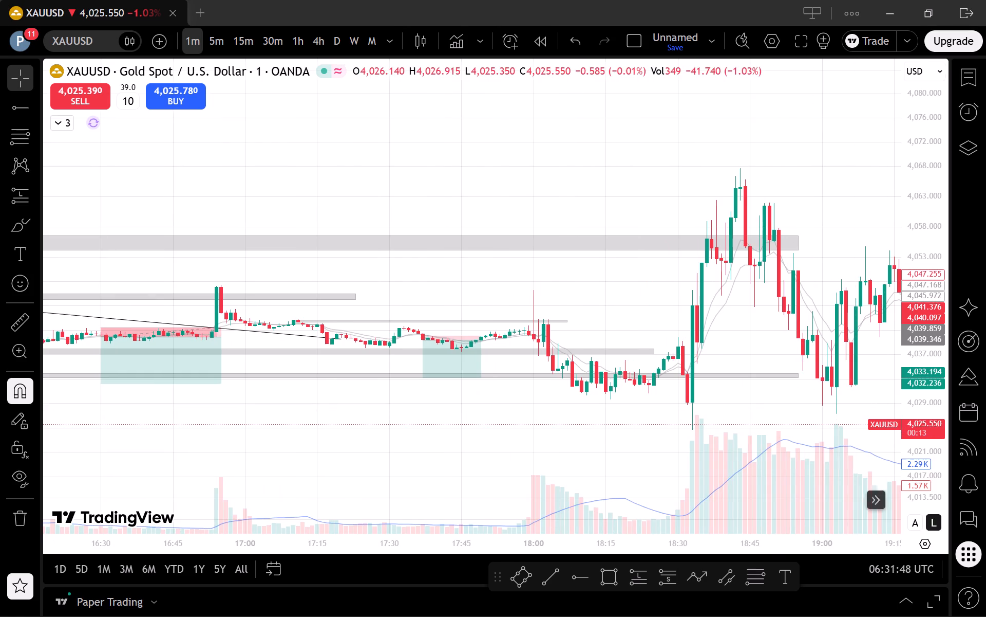
left_click_drag(910, 457, 899, 416)
left_click_drag(772, 439, 764, 378)
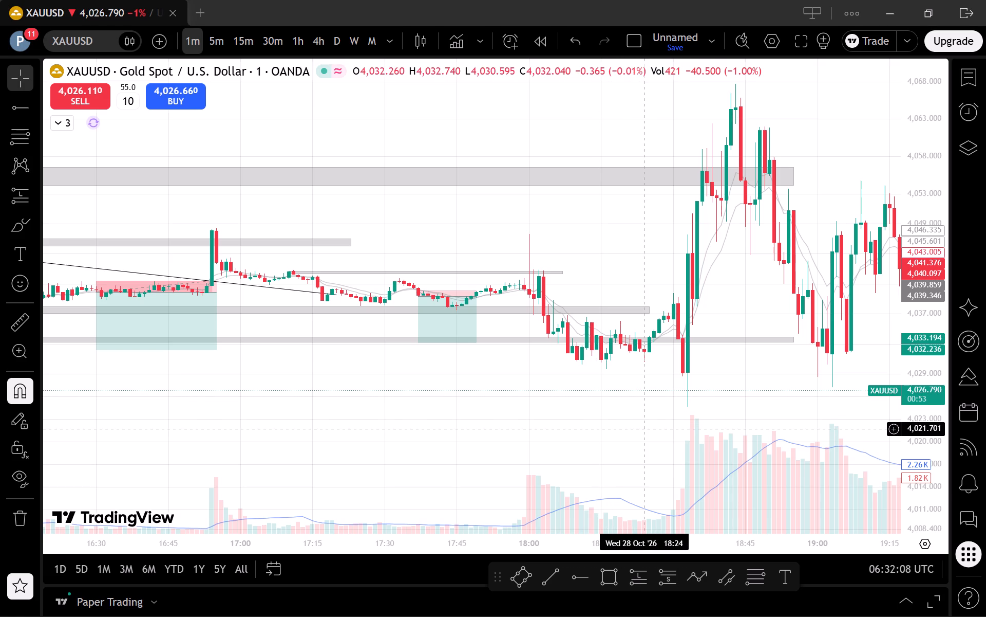
Examine the 1-minute candles around the two short position drawings and grey zones between about 15:45 and 18:45.
scroll(657, 431, "down", 1)
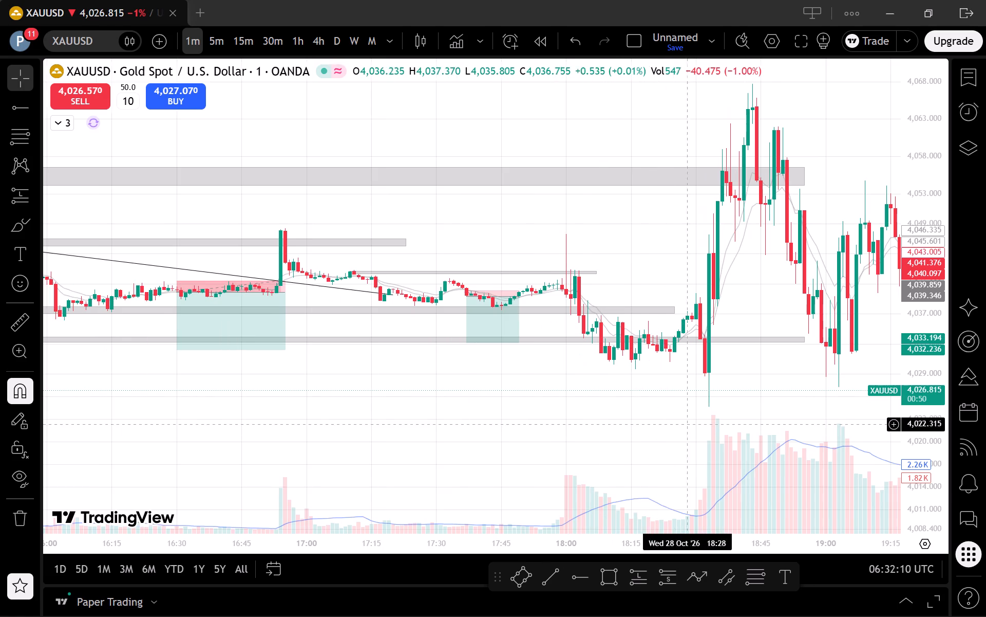
left_click_drag(917, 451, 895, 401)
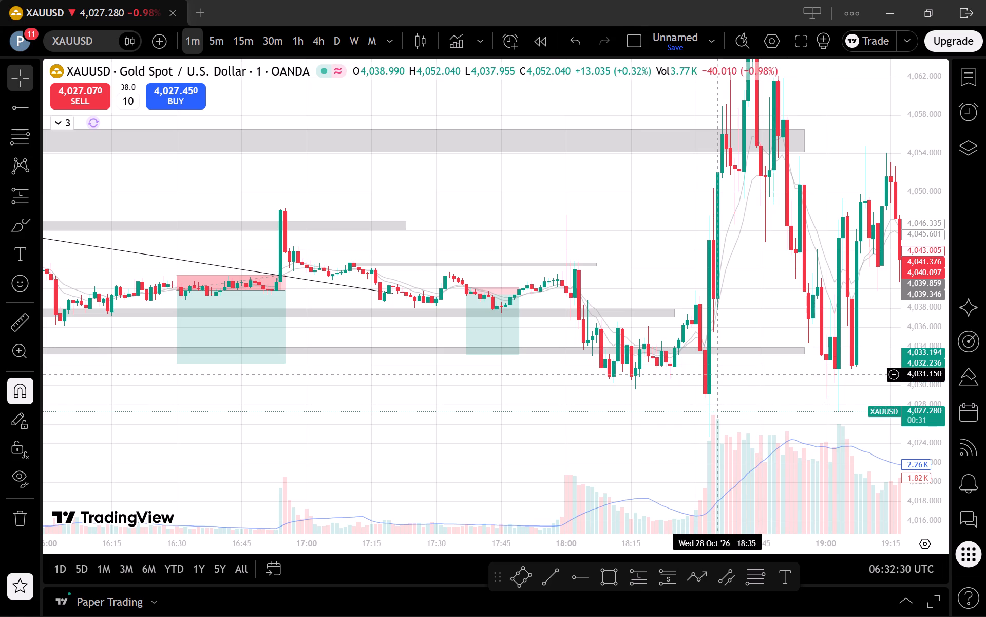
scroll(743, 388, "down", 1)
scroll(746, 385, "up", 1)
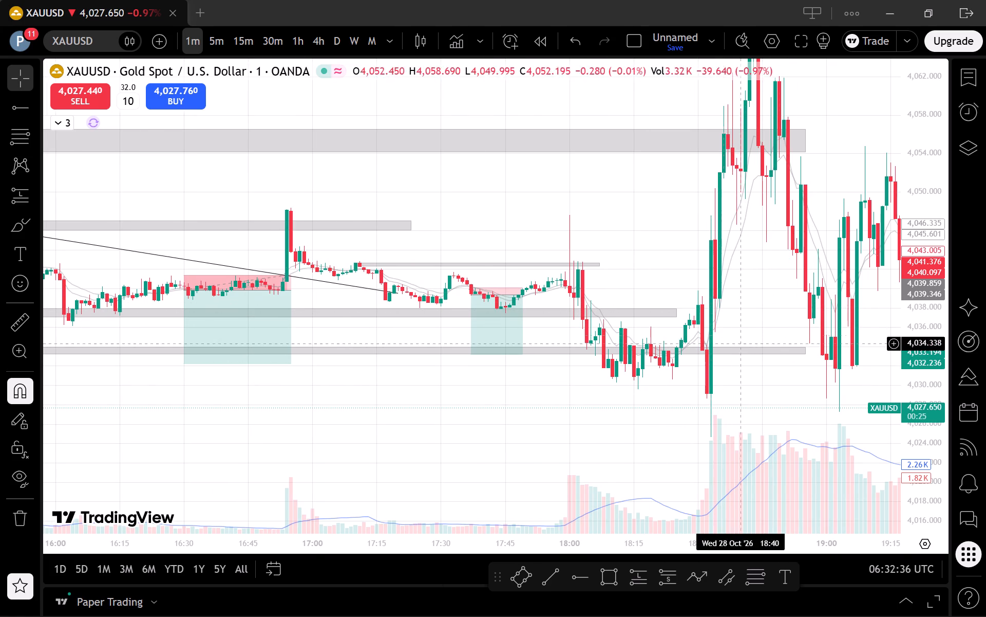
left_click_drag(934, 465, 888, 188)
scroll(782, 252, "down", 4)
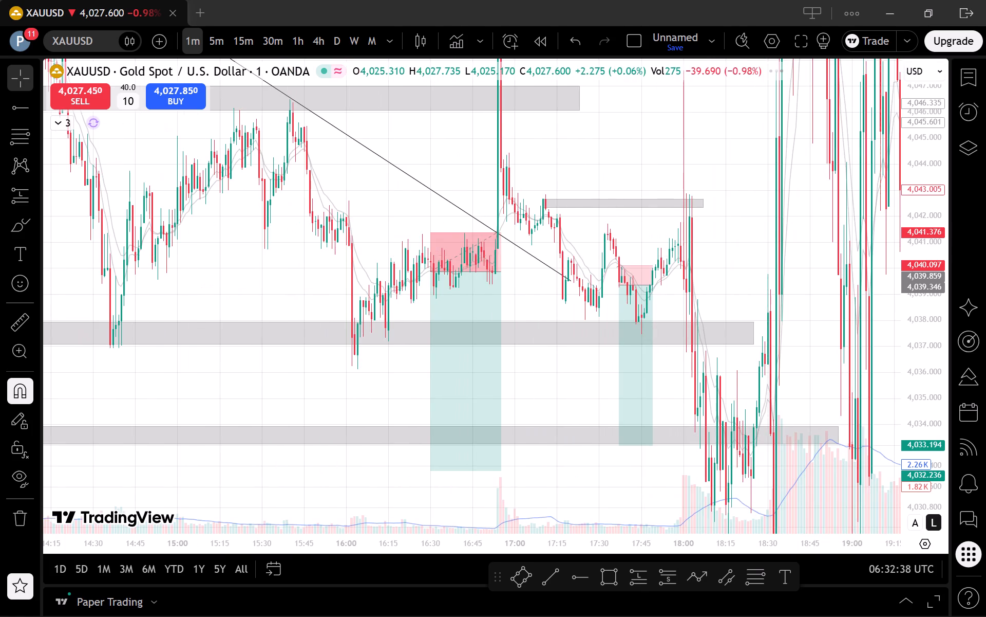
left_click_drag(928, 258, 927, 351)
scroll(789, 307, "up", 2)
scroll(721, 313, "up", 2)
left_click_drag(675, 281, 792, 258)
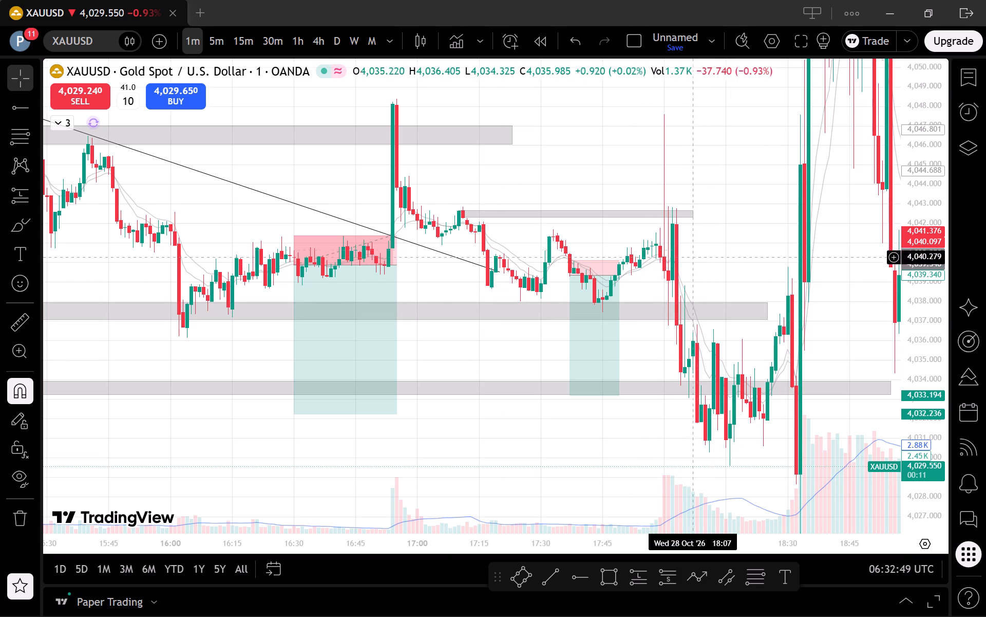
Switch to the 5-minute timeframe and examine the Oct 28 session around the descending trendline, grey zones and evening rally.
left_click(217, 51)
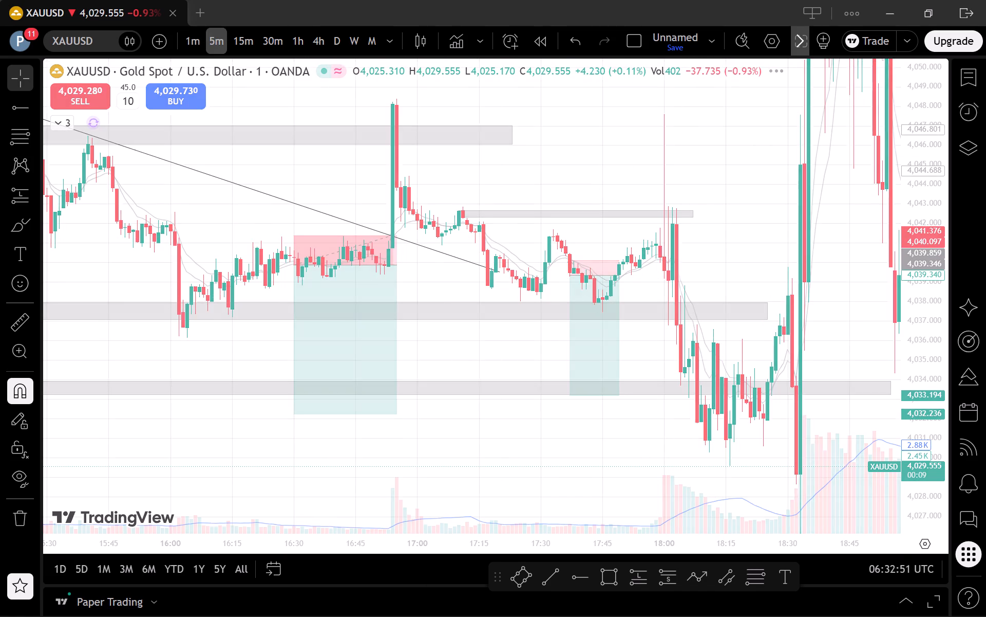
left_click_drag(955, 241, 947, 320)
left_click_drag(921, 263, 921, 276)
left_click_drag(921, 305, 890, 432)
scroll(840, 401, "down", 2)
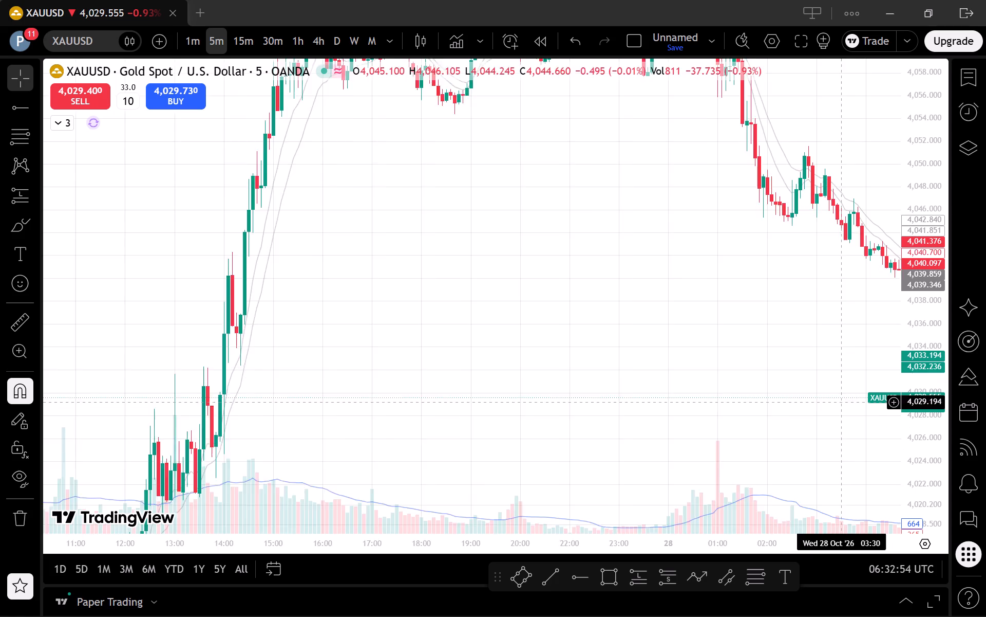
left_click_drag(792, 315, 779, 506)
left_click_drag(935, 297, 928, 355)
left_click_drag(798, 367, 619, 351)
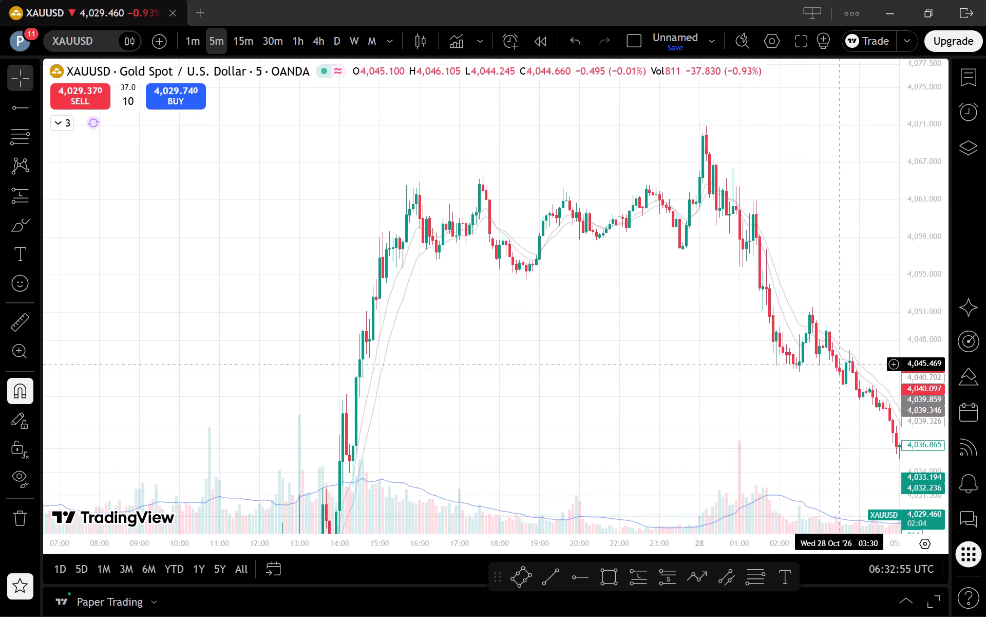
left_click_drag(619, 351, 462, 286)
left_click_drag(716, 380, 307, 333)
left_click_drag(821, 418, 644, 453)
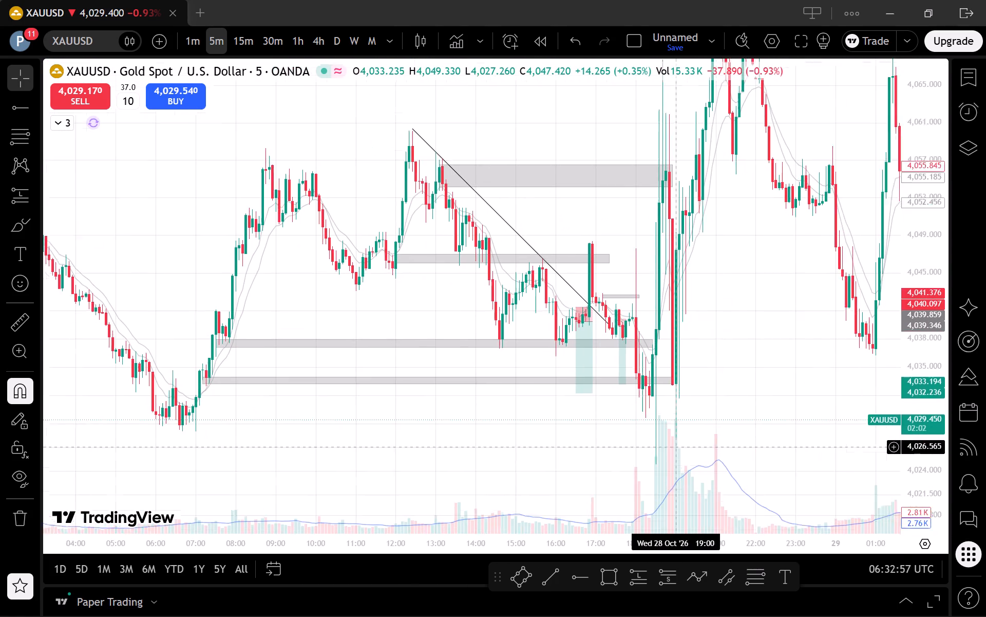
left_click_drag(644, 453, 640, 457)
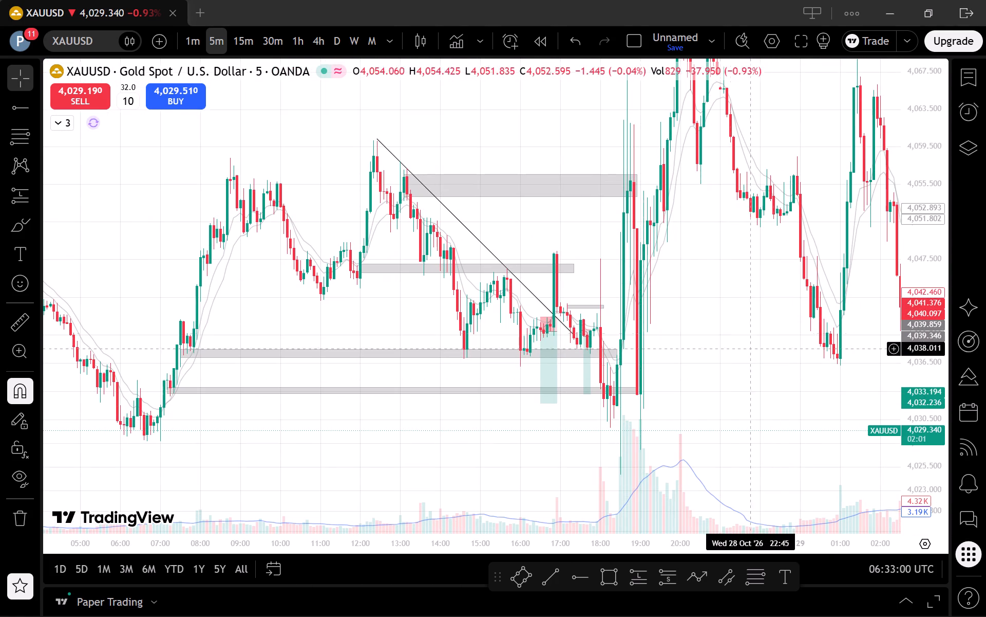
left_click_drag(921, 316, 917, 383)
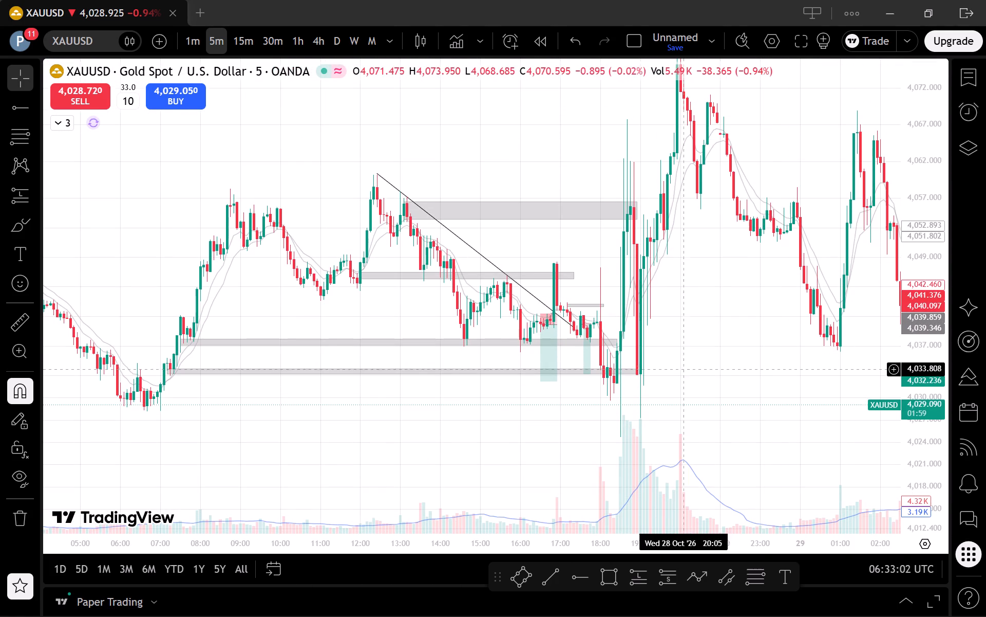
left_click(587, 348)
left_click(734, 351)
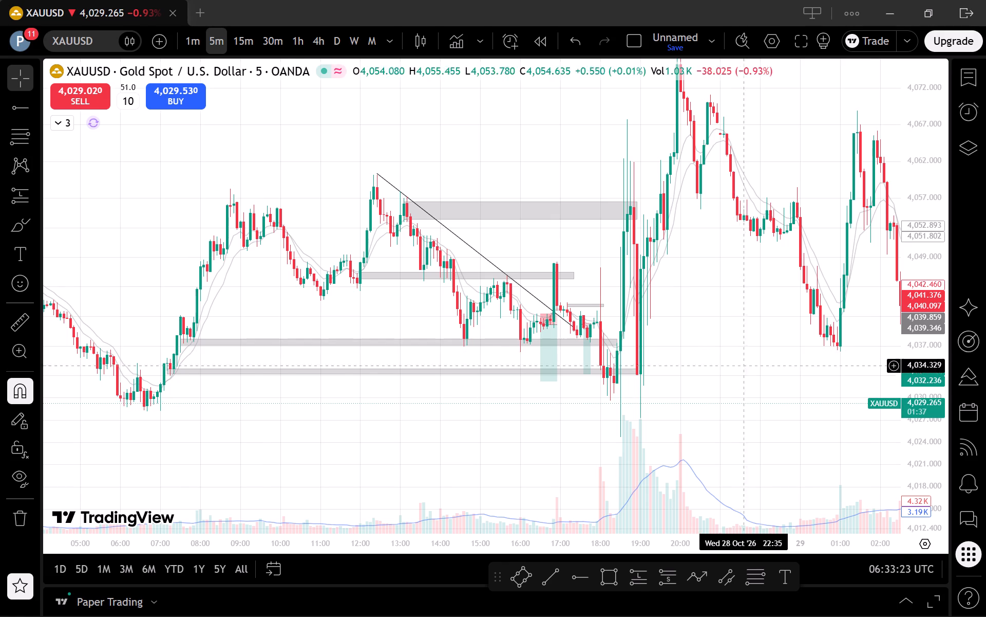
scroll(764, 376, "up", 2)
scroll(759, 371, "down", 2)
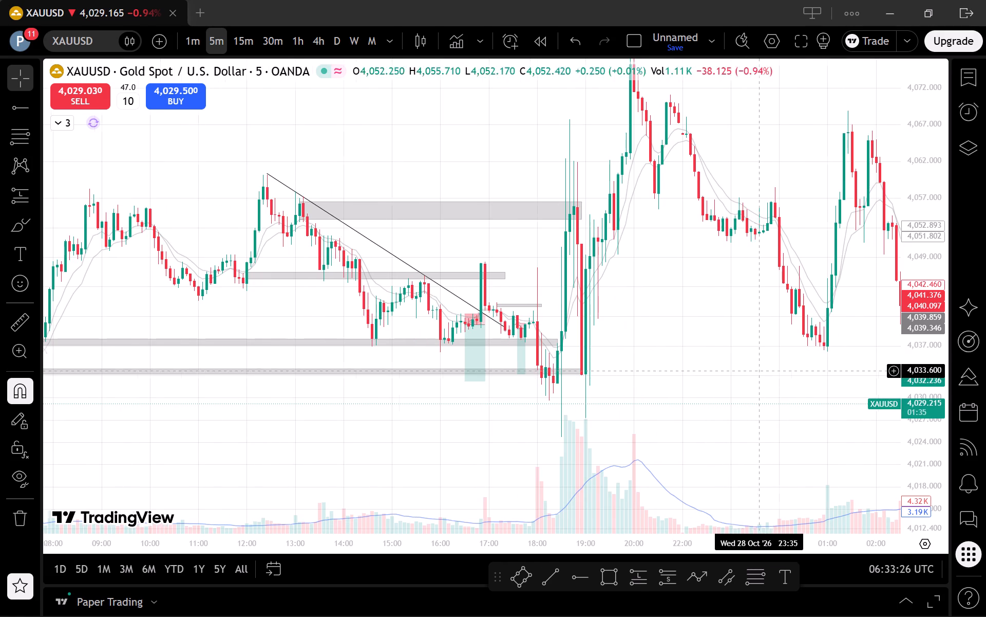
scroll(759, 371, "down", 1)
scroll(759, 371, "up", 2)
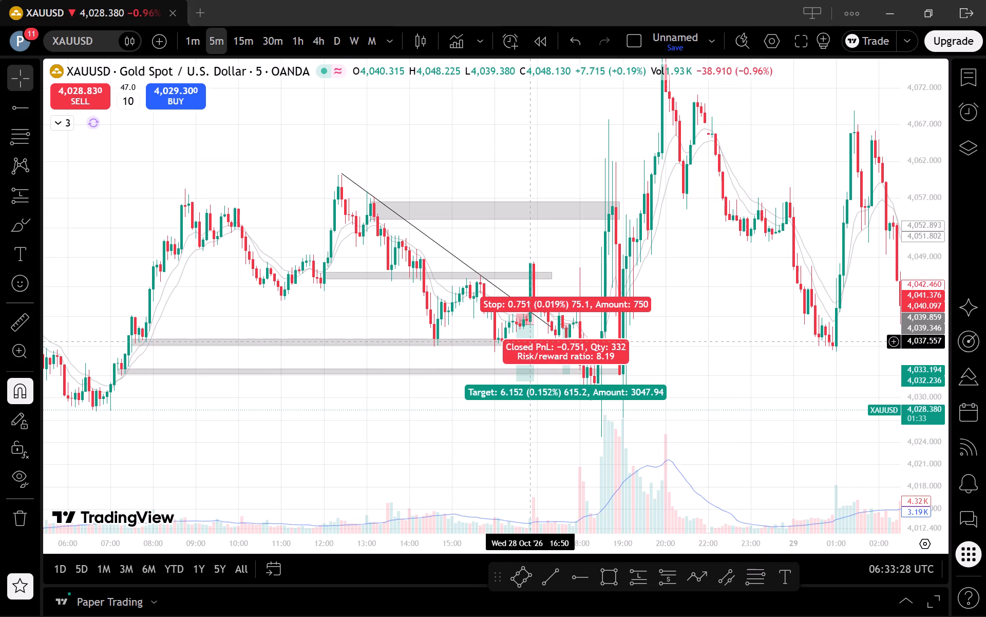
Select the two short position drawings in turn to inspect their stop, target and risk/reward figures.
left_click(531, 342)
left_click(518, 354)
left_click(513, 359)
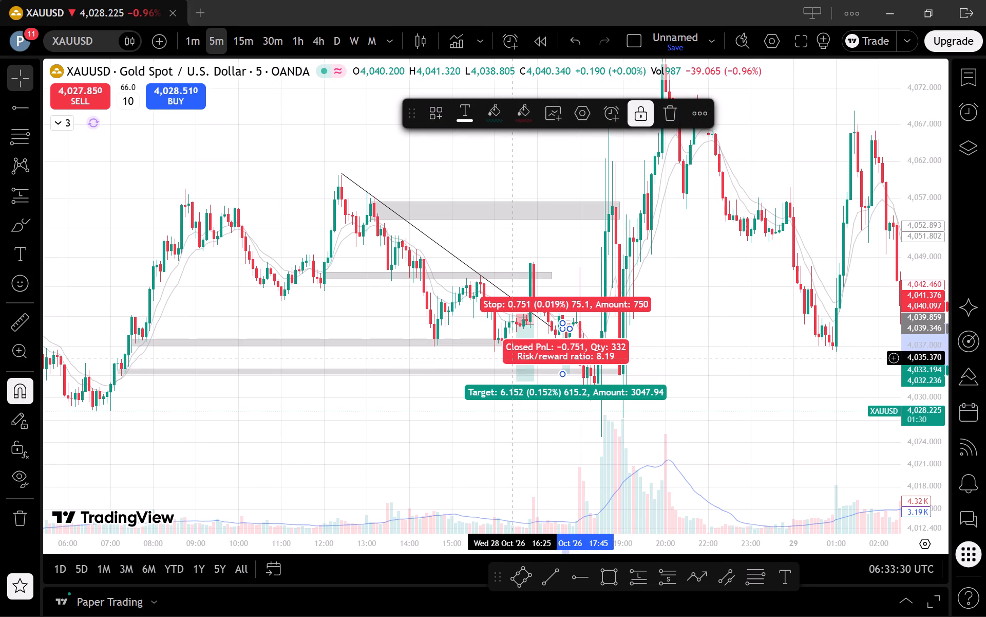
left_click(520, 327)
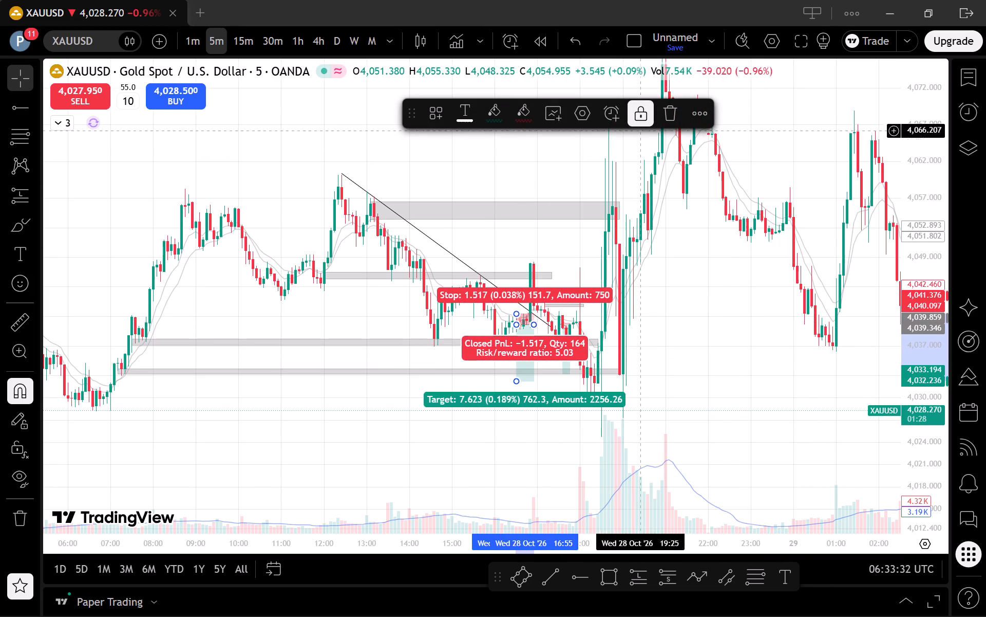
left_click(698, 308)
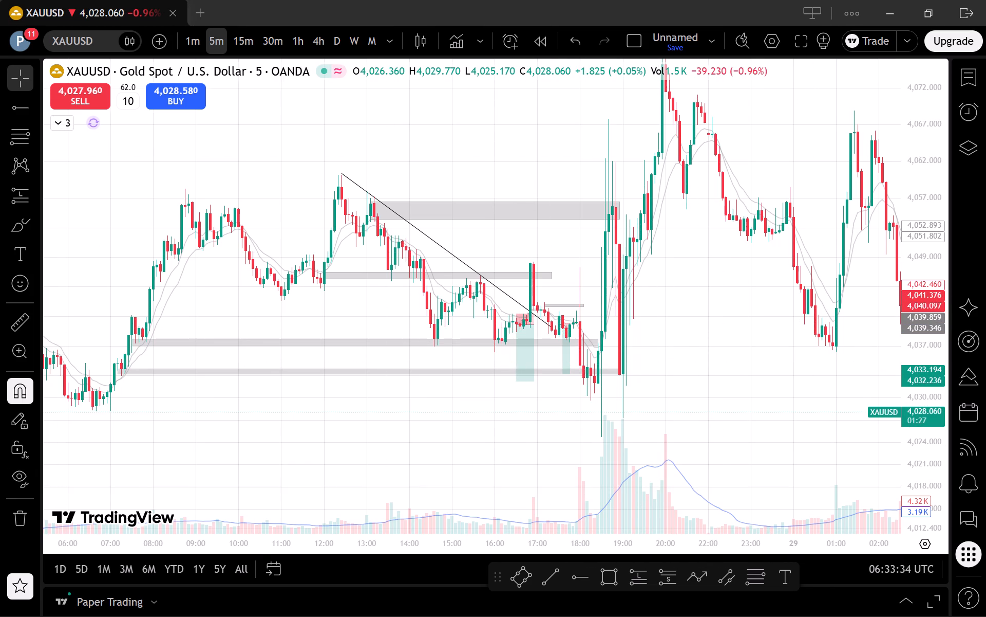
Remove all unlocked drawings from the XAUUSD chart, keeping the indicators.
left_click(20, 521)
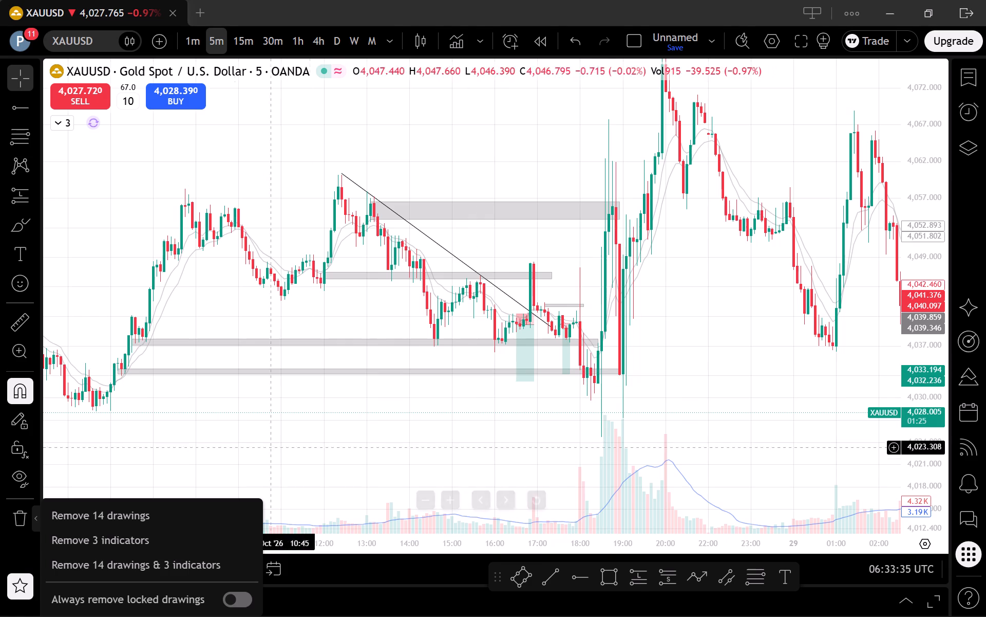
left_click(214, 520)
Unlock and delete the smaller locked short position drawing near 17:45 on Oct 28.
scroll(799, 450, "down", 1)
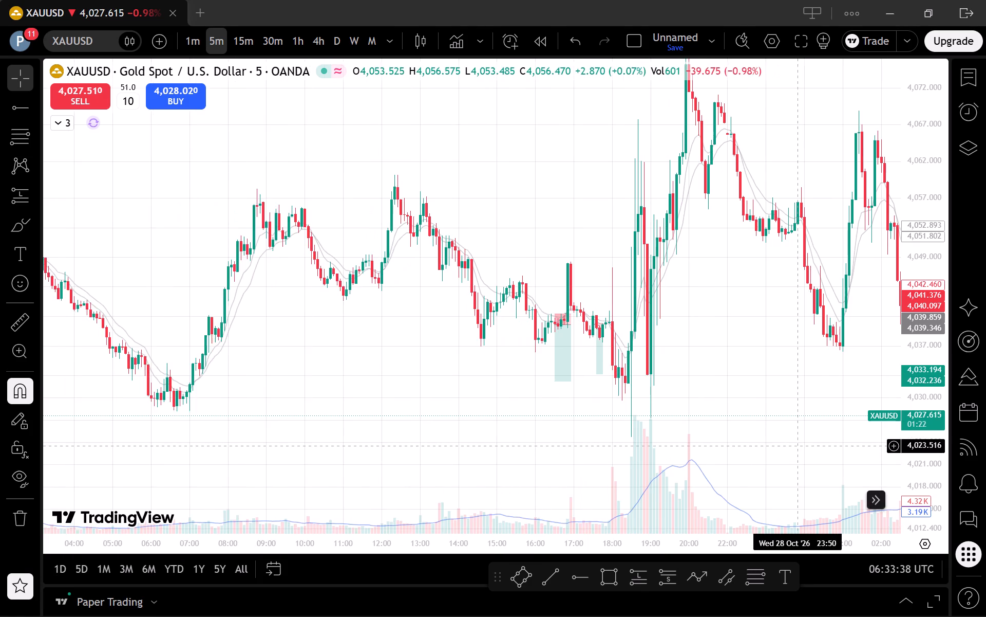
scroll(795, 444, "up", 1)
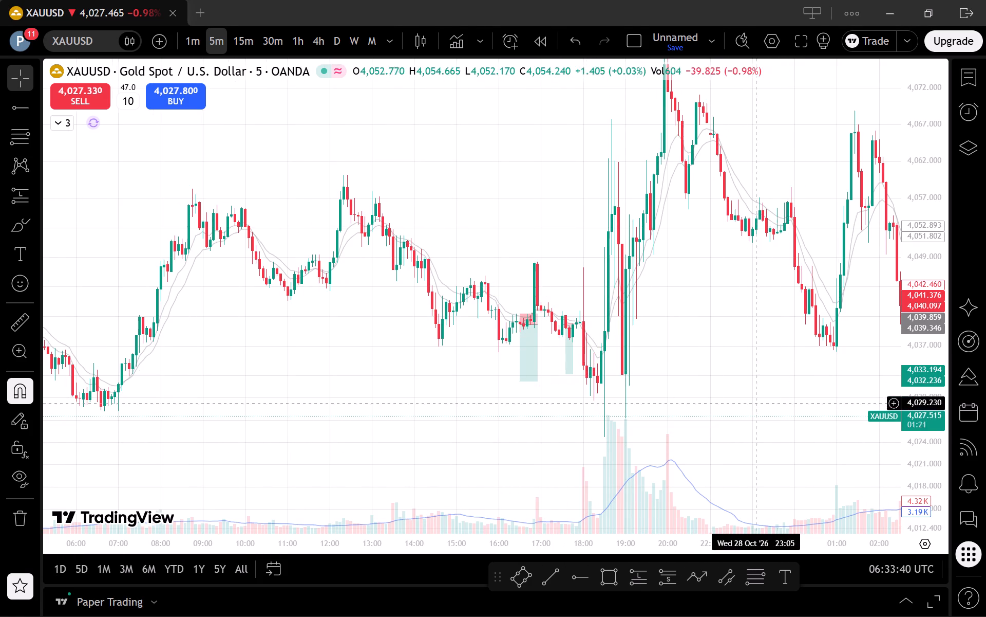
scroll(731, 392, "up", 2)
left_click(503, 350)
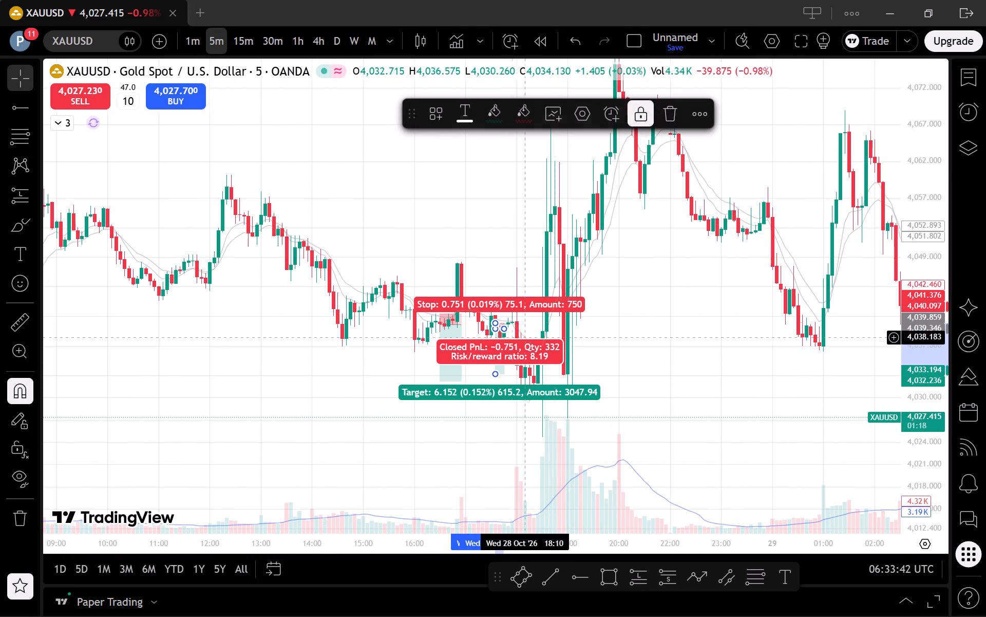
left_click(634, 114)
left_click(665, 118)
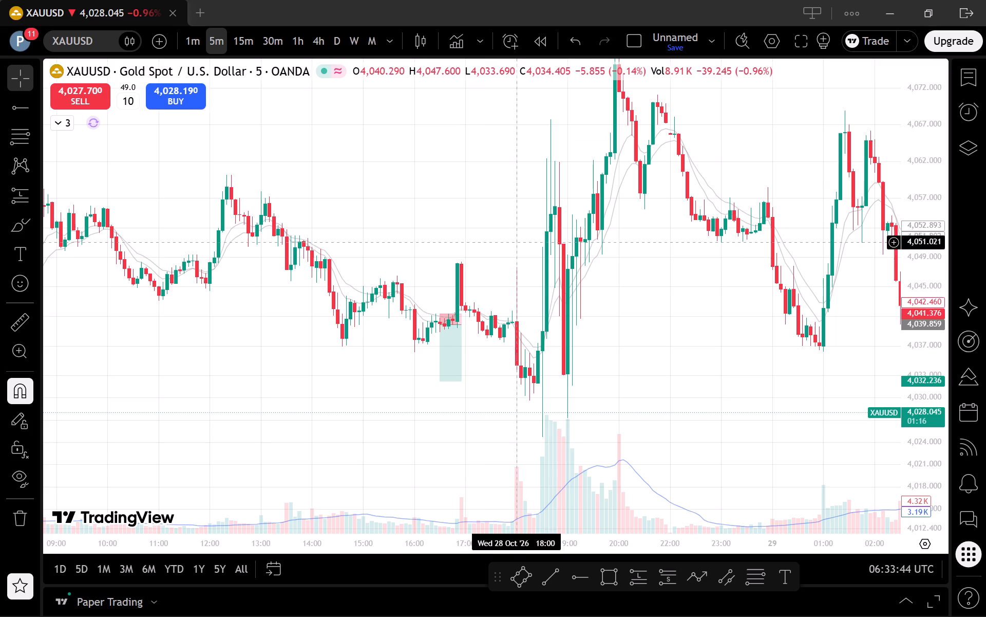
Unlock and delete the remaining short position drawing ending around 16:55 on Oct 28.
left_click(450, 341)
left_click(642, 113)
left_click(665, 115)
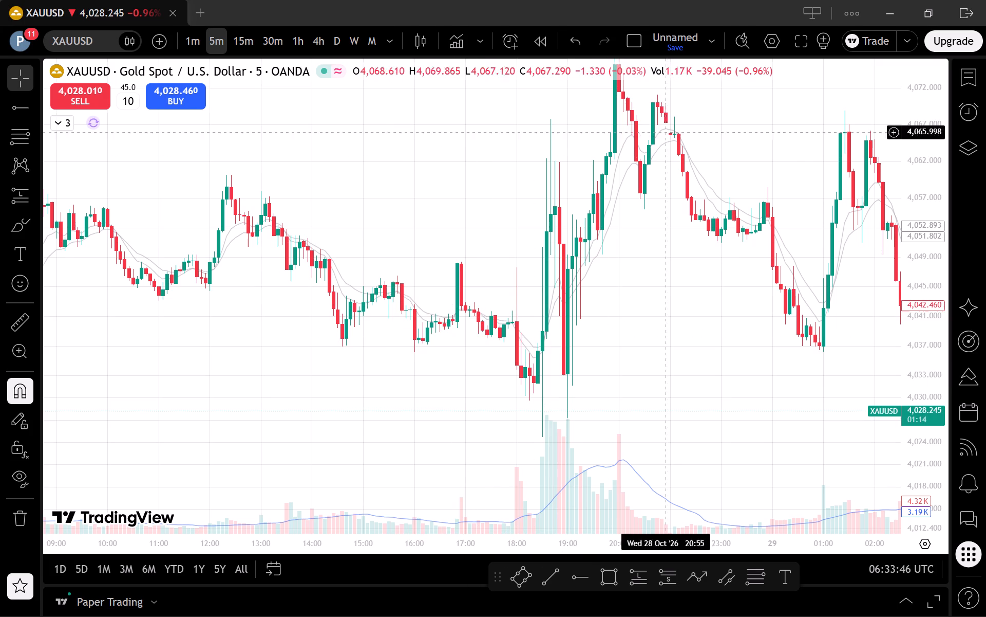
Switch XAUUSD to the 1-hour chart, reset the view, and unlock and delete the rising trend line between Oct 23 and Oct 27.
left_click(656, 262)
scroll(707, 337, "down", 2)
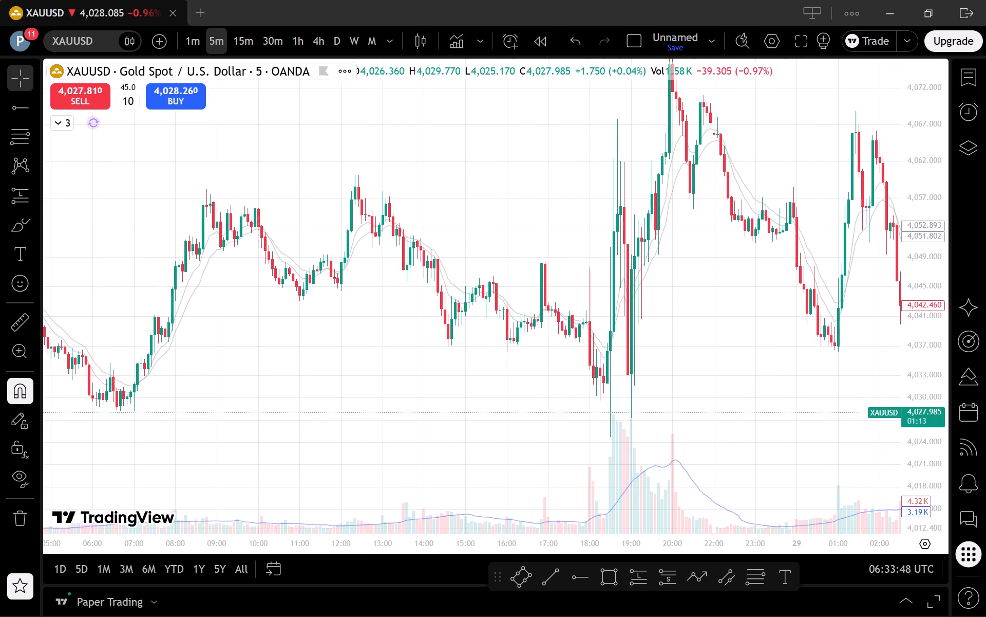
left_click(291, 47)
scroll(469, 223, "up", 1)
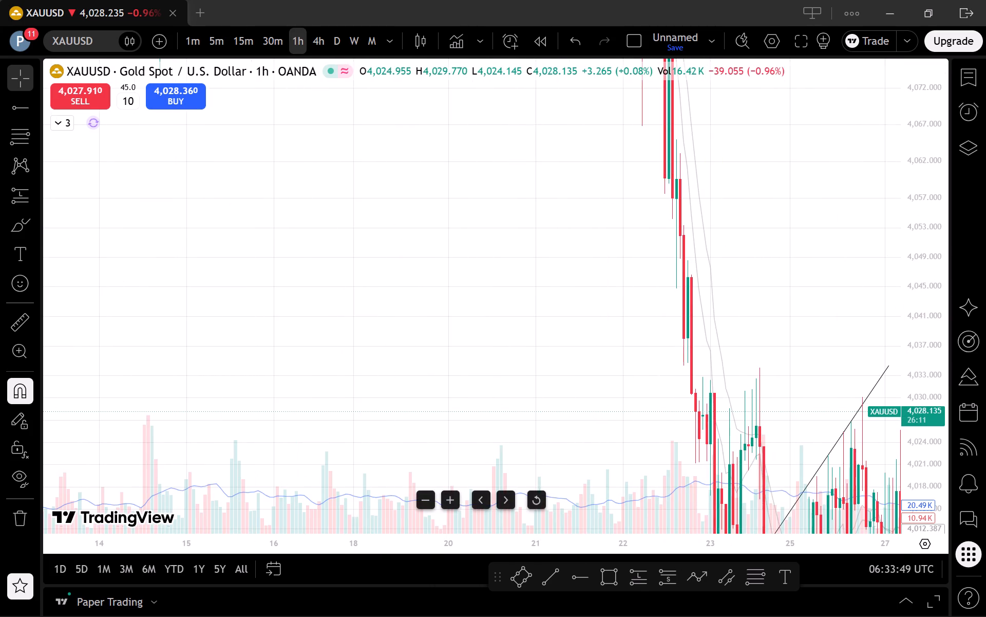
left_click(538, 495)
scroll(681, 460, "up", 4)
scroll(665, 384, "down", 2)
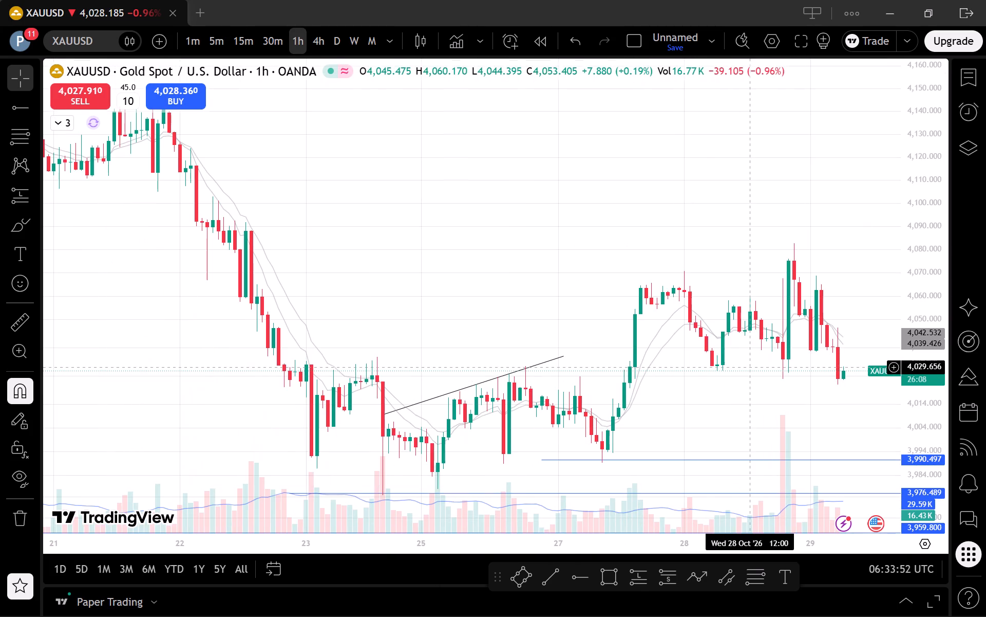
left_click(542, 367)
left_click(544, 361)
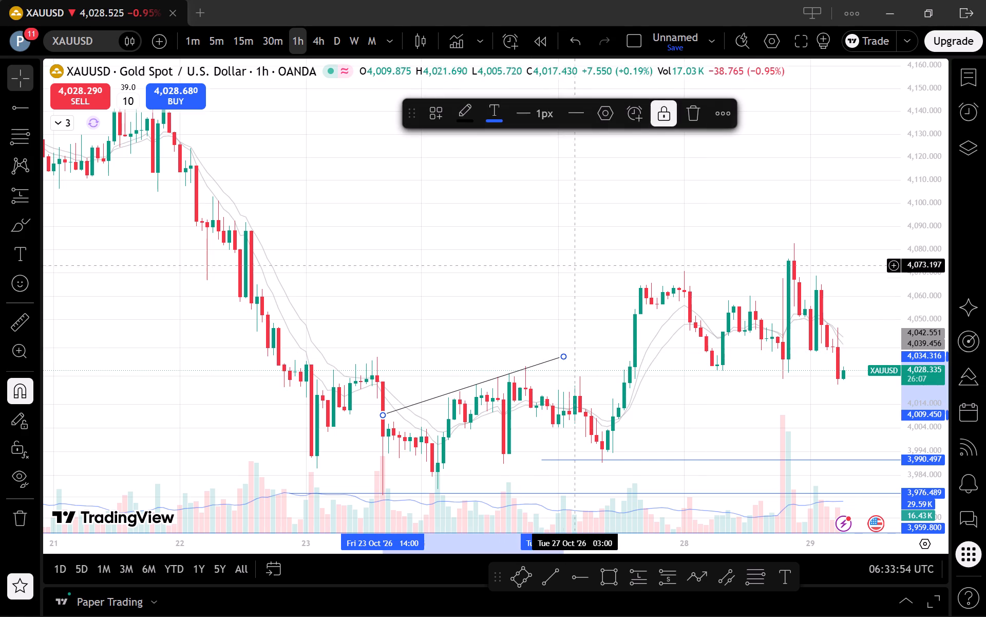
left_click(661, 117)
left_click(687, 106)
Examine the 1-hour XAUUSD price action relative to the horizontal support lines below the current price.
scroll(738, 334, "down", 3)
left_click_drag(762, 403, 572, 201)
left_click_drag(920, 366, 913, 396)
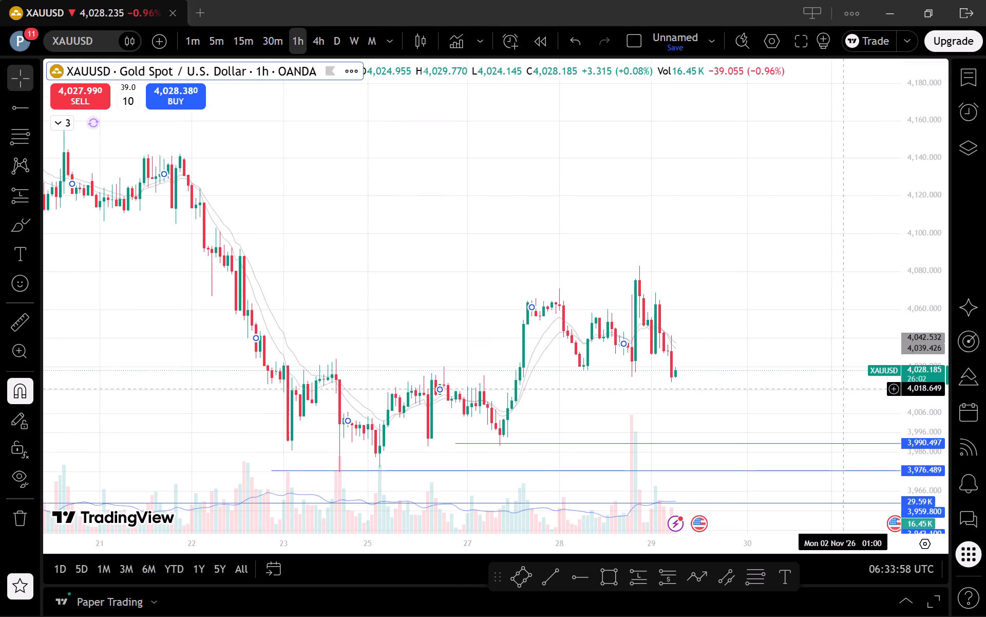
scroll(826, 381, "down", 4)
left_click_drag(729, 355, 648, 250)
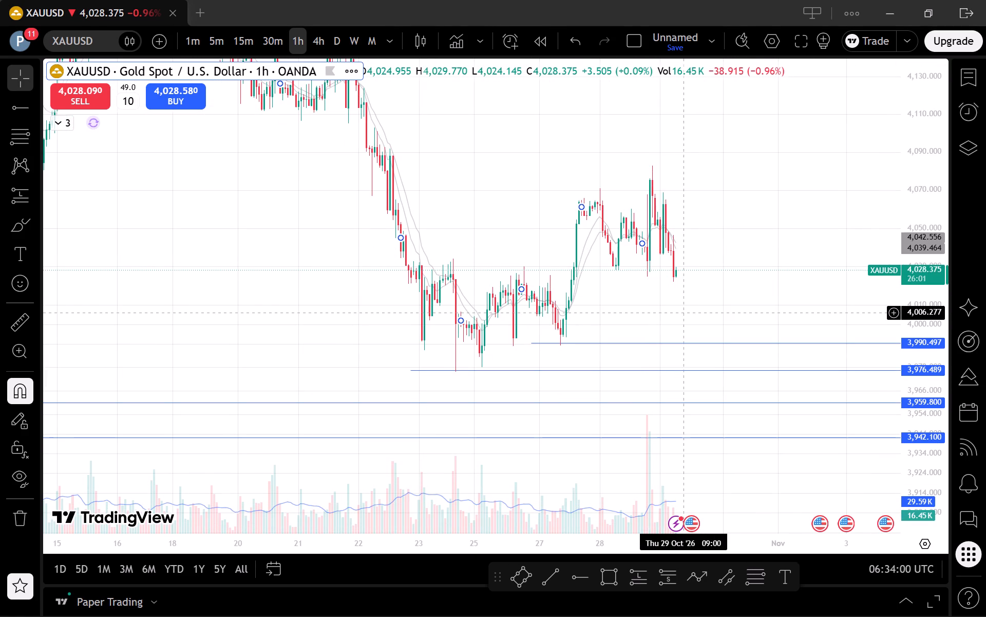
left_click(693, 346)
left_click(701, 340)
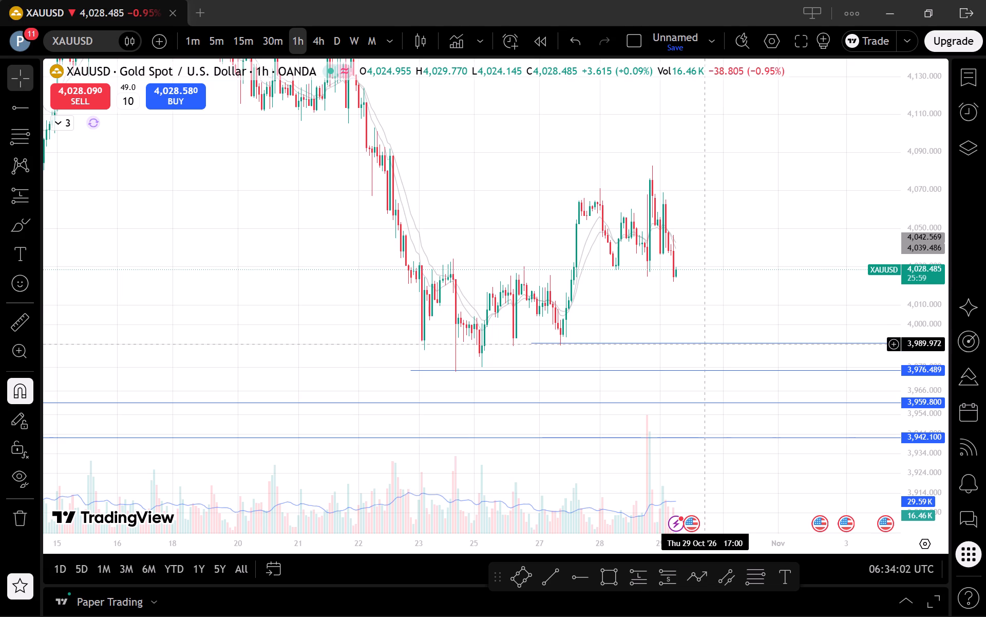
left_click(705, 344)
double_click(713, 304)
scroll(713, 304, "up", 1)
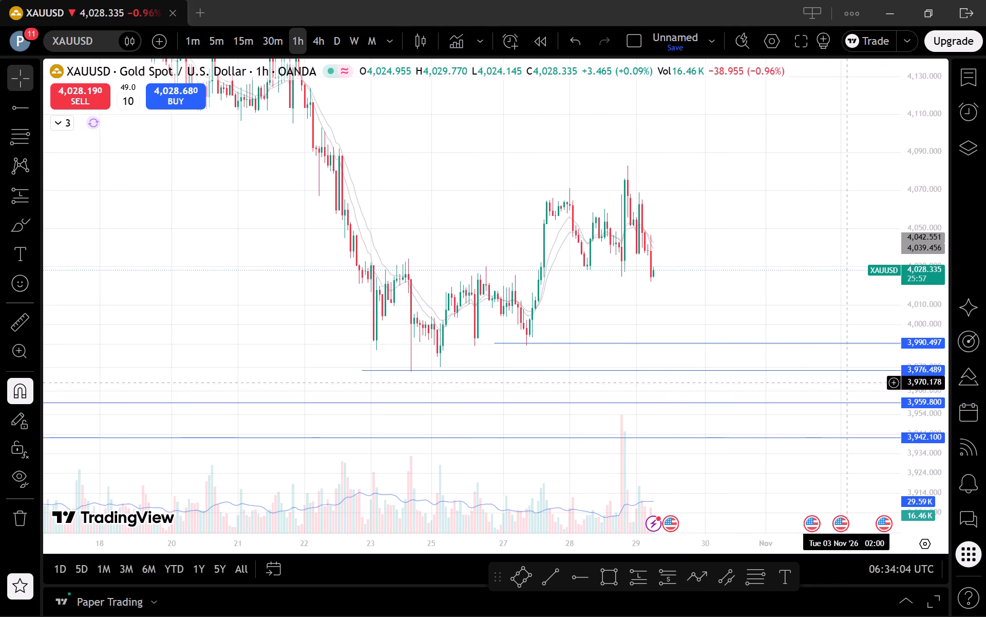
left_click_drag(924, 481, 888, 303)
scroll(697, 268, "up", 4)
left_click_drag(648, 267, 798, 356)
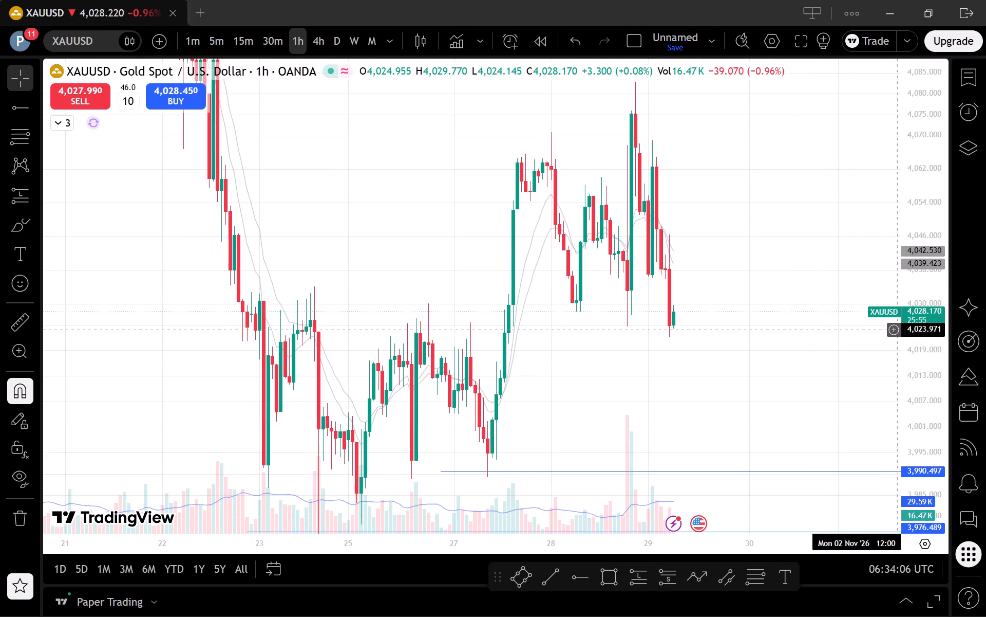
left_click_drag(918, 348, 934, 430)
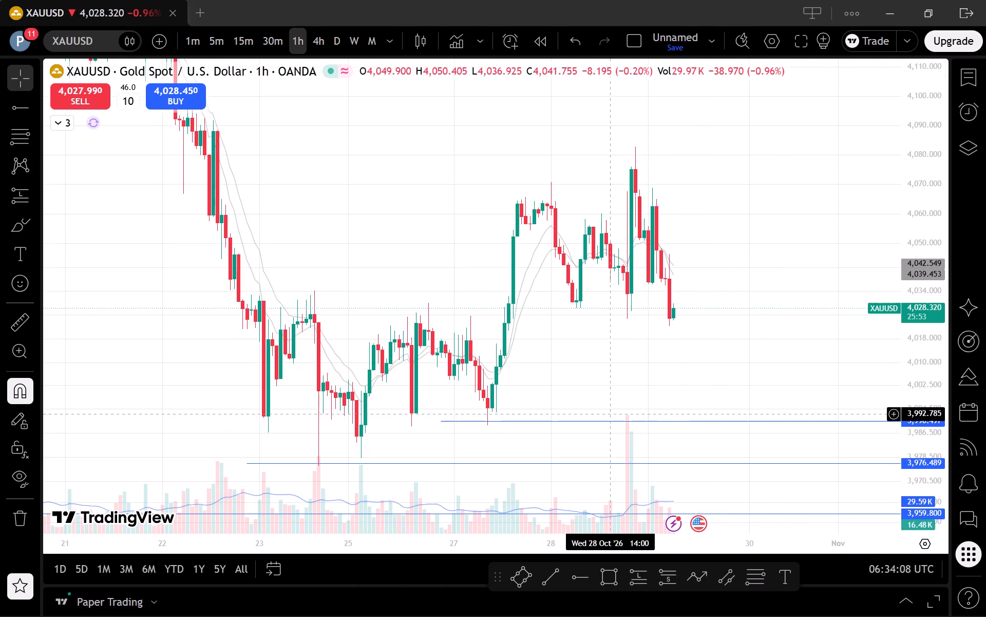
With magnet snapping off, draw a thin rectangle zone from about 4,029.65 to 4,028.10, spanning Oct 27 13:00 to Oct 29 13:00.
left_click(617, 571)
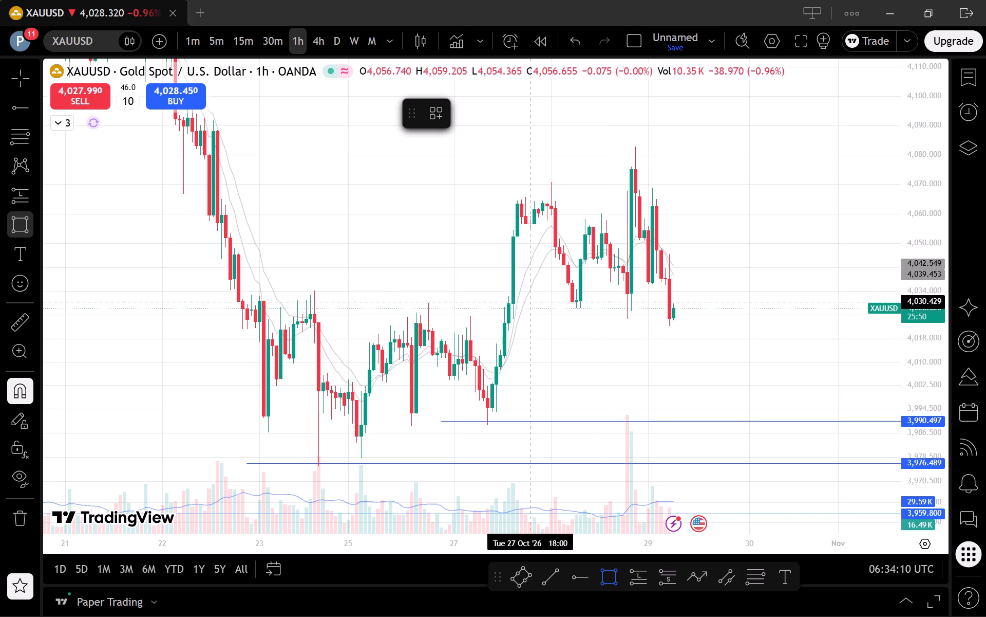
left_click(19, 388)
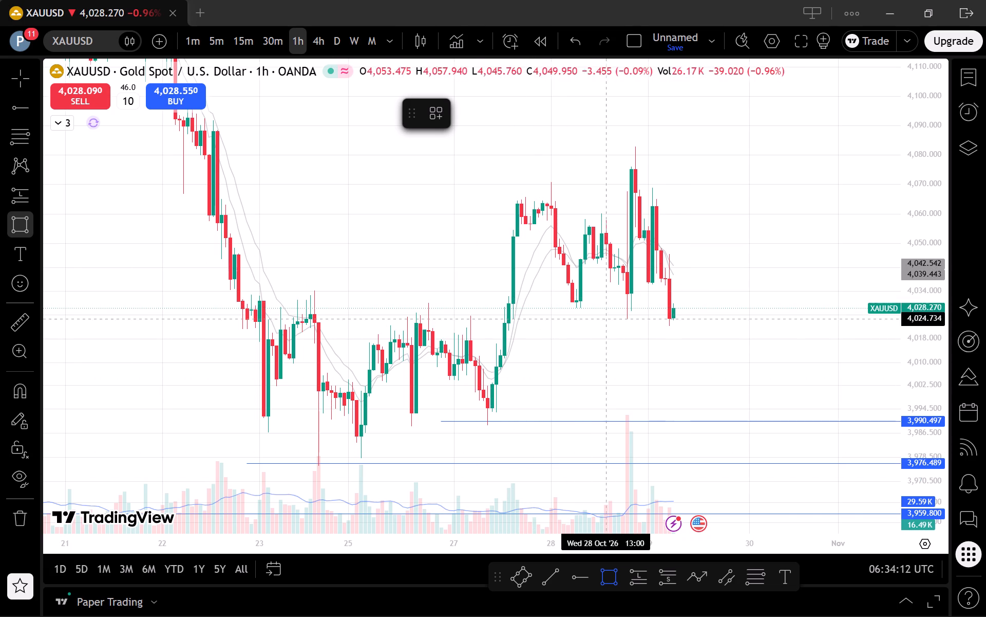
left_click(510, 304)
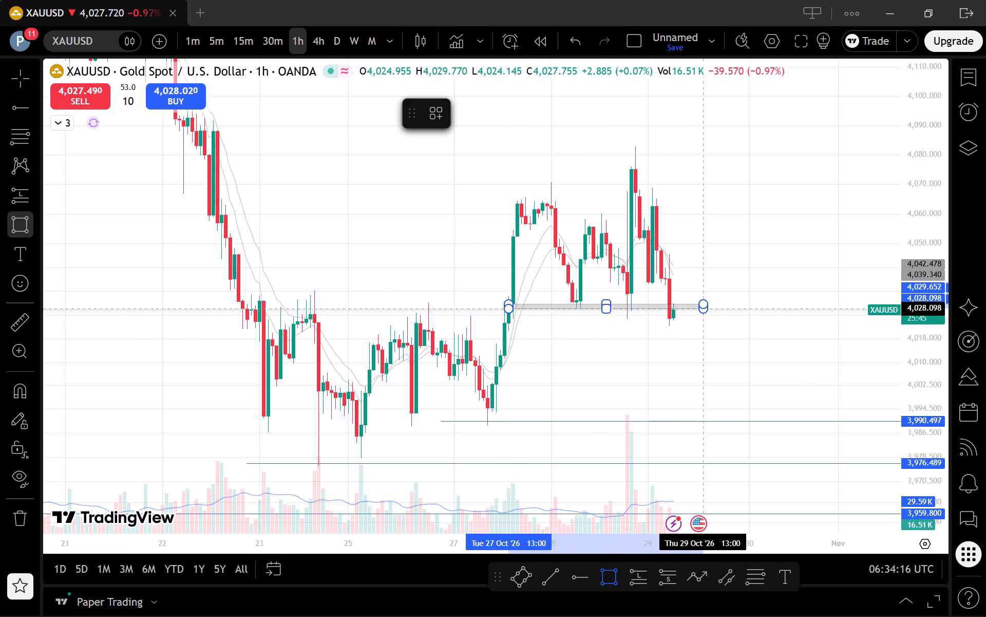
left_click(703, 309)
left_click(722, 353)
Compare XAUUSD price action around the new zone and the support lines on the 1-hour, daily and 4-hour charts.
scroll(727, 356, "up", 1)
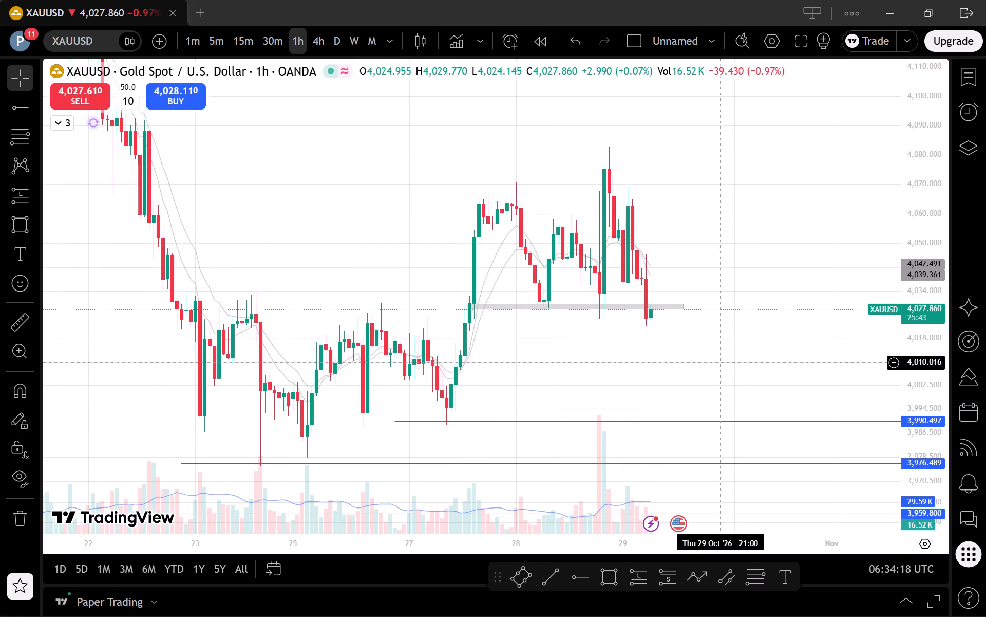
left_click_drag(721, 366, 785, 382)
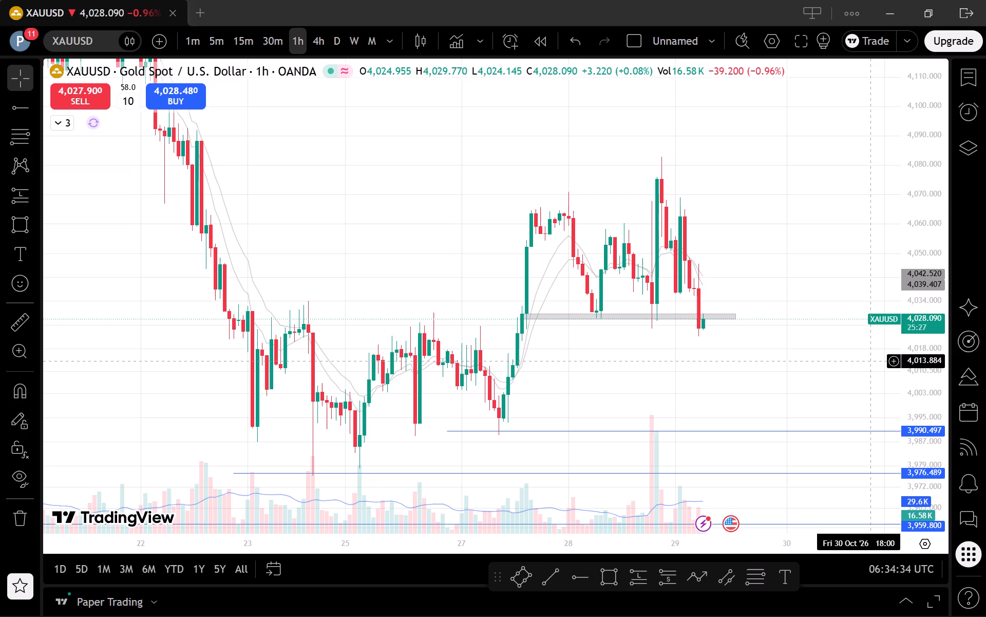
scroll(871, 361, "up", 2)
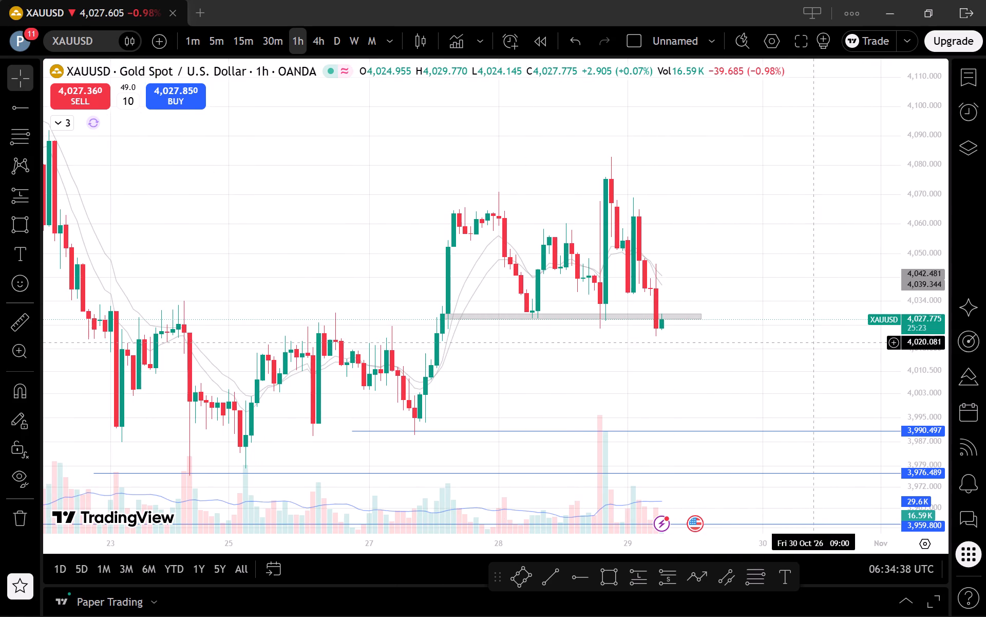
left_click(342, 42)
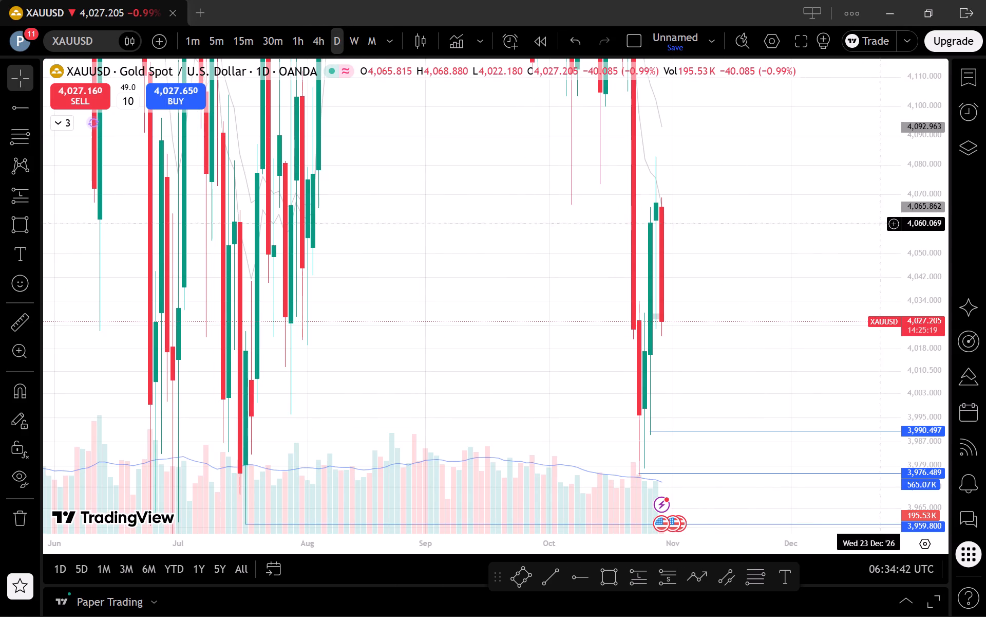
left_click_drag(920, 181, 911, 451)
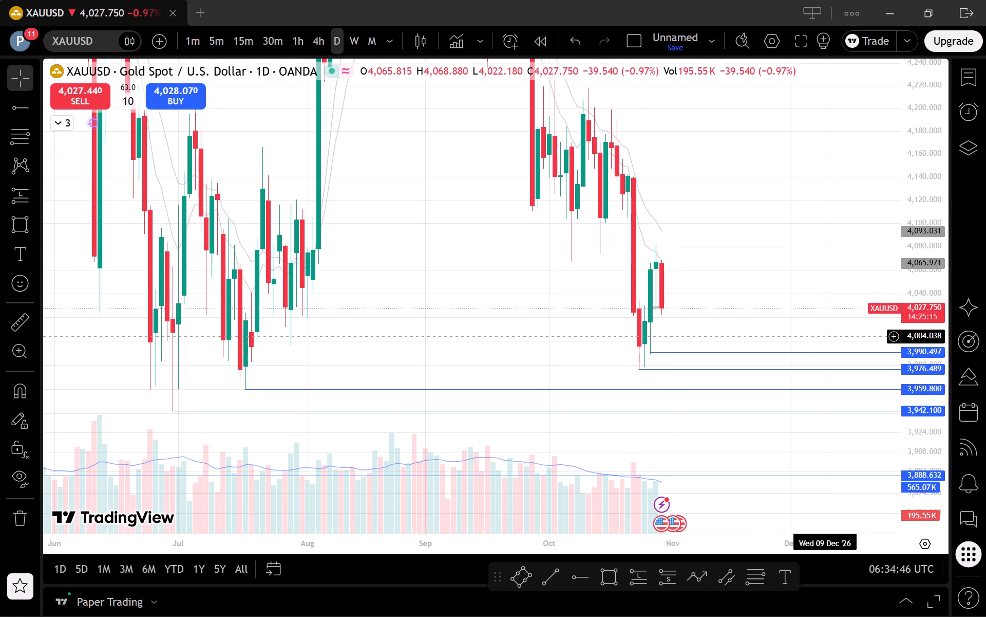
left_click(320, 34)
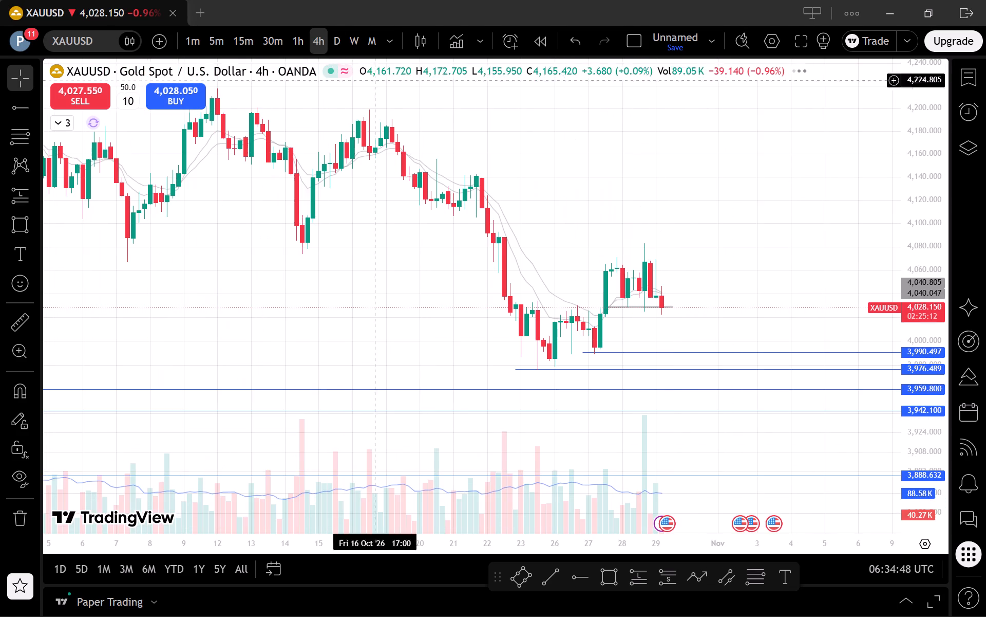
left_click_drag(926, 414, 909, 339)
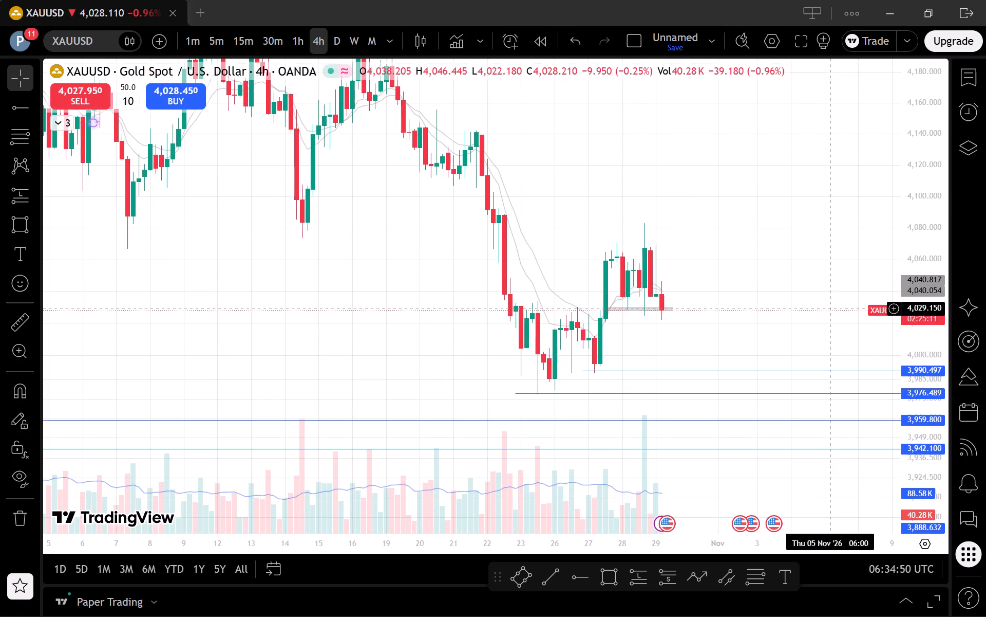
left_click(296, 33)
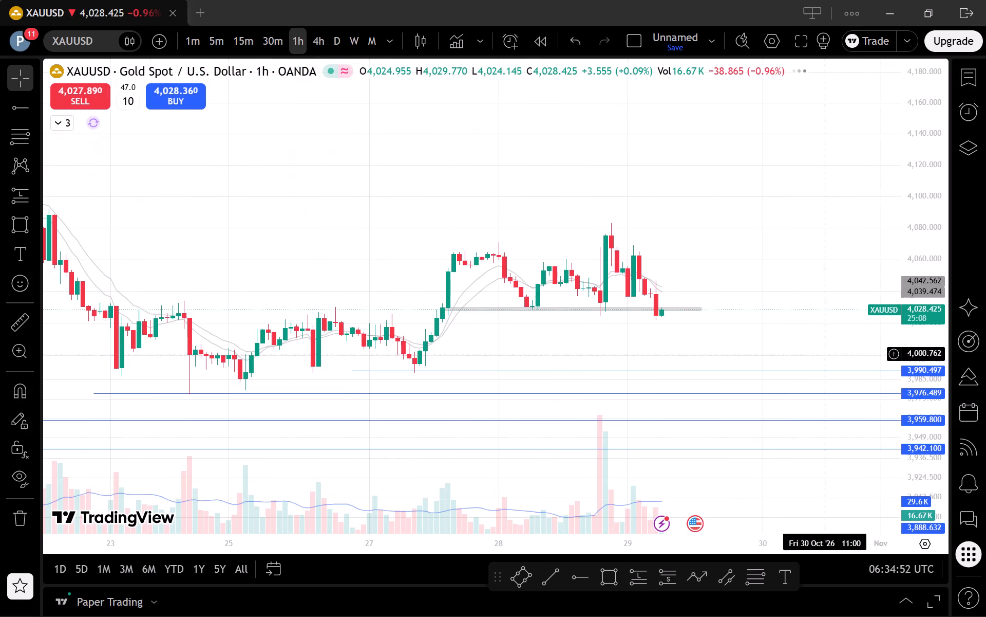
left_click_drag(934, 442, 927, 320)
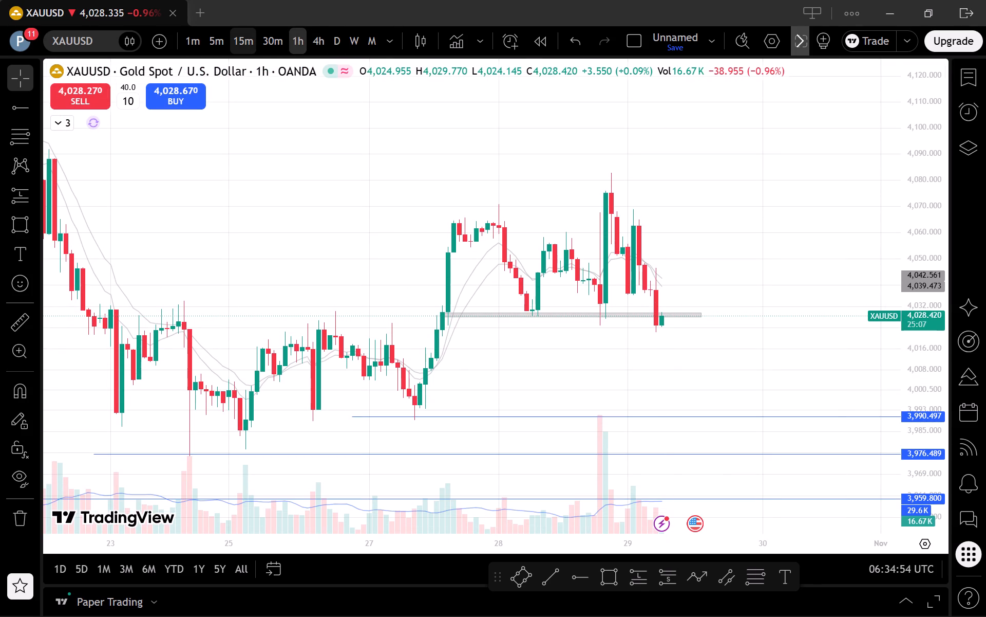
Examine how price reacts around the marked zone on the 5-minute and 15-minute charts.
left_click(213, 42)
scroll(804, 323, "down", 4)
left_click_drag(933, 435, 895, 147)
left_click(895, 147)
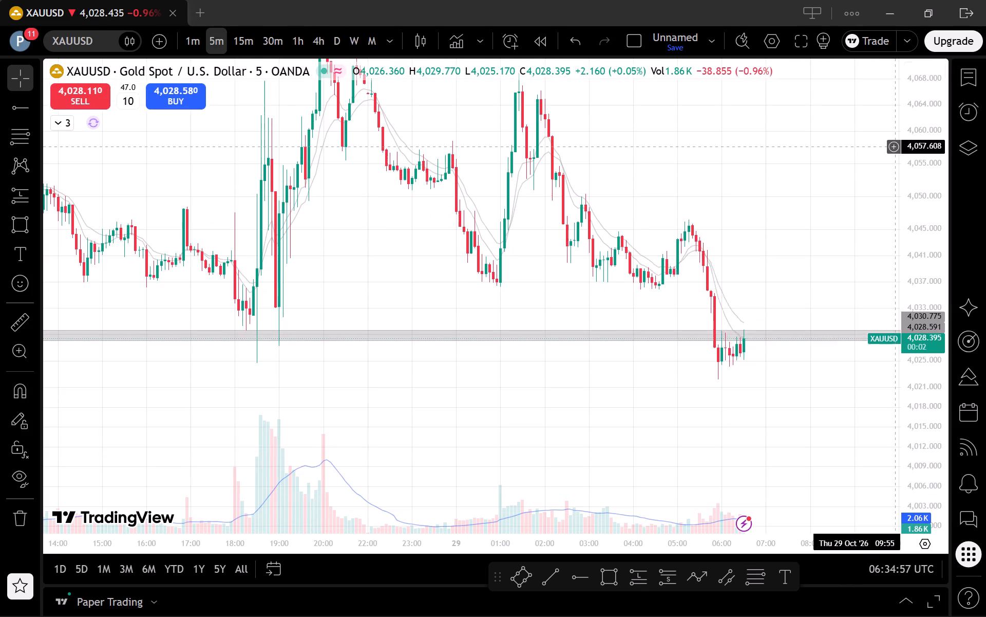
left_click(428, 202)
left_click(242, 44)
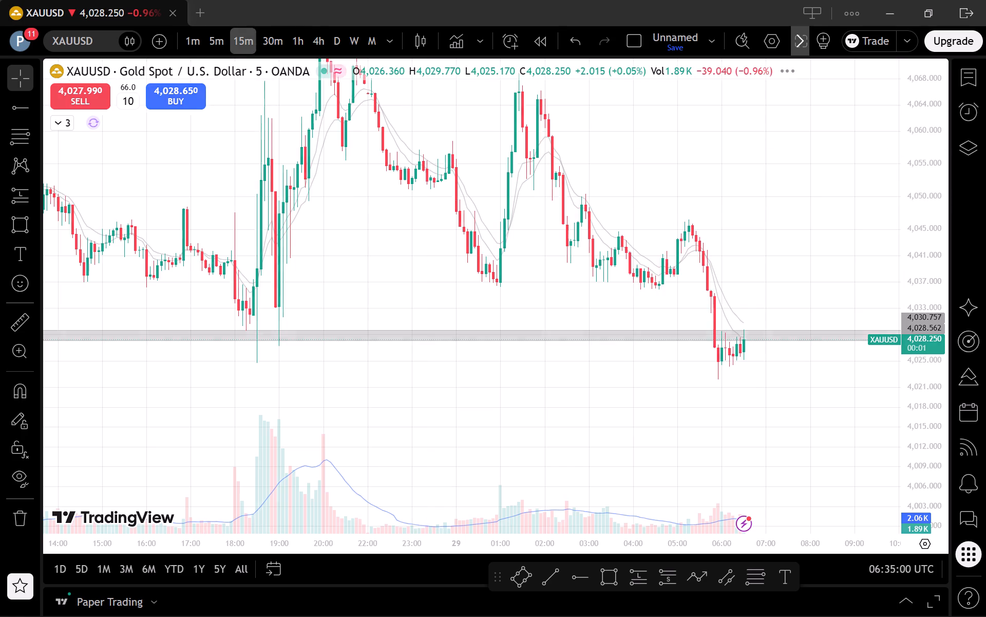
scroll(568, 285, "up", 2)
left_click_drag(934, 296, 892, 436)
left_click_drag(836, 434, 829, 434)
left_click_drag(748, 400, 814, 410)
left_click_drag(894, 443, 884, 335)
left_click_drag(851, 322, 892, 455)
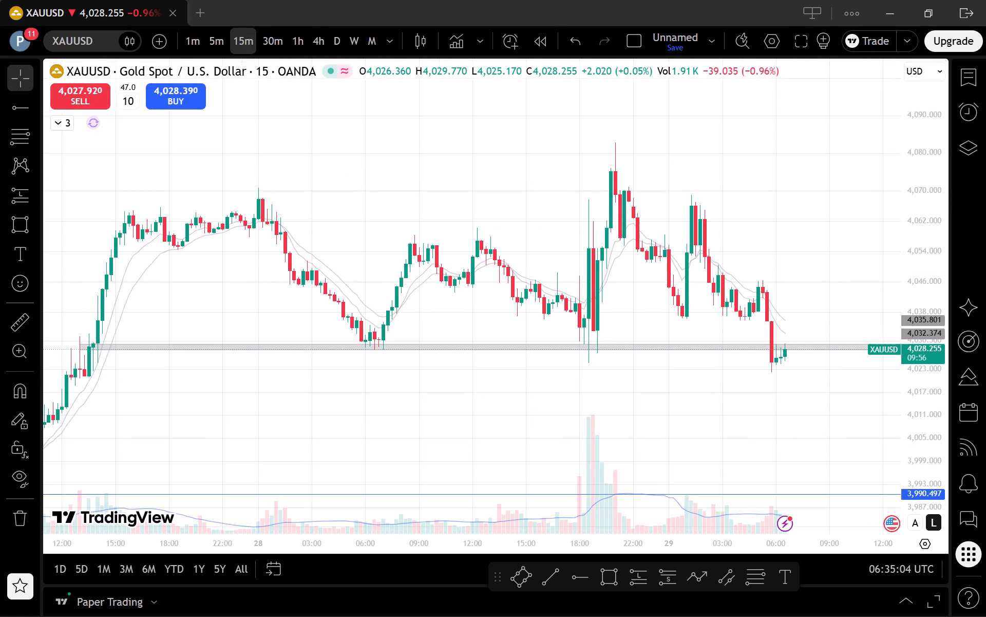
Draw a Fibonacci retracement on the 15-minute chart from the Oct 29 05:15 high near 4,046.37 to the low near 4,022.13.
left_click_drag(930, 489, 912, 301)
scroll(862, 316, "up", 2)
scroll(848, 391, "up", 2)
left_click_drag(806, 398, 825, 348)
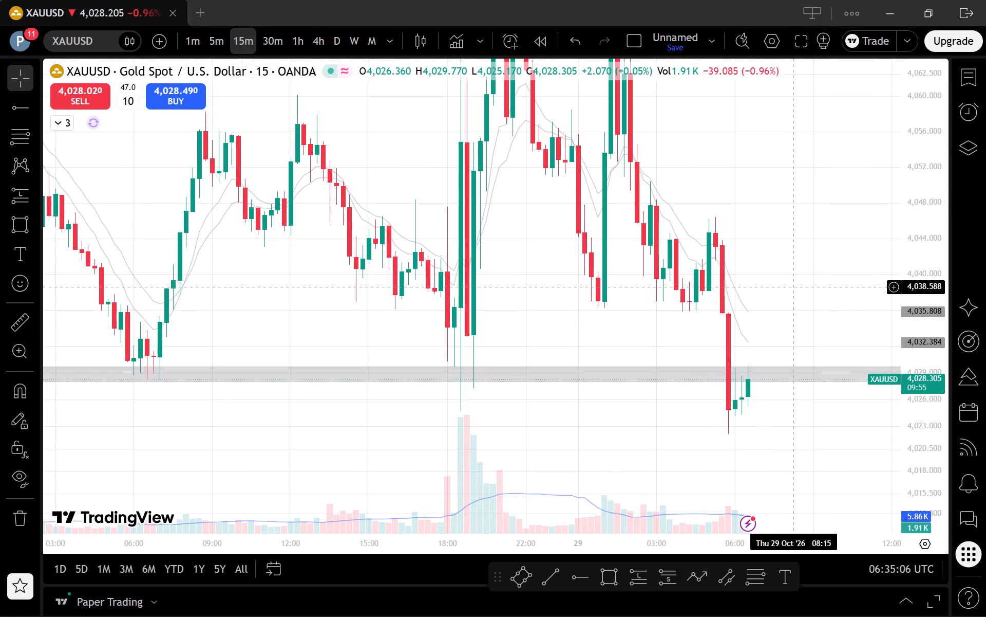
left_click_drag(800, 522, 752, 473)
left_click(753, 591)
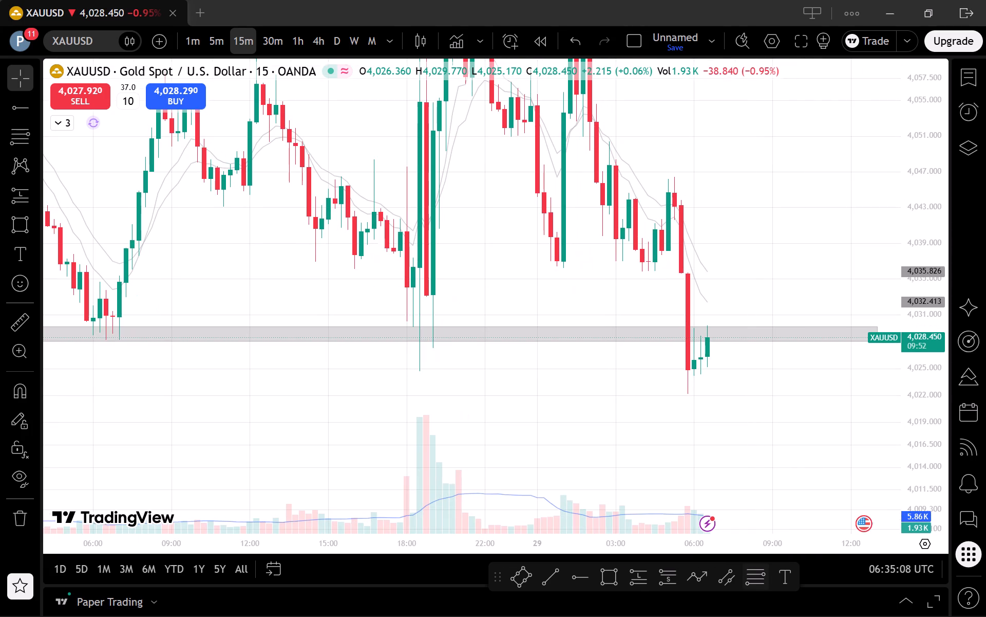
left_click(672, 178)
left_click(759, 394)
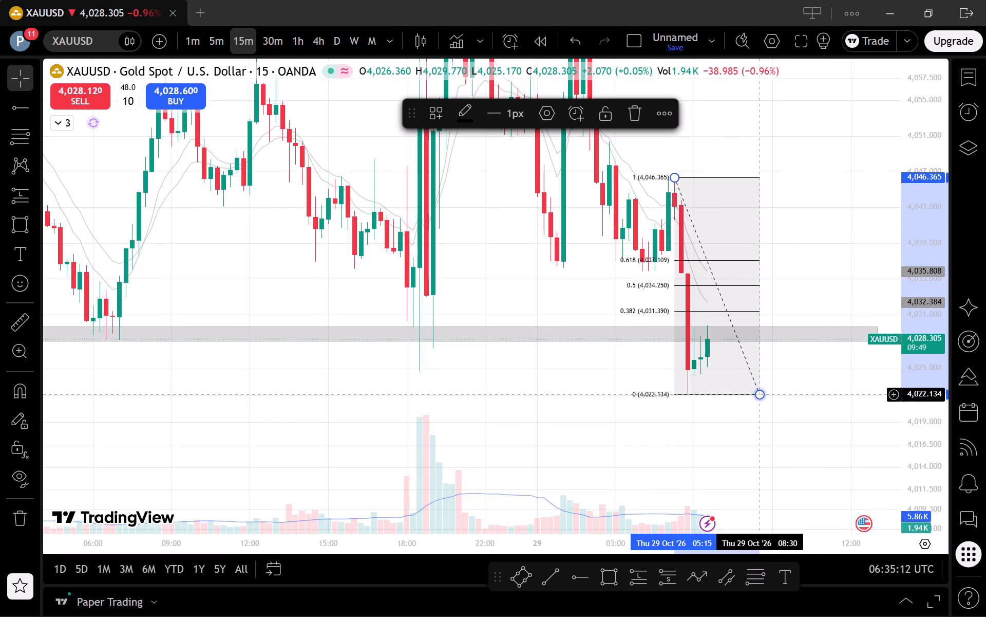
left_click(784, 428)
left_click(830, 449)
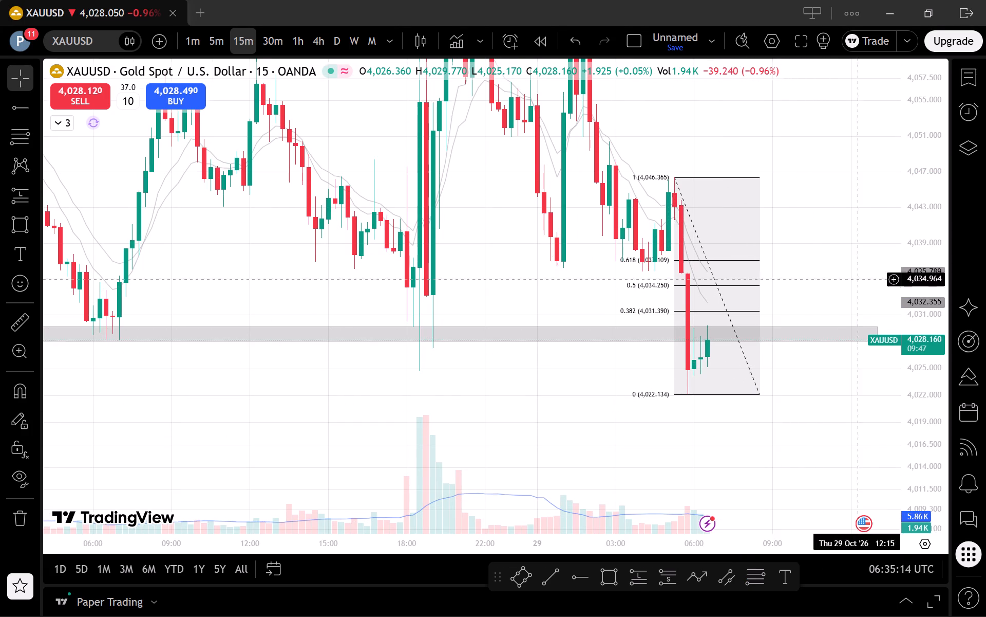
Draw a rectangle from the large red candle at 05:45 to about 08:30, between the 0.5 and 0.382 retracement levels.
left_click(594, 573)
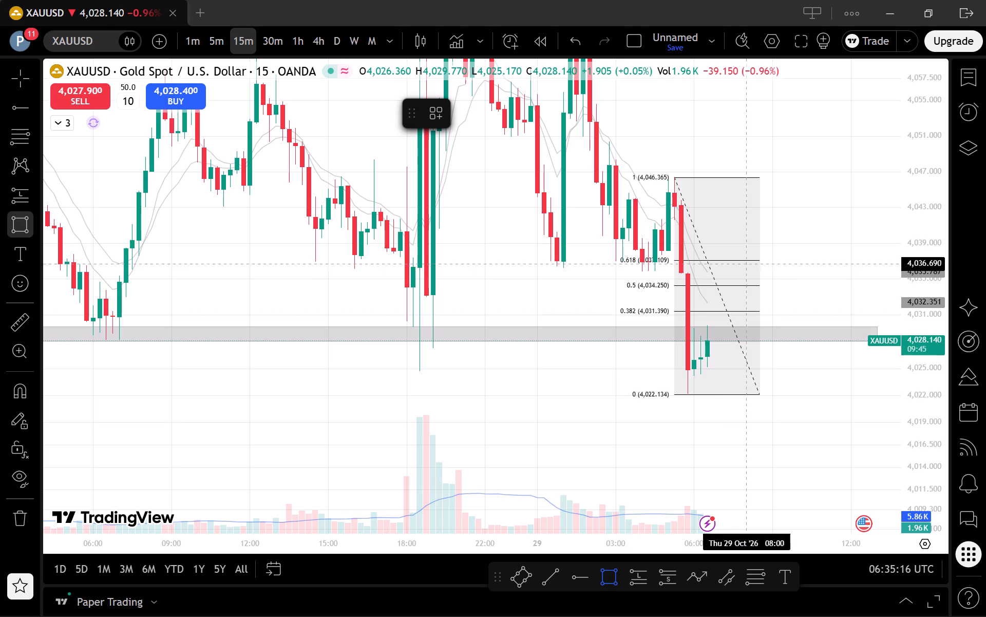
left_click(688, 286)
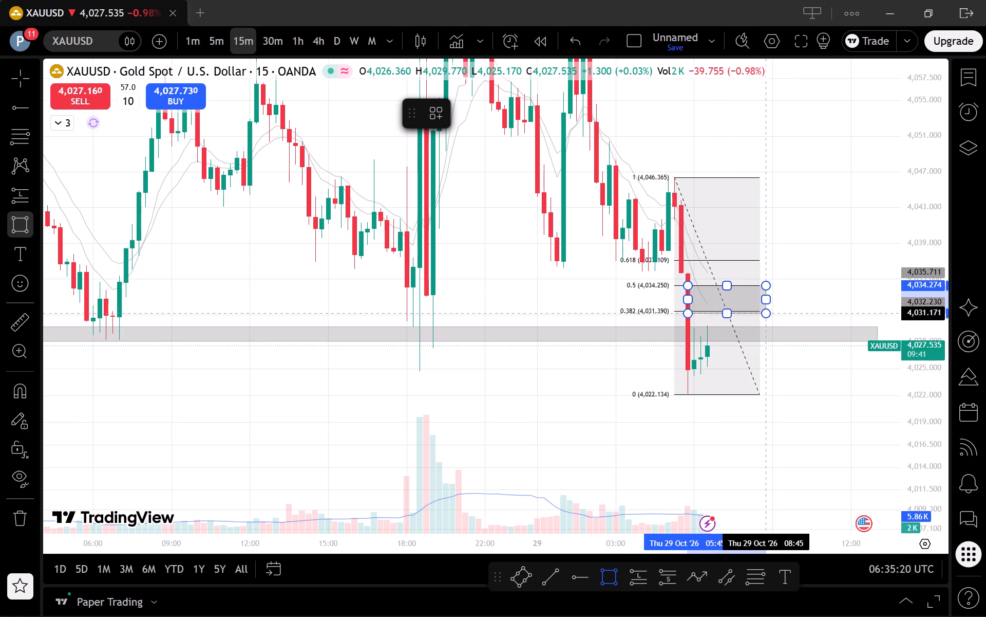
left_click(762, 312)
left_click(804, 377)
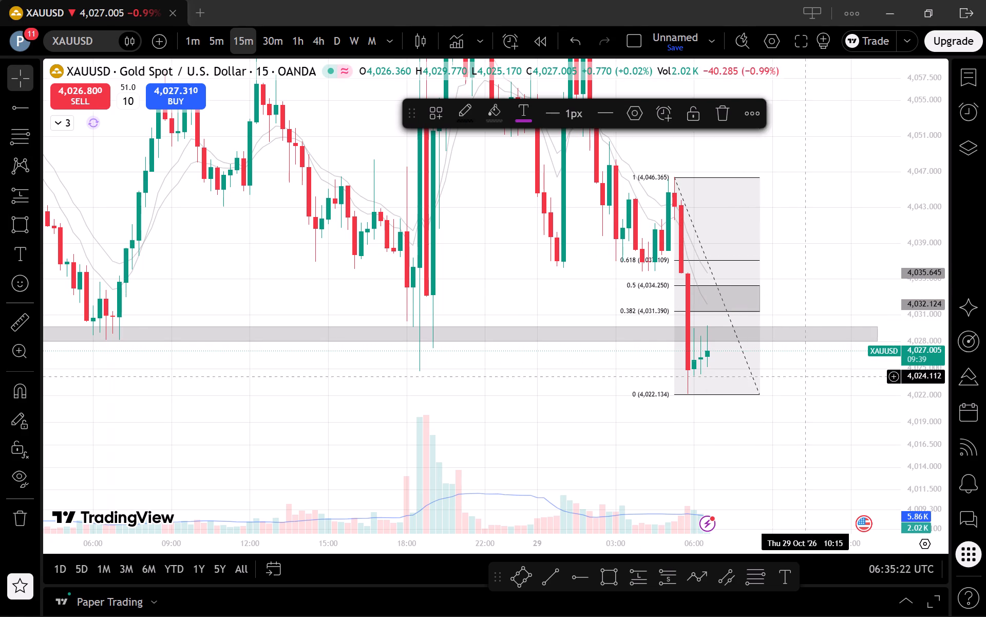
Delete the Fibonacci retracement, keeping the rectangle zone.
left_click(765, 386)
left_click(757, 380)
left_click(637, 108)
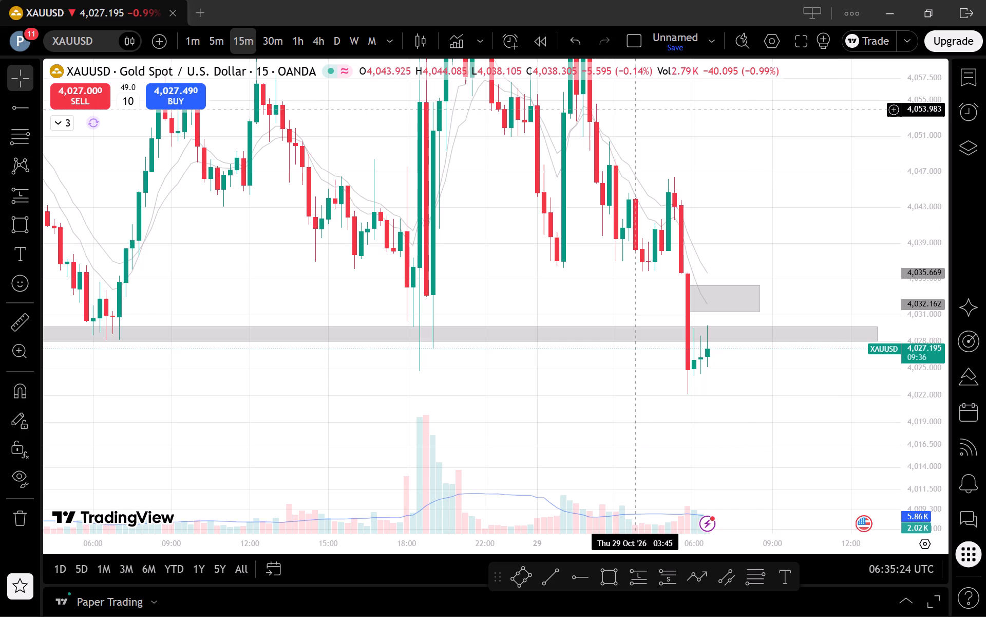
Draw a descending trend line on the 15-minute chart from the Oct 28 20:00 high near 4,083.12 across the lower high to about Oct 29 11:45.
left_click_drag(908, 312, 919, 485)
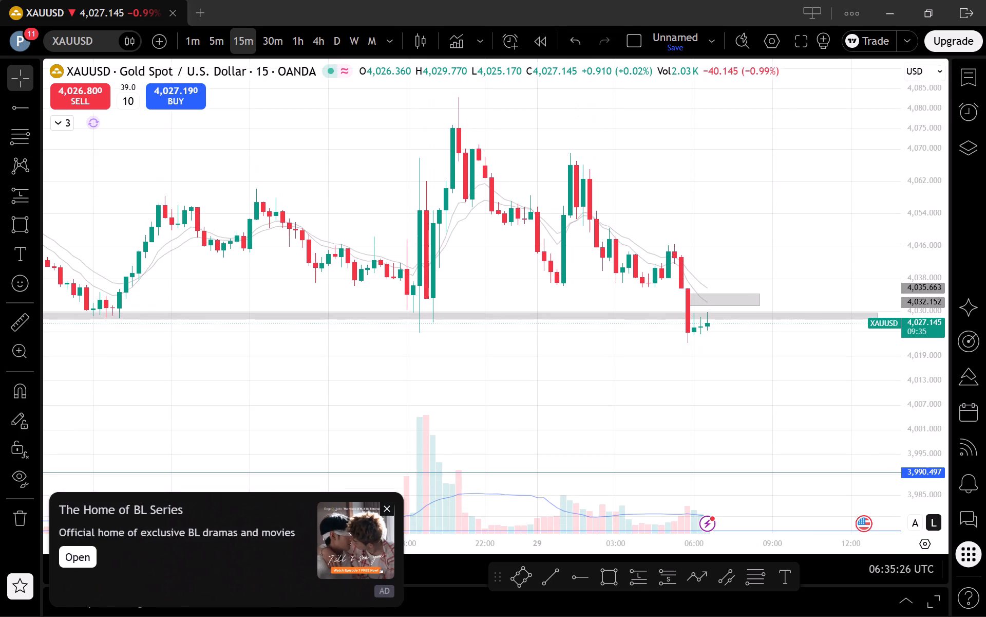
left_click_drag(920, 460, 903, 374)
scroll(832, 349, "down", 2)
left_click_drag(936, 340, 934, 406)
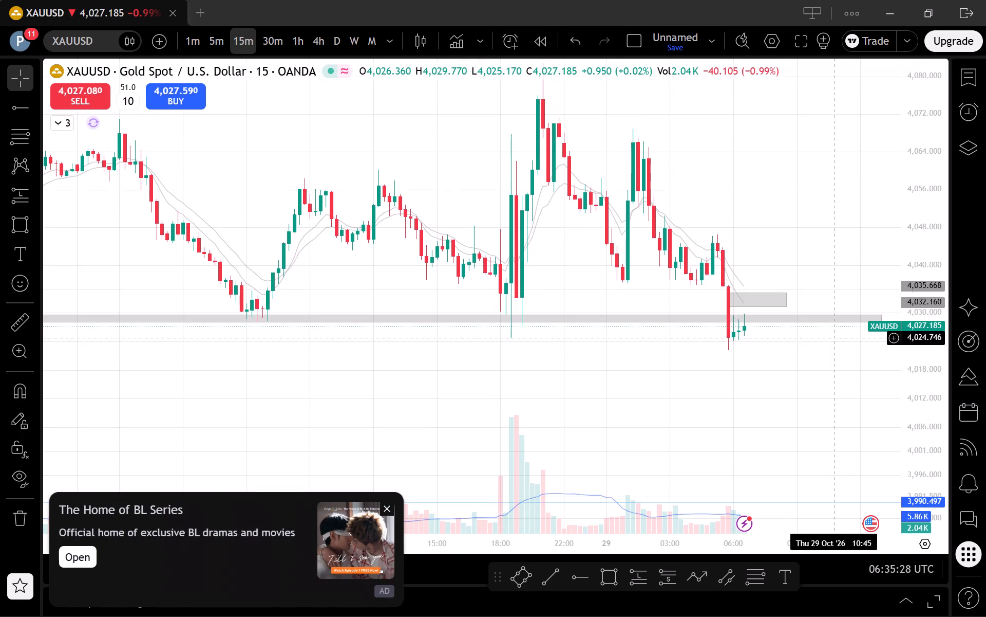
left_click_drag(756, 201, 750, 271)
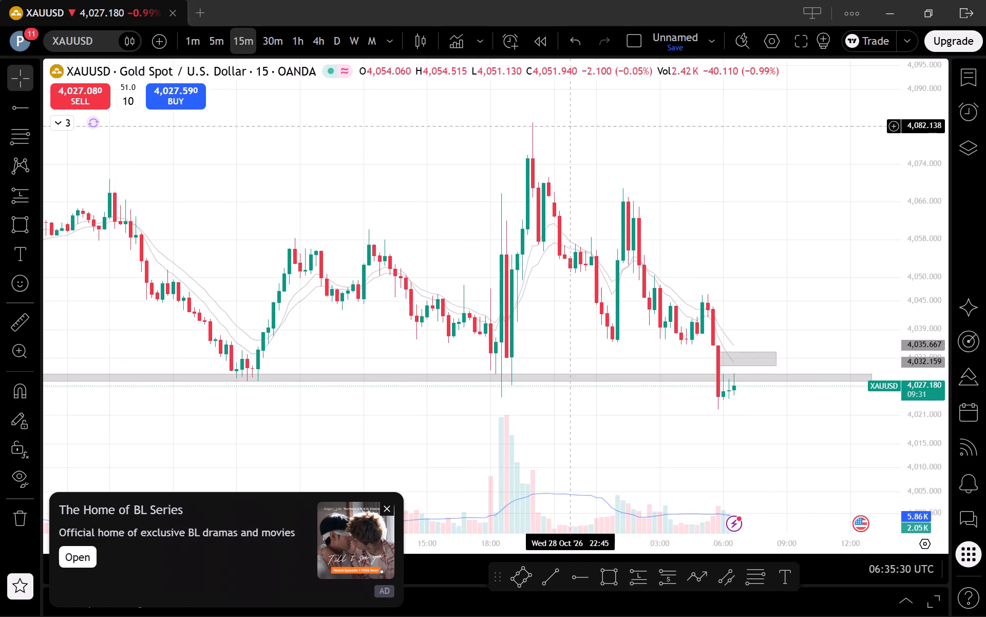
left_click(390, 509)
left_click(553, 569)
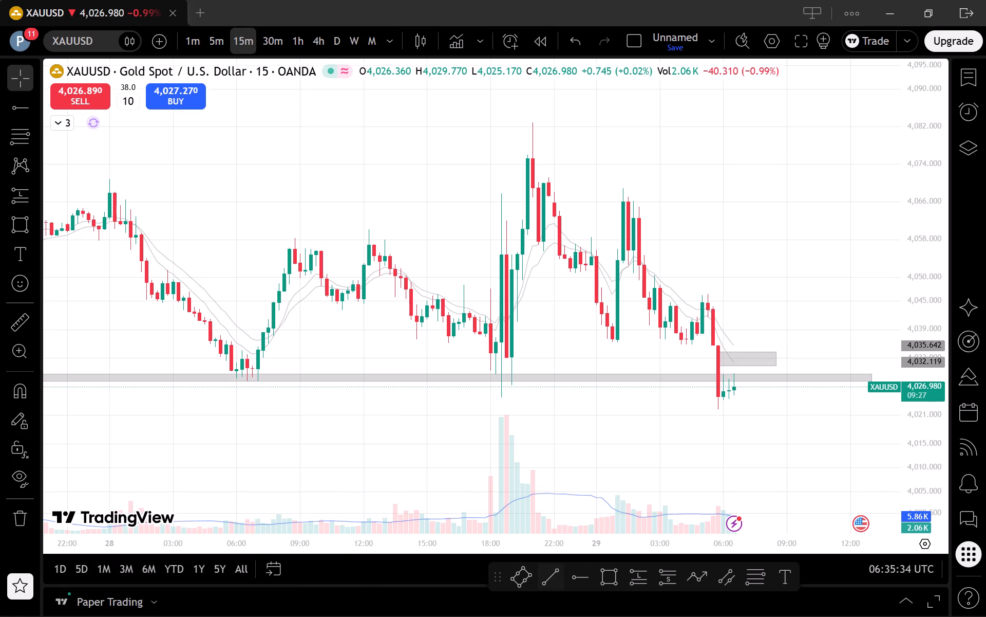
left_click(531, 121)
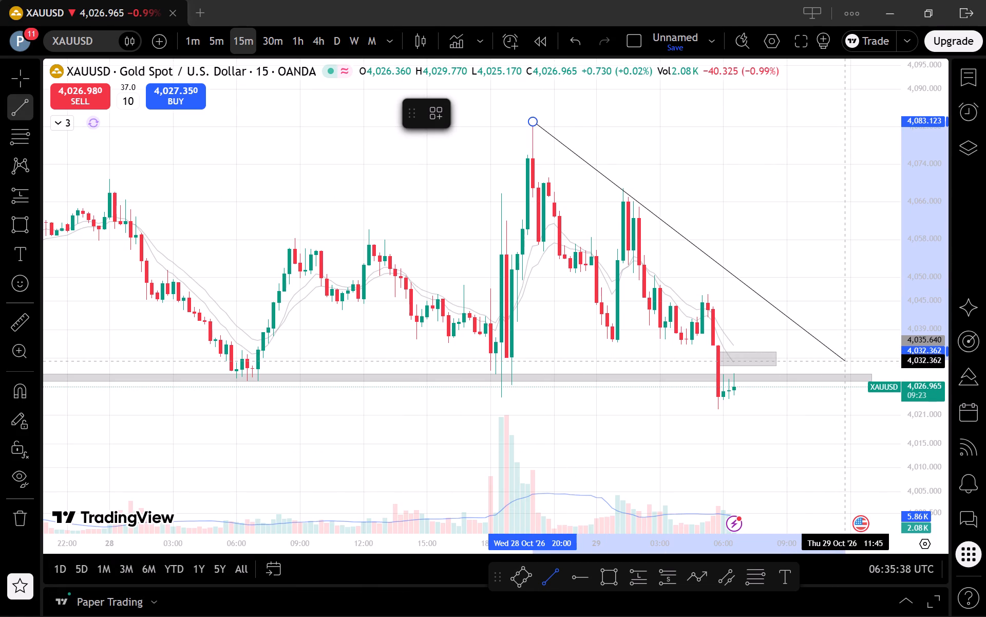
left_click(846, 368)
left_click(826, 427)
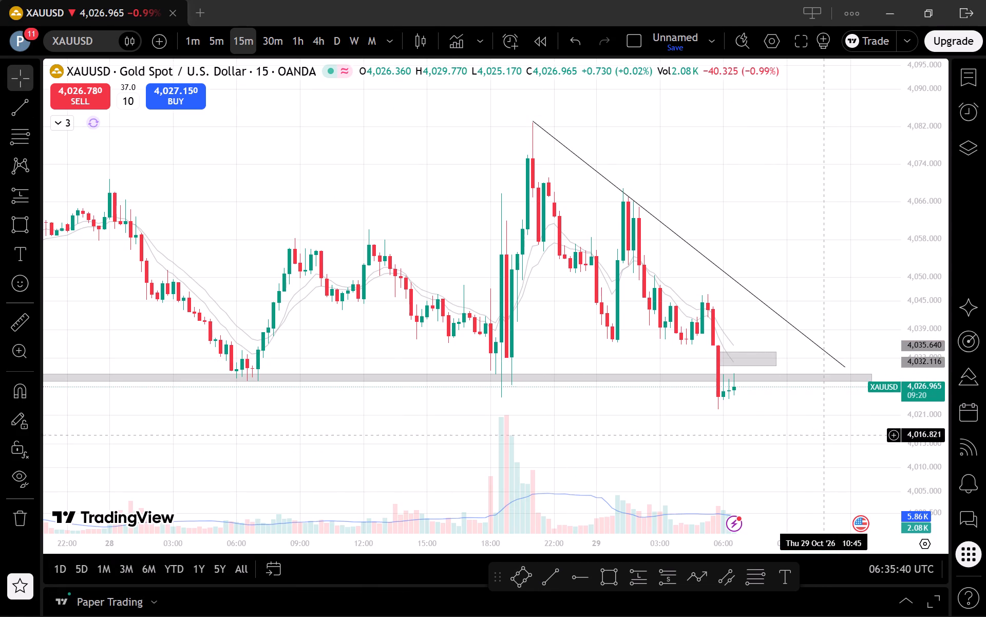
Lock the wide grey zone around 4,028 on the 1-hour chart.
left_click_drag(808, 473, 754, 446)
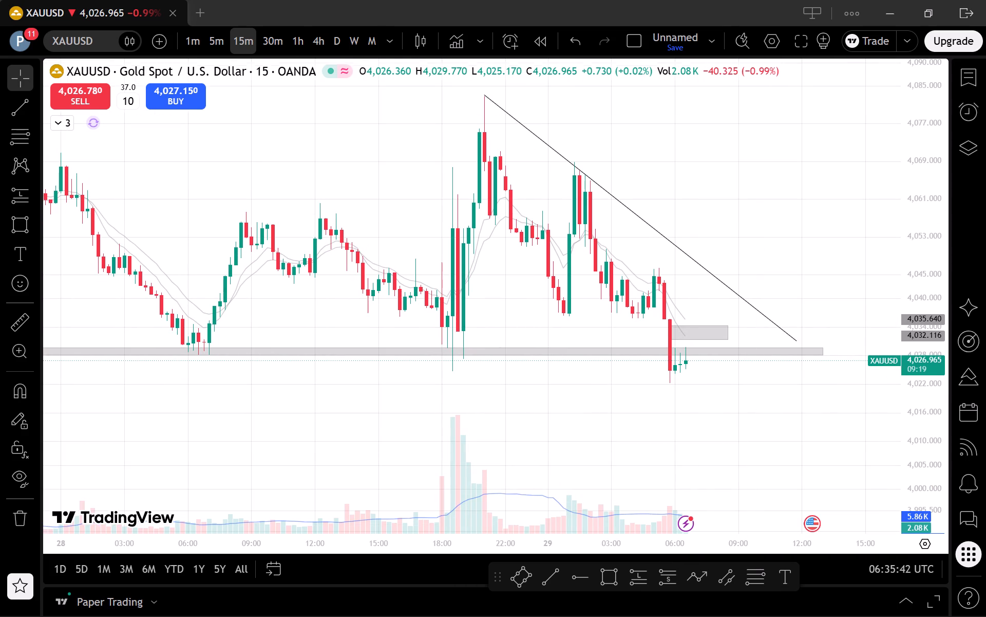
left_click(301, 33)
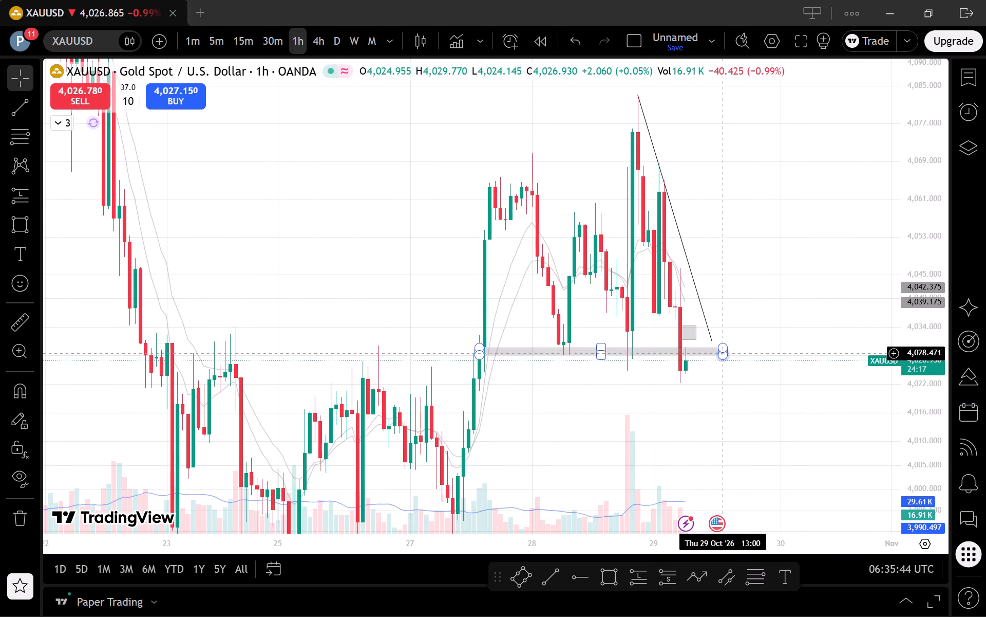
left_click(716, 351)
left_click(694, 120)
left_click(764, 314)
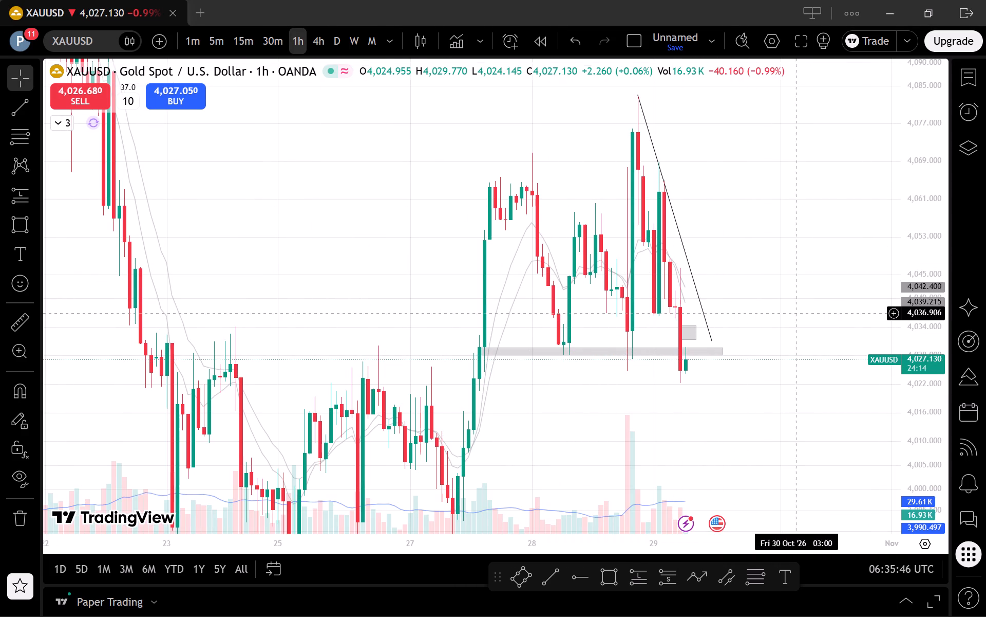
Examine the descending trend line and marked zones against wider price action on the 1-hour and daily charts.
left_click_drag(915, 324, 922, 420)
scroll(767, 328, "up", 2)
left_click_drag(757, 367, 801, 356)
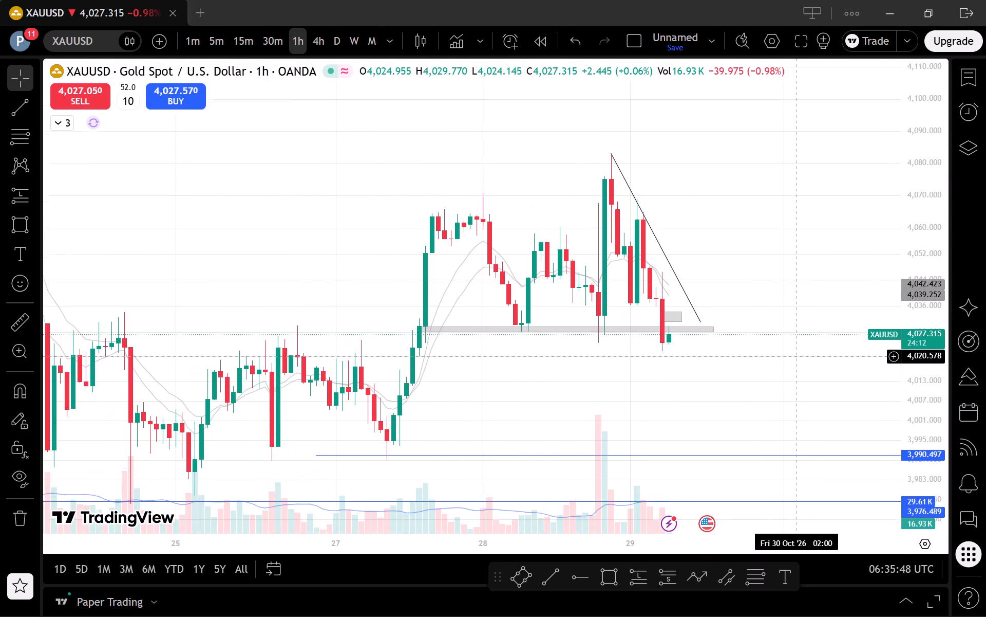
left_click_drag(801, 356, 802, 355)
scroll(767, 375, "down", 2)
scroll(769, 375, "up", 1)
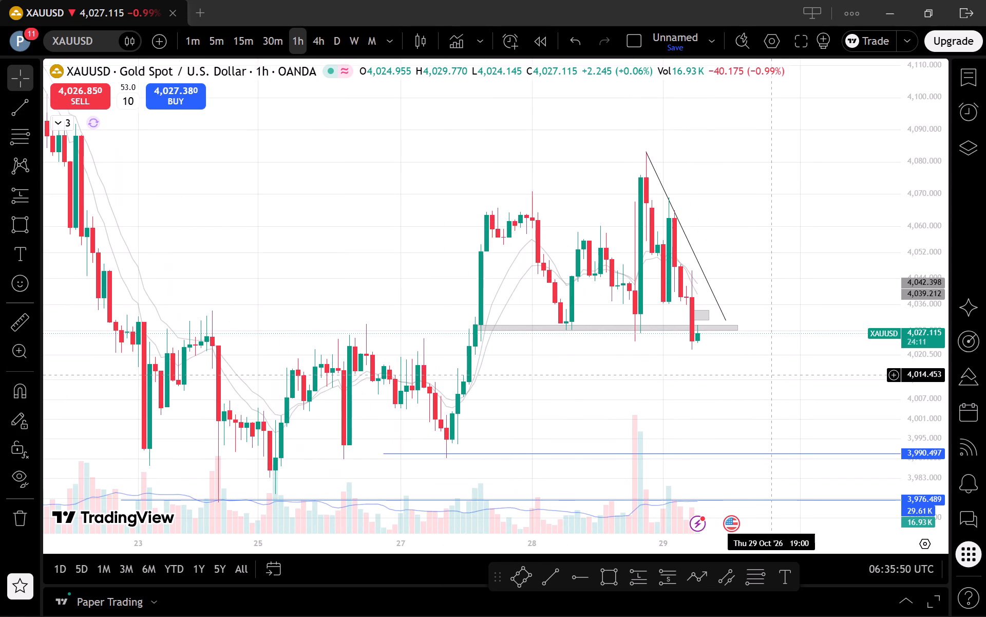
left_click(337, 38)
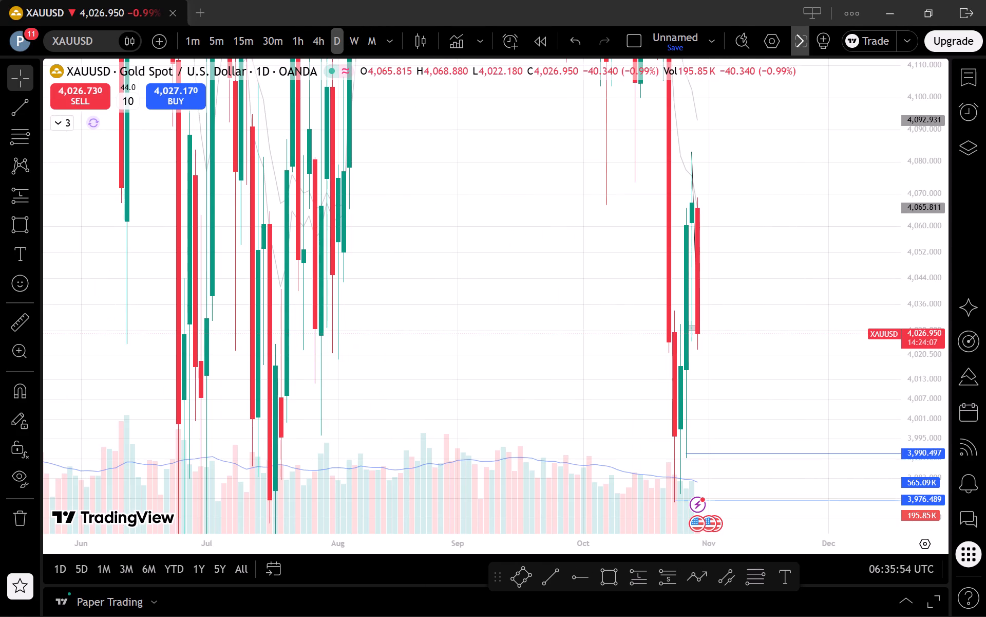
left_click(302, 35)
scroll(808, 313, "up", 1)
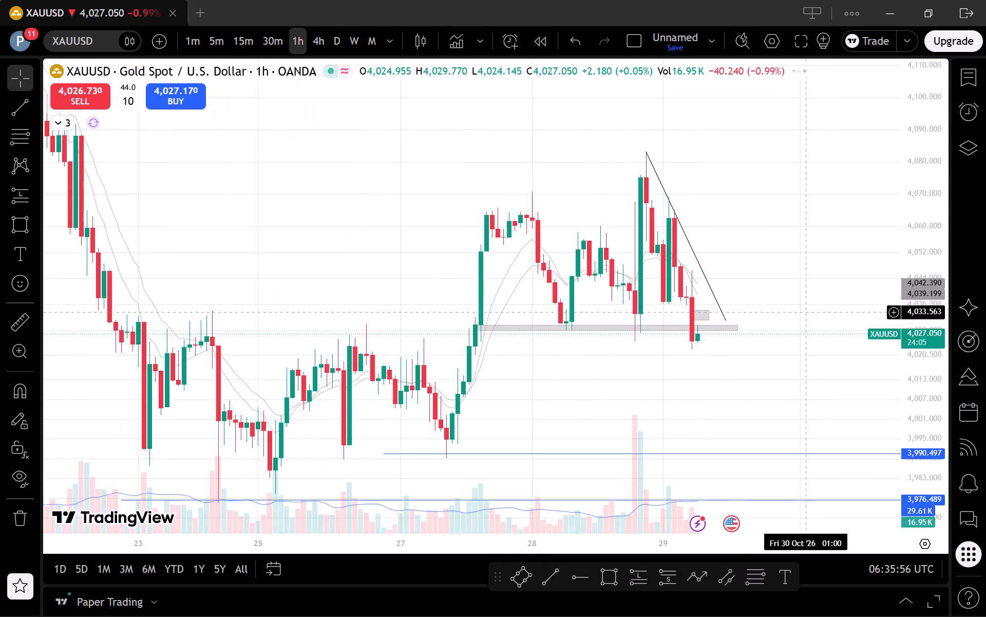
Draw a lower trend line on the 1-hour chart from Oct 28 05:00 near 4,028.36 to Oct 29 20:00 near 4,017.75 and lock it.
scroll(808, 313, "up", 1)
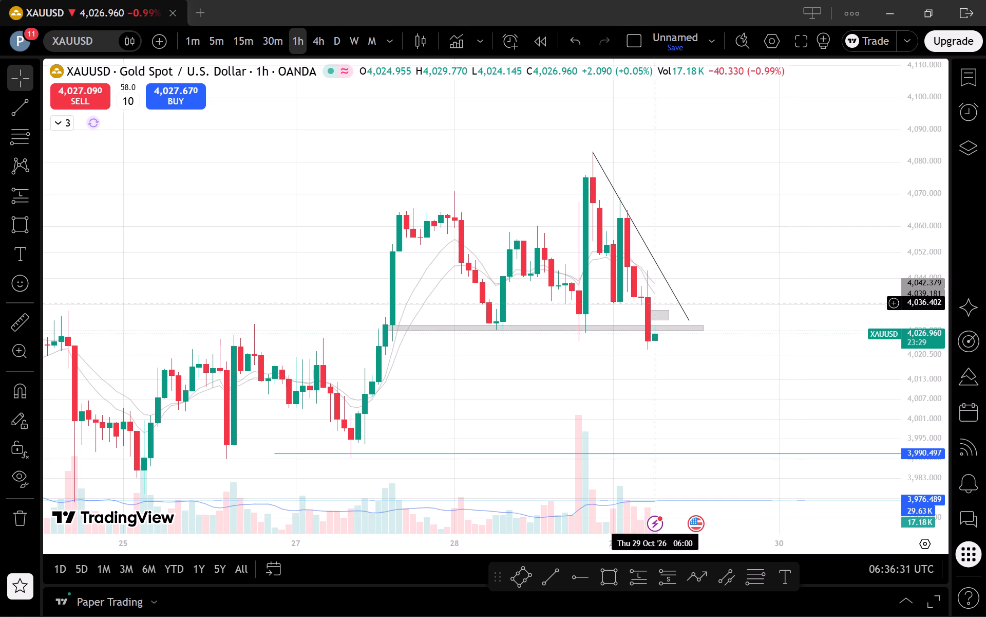
left_click(562, 574)
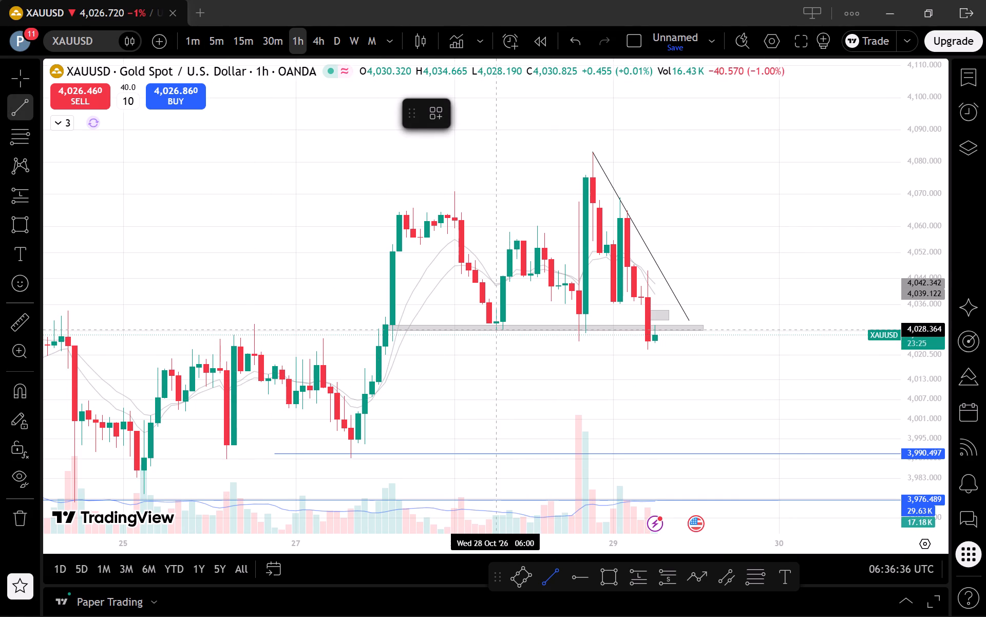
left_click(490, 330)
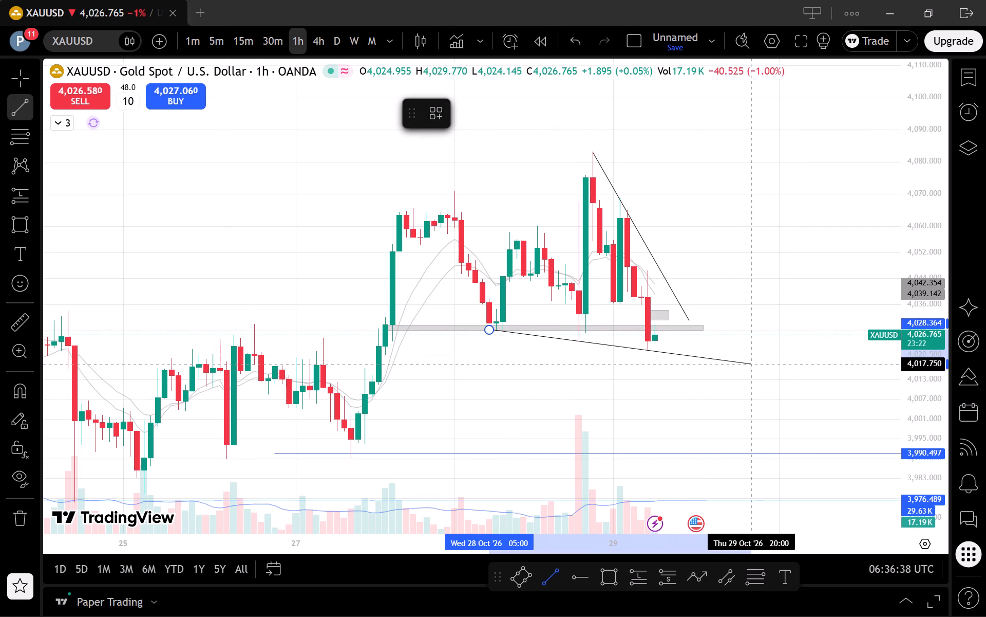
left_click(752, 364)
left_click(665, 122)
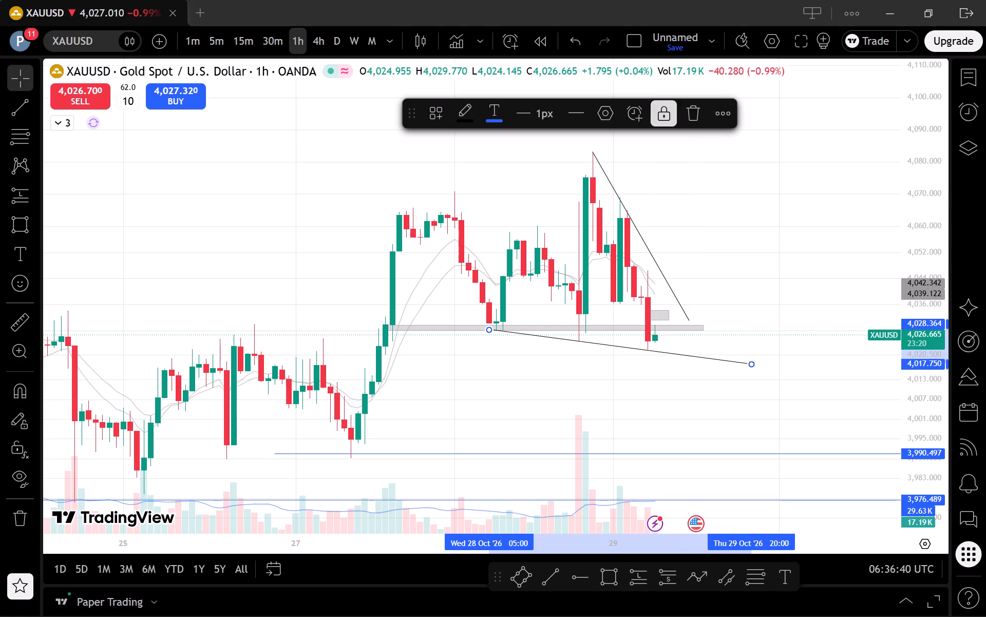
left_click(735, 258)
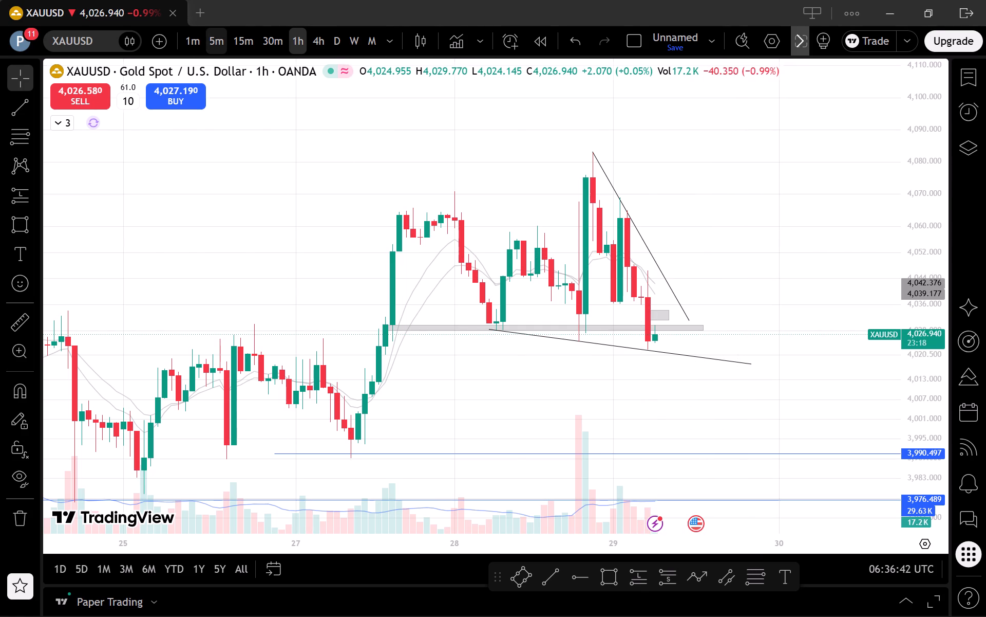
Examine how price sits between the two trend lines and the marked zones on the 5-minute chart.
left_click(219, 39)
scroll(810, 469, "down", 4)
left_click_drag(912, 479, 885, 229)
scroll(790, 255, "down", 4)
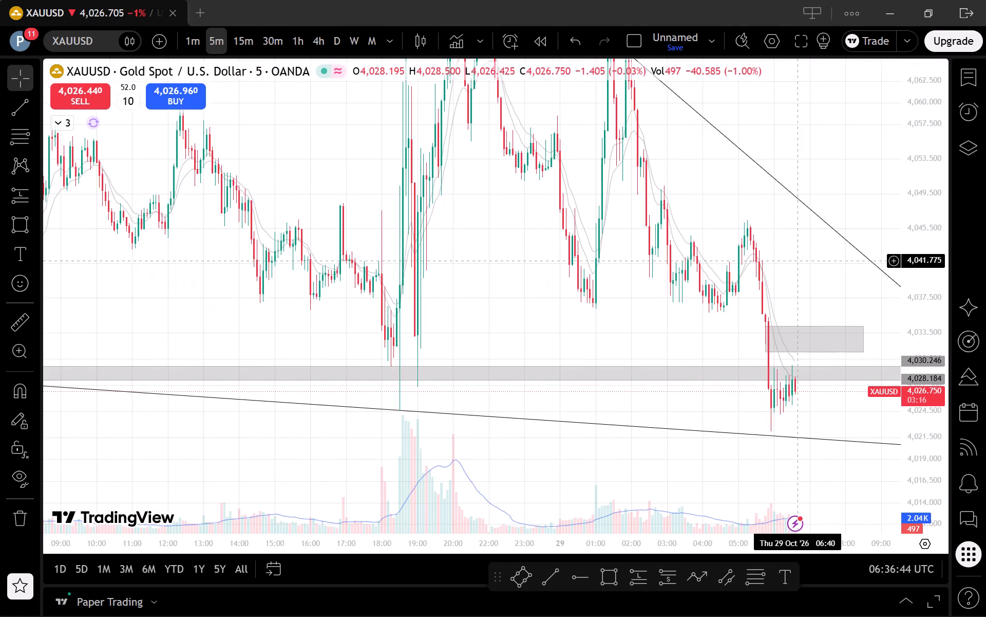
left_click_drag(797, 261, 665, 231)
left_click_drag(928, 269, 872, 506)
scroll(648, 444, "down", 4)
scroll(570, 381, "down", 2)
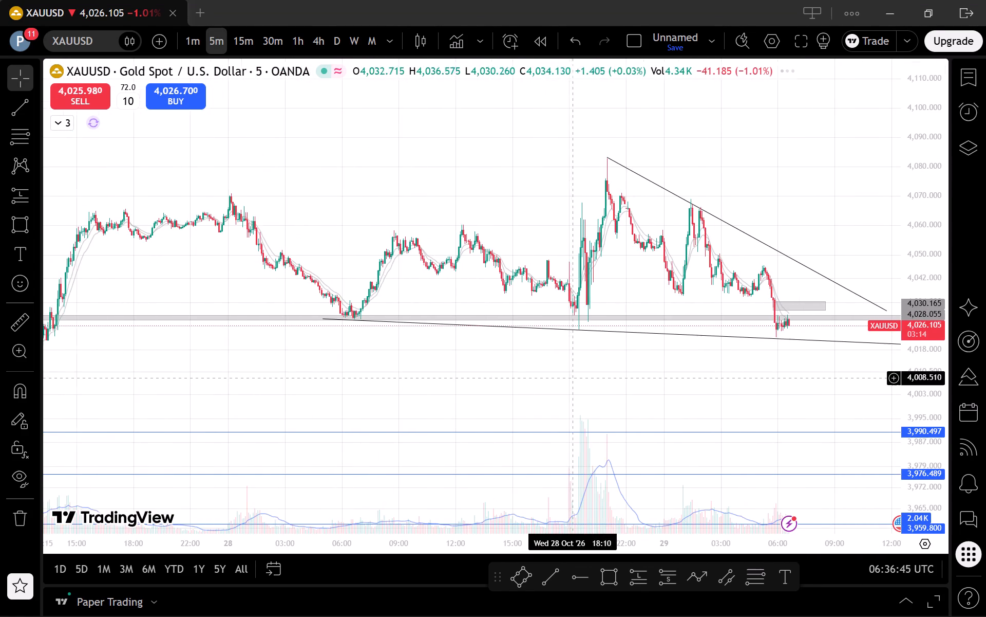
scroll(515, 365, "down", 4)
left_click_drag(943, 481, 963, 167)
scroll(566, 261, "up", 3)
On the 15-minute chart, unlock the lower trend line and move its start to Oct 27 14:00 near 4,032.59.
left_click(252, 30)
scroll(368, 189, "up", 2)
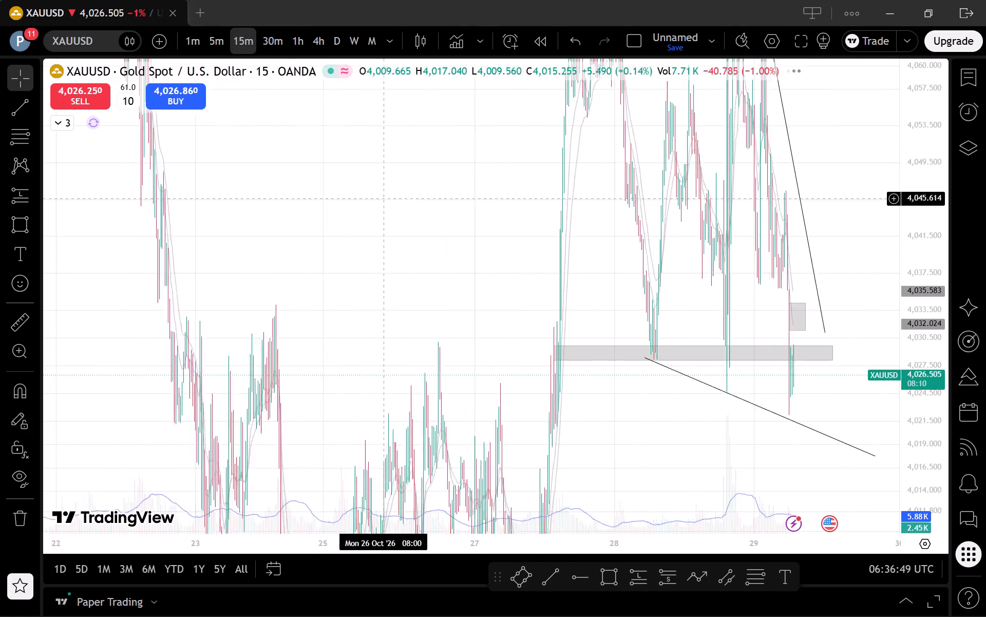
scroll(429, 226, "up", 8)
left_click_drag(380, 423, 548, 431)
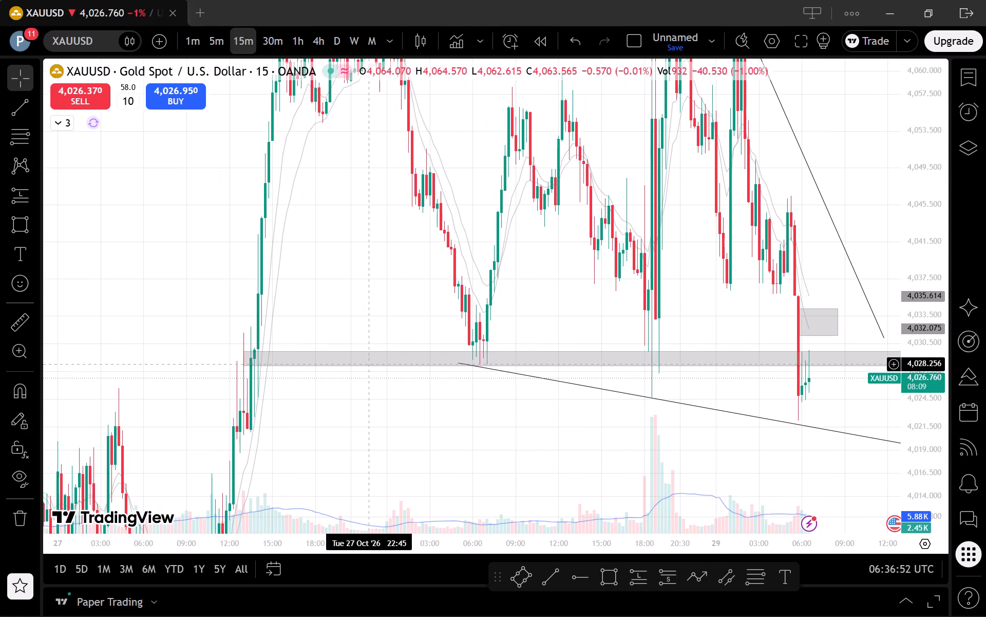
left_click(460, 360)
left_click(466, 364)
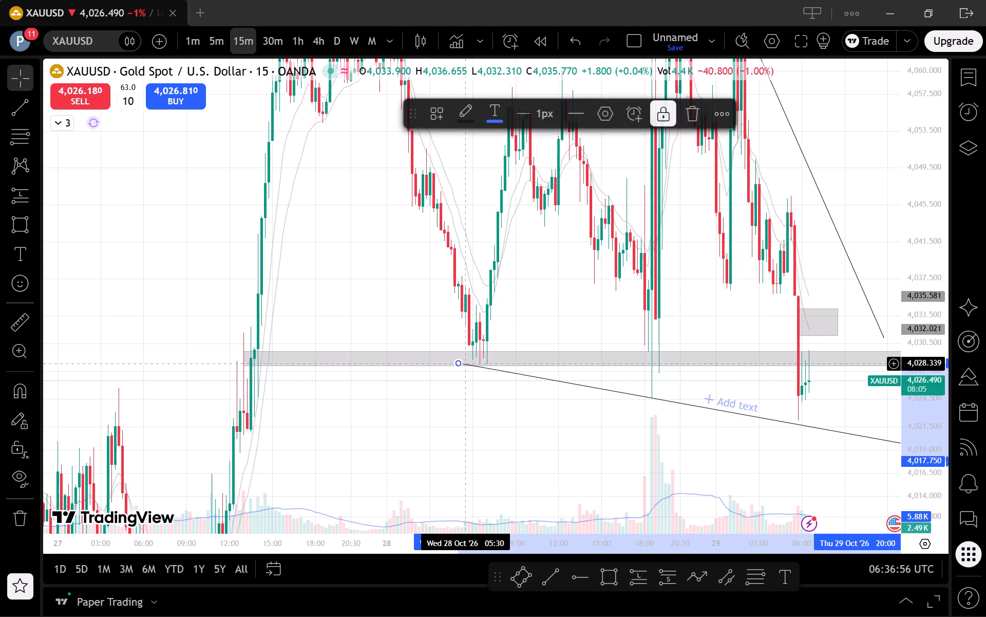
left_click(664, 108)
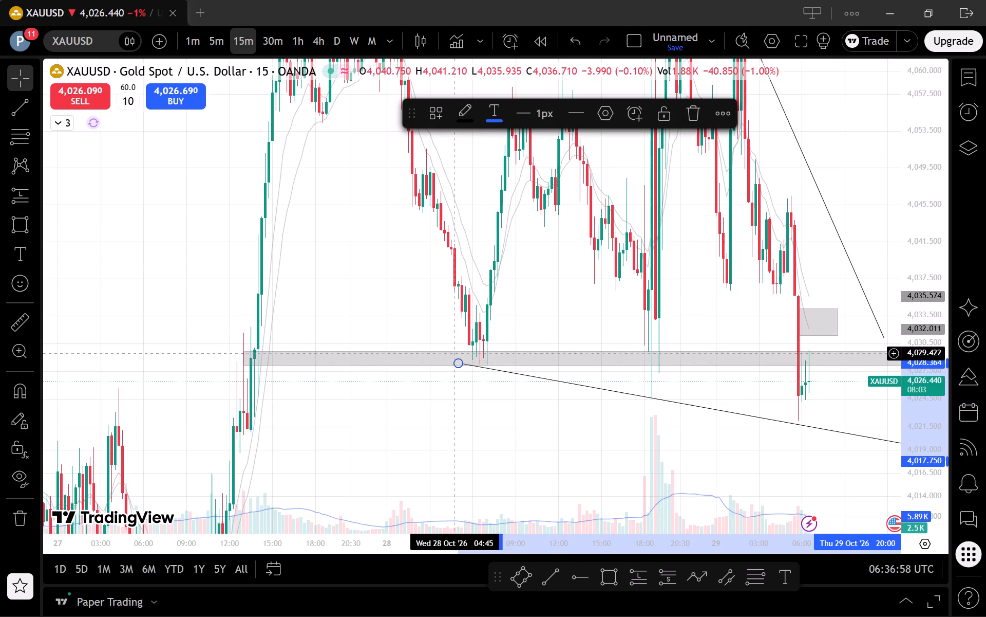
left_click_drag(460, 362, 245, 326)
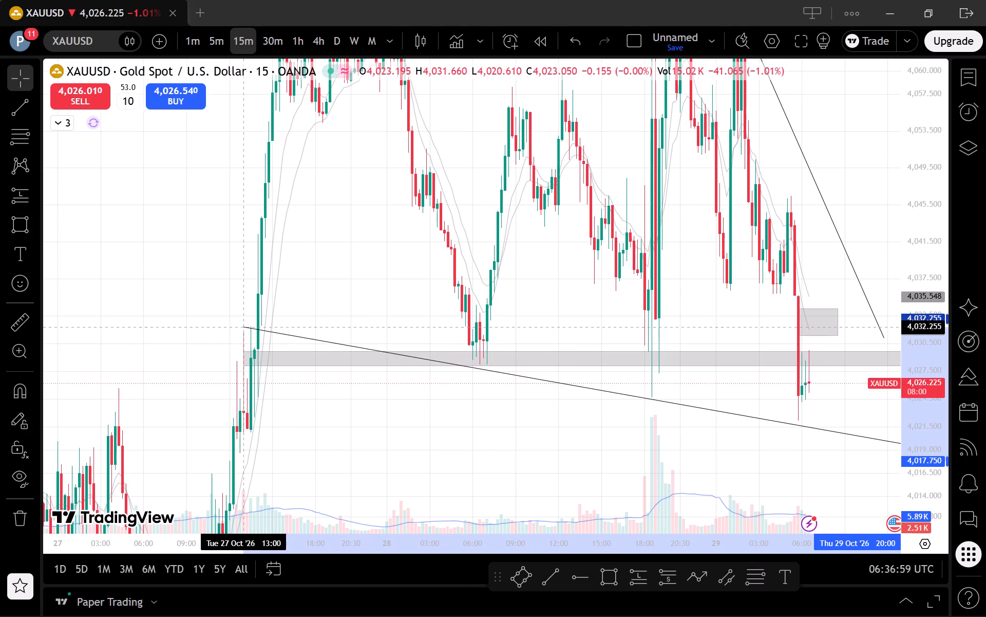
left_click_drag(245, 326, 258, 324)
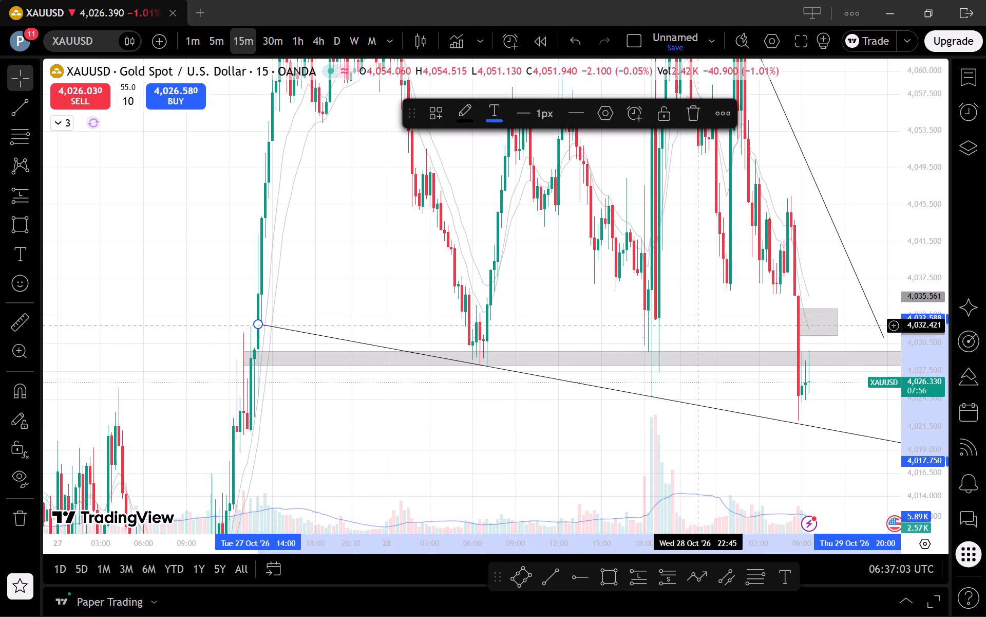
Adjust the lower trend line's end to Oct 29 19:00 near 4,018.44 and lock the line again.
left_click_drag(740, 390, 543, 275)
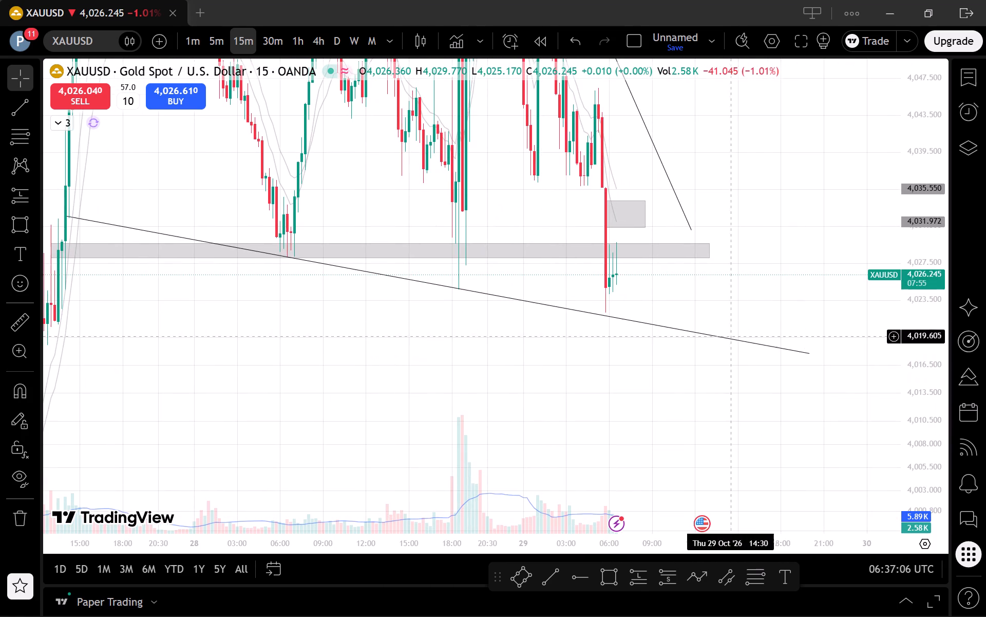
left_click_drag(810, 352, 798, 347)
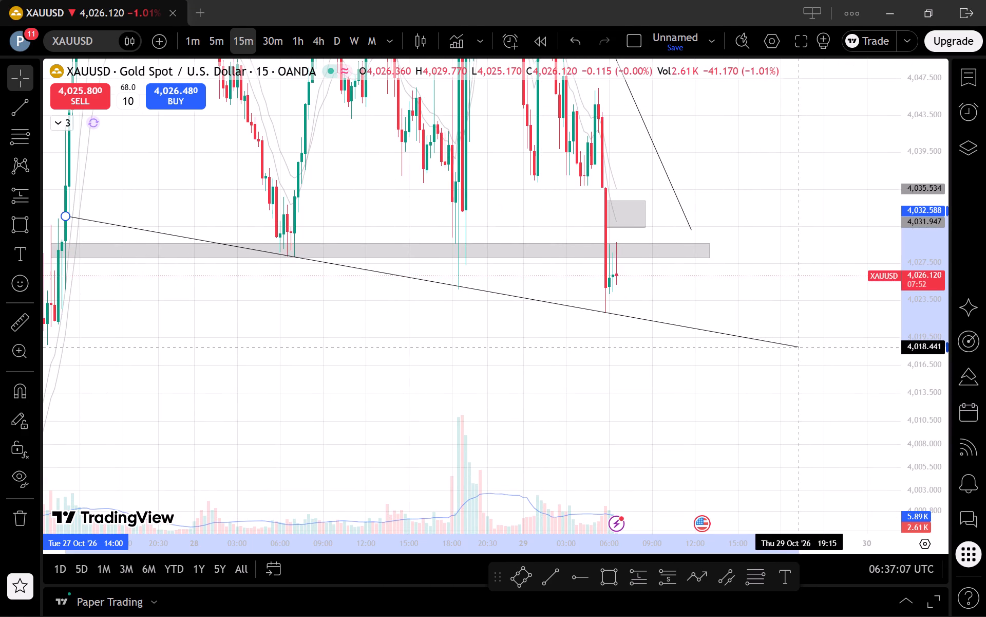
left_click_drag(798, 347, 797, 347)
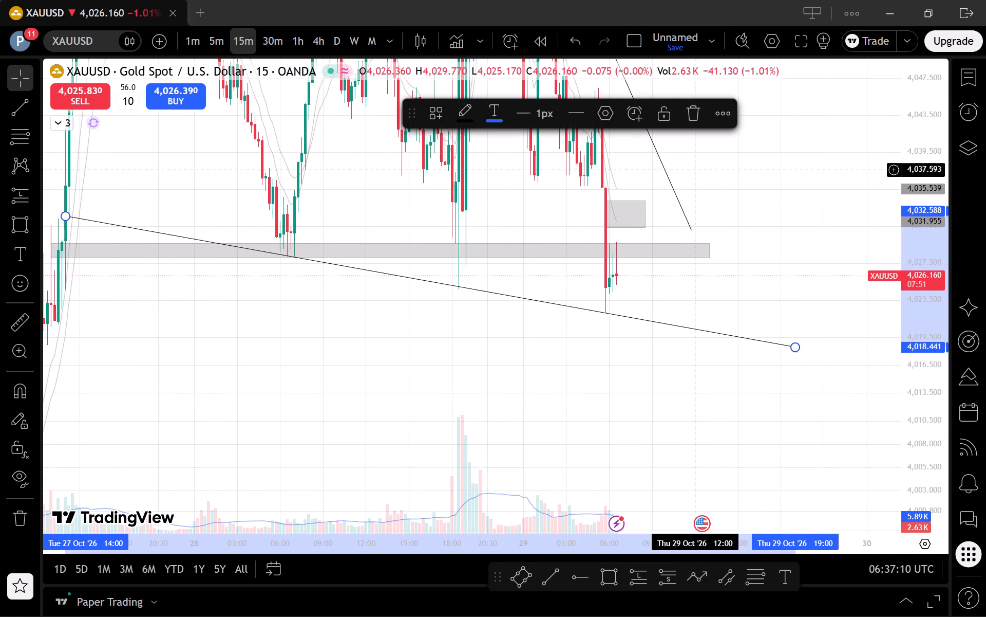
left_click(662, 117)
left_click(748, 230)
Examine the converging trend lines and marked zones against recent price on the 15-minute and 1-hour charts.
left_click_drag(927, 199, 943, 380)
left_click_drag(921, 259, 928, 341)
scroll(841, 321, "down", 2)
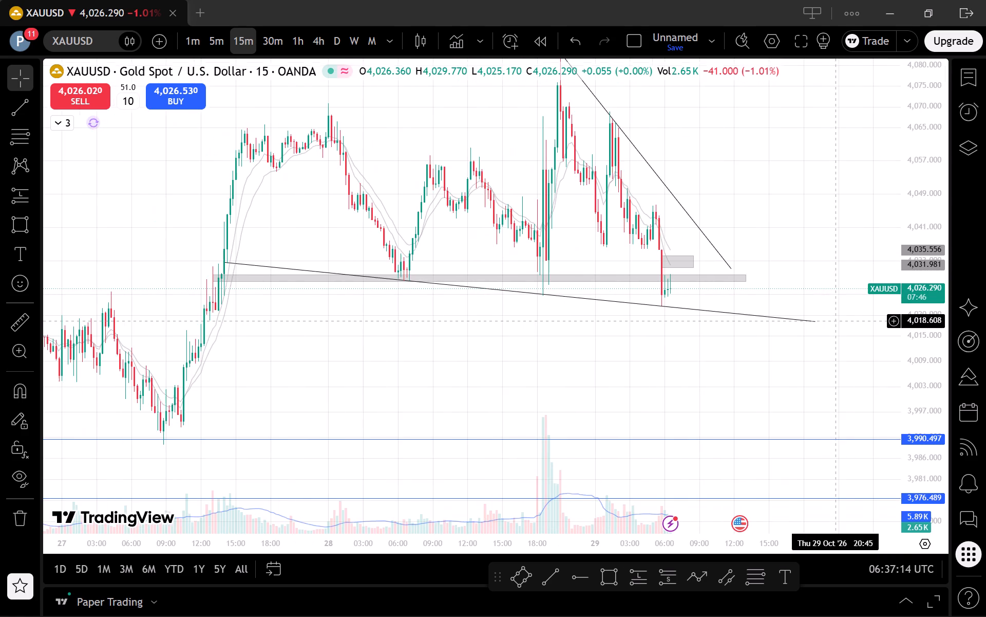
left_click_drag(861, 273, 858, 330)
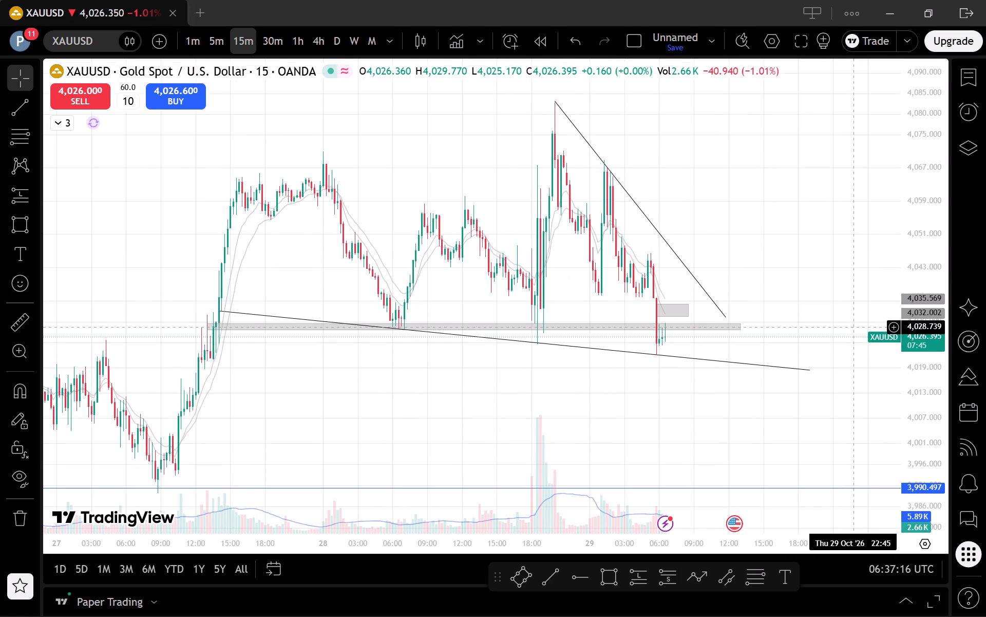
scroll(866, 332, "up", 1)
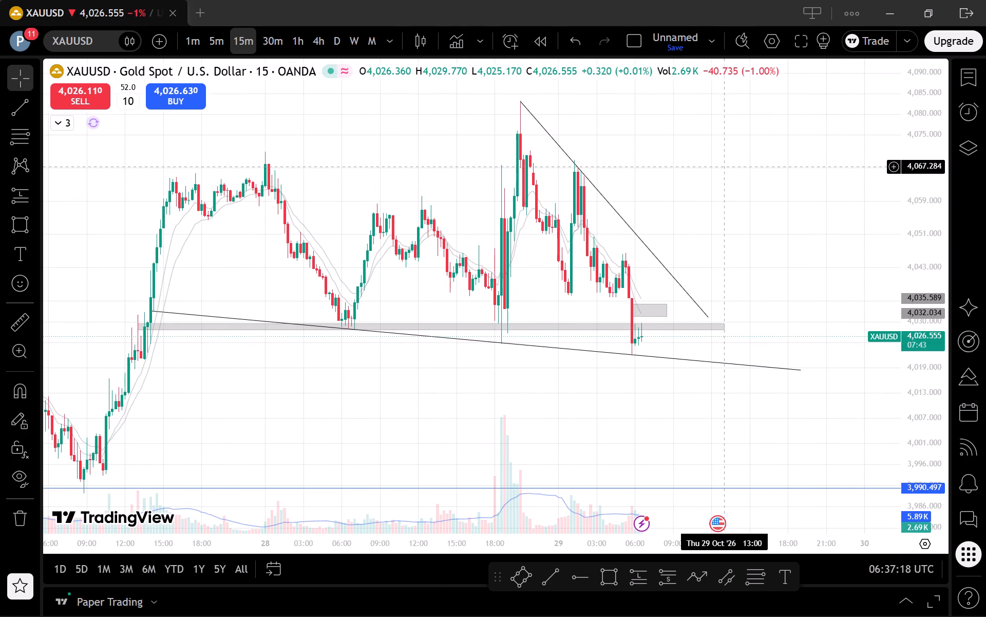
scroll(739, 166, "down", 2)
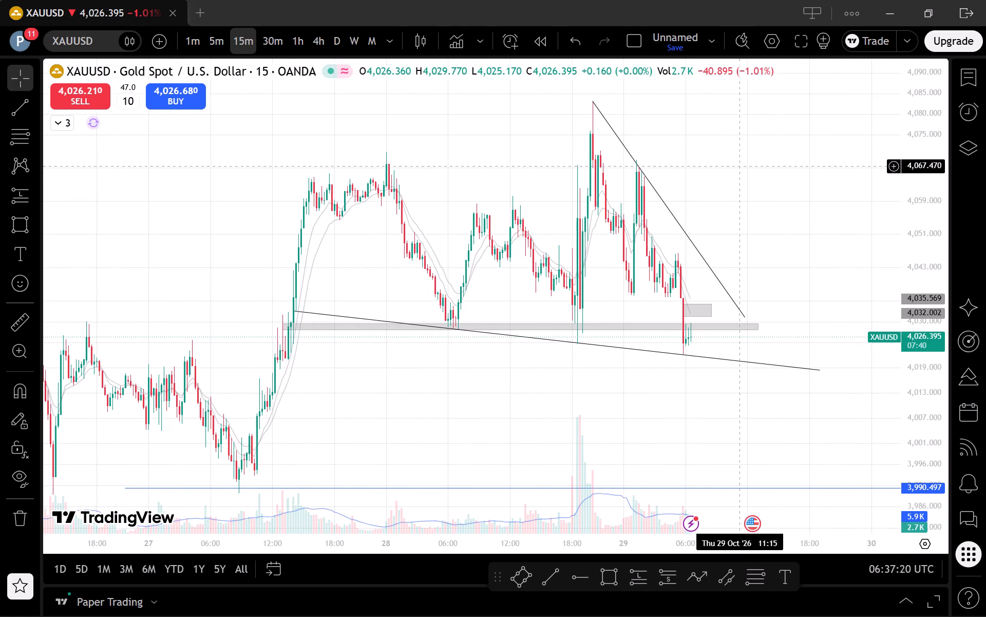
left_click_drag(825, 424, 816, 391)
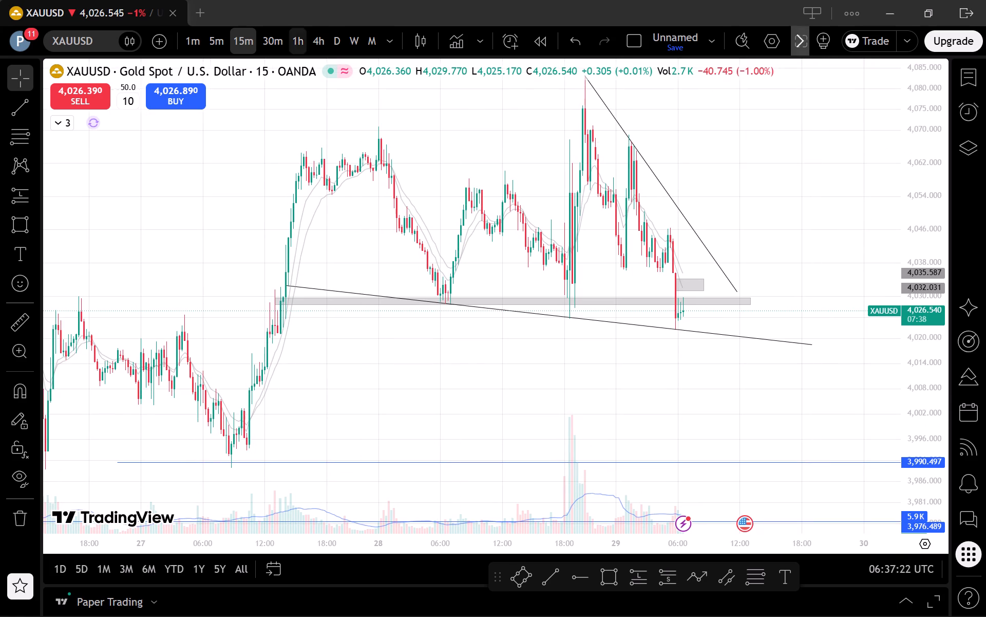
left_click(296, 32)
scroll(608, 292, "up", 3)
left_click_drag(901, 263, 900, 338)
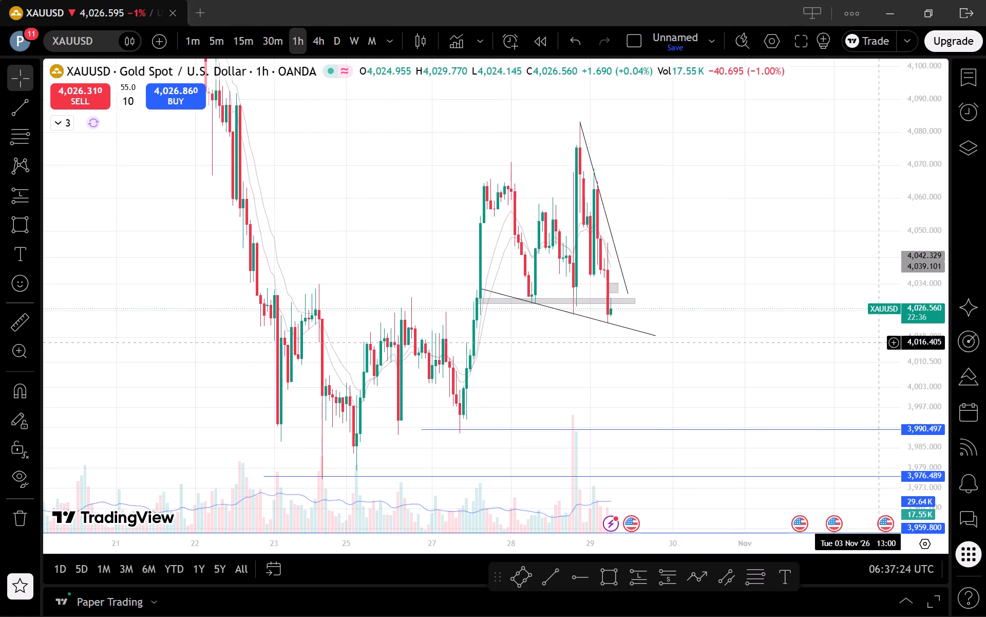
On the 1-hour chart, unlock the long grey zone, extend its start back to Oct 22 with a lower edge of 4,026.821, and relock it.
scroll(859, 343, "up", 3)
left_click_drag(655, 374, 775, 388)
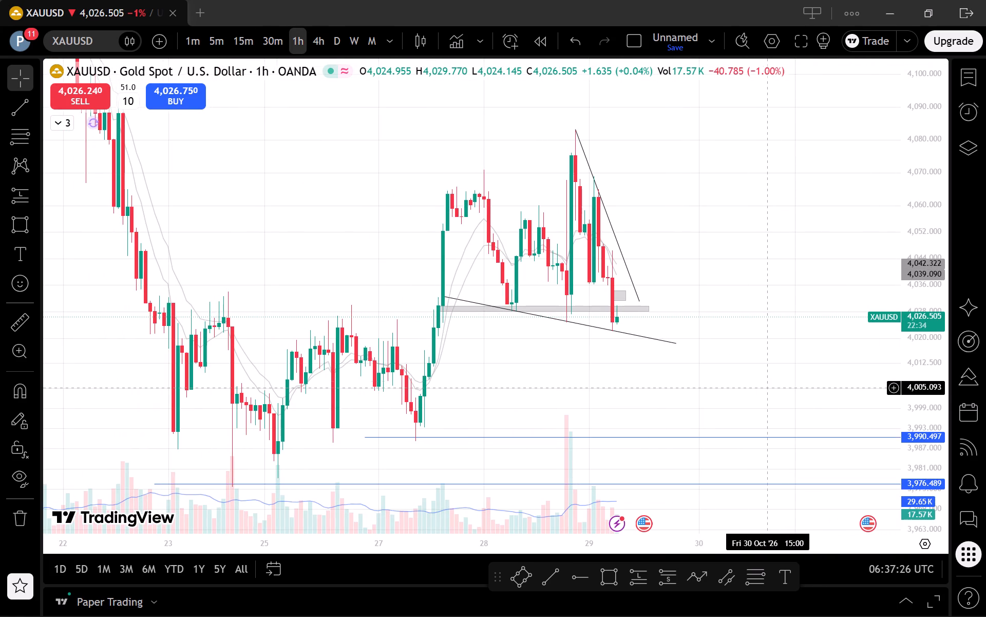
left_click(636, 295)
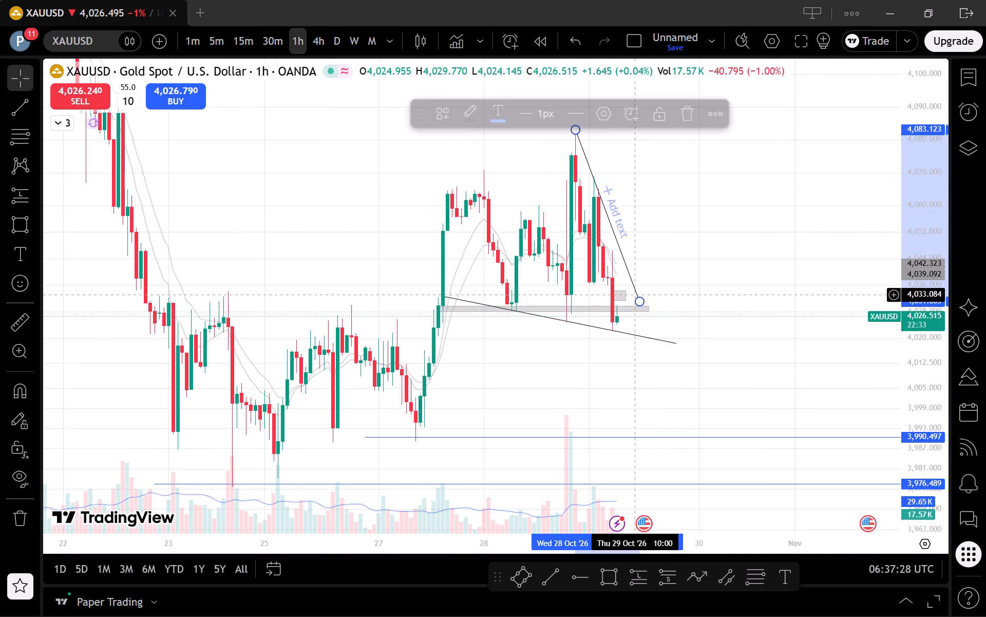
left_click(694, 289)
scroll(732, 381, "up", 1)
scroll(738, 380, "down", 2)
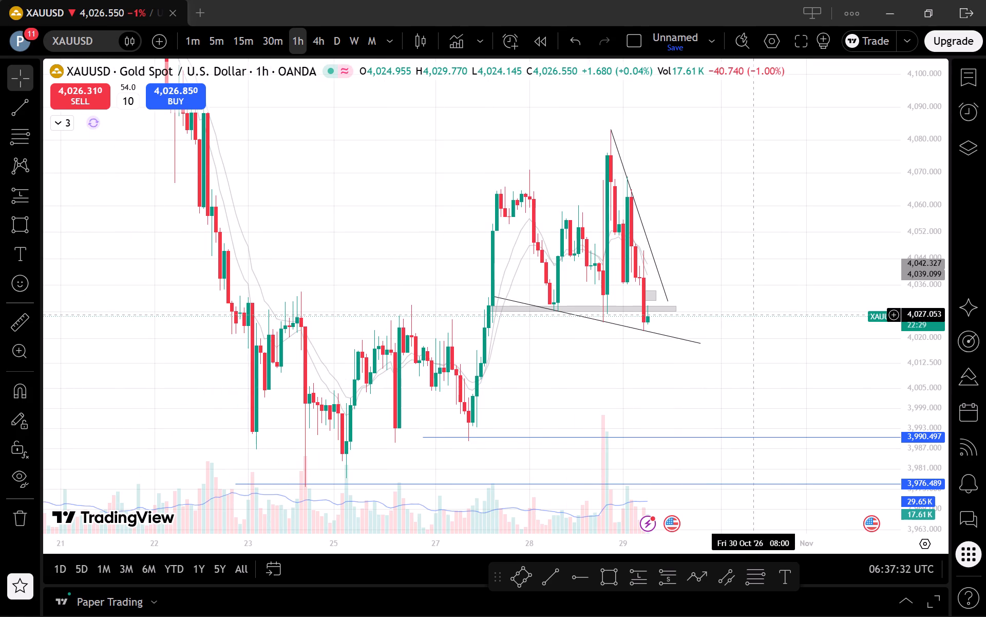
left_click(675, 308)
left_click(685, 103)
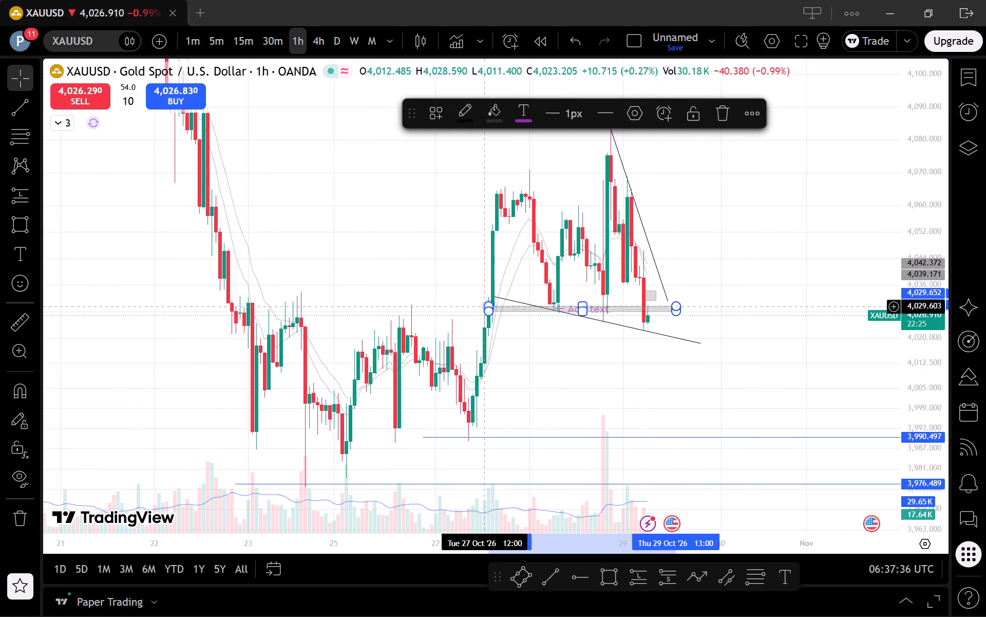
left_click_drag(489, 315, 378, 311)
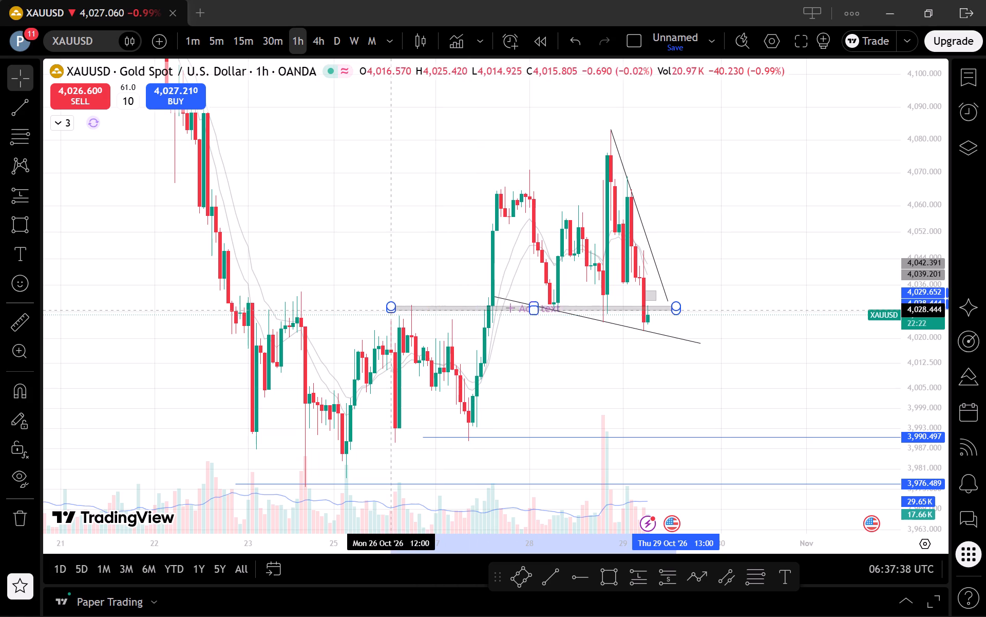
left_click_drag(378, 311, 234, 316)
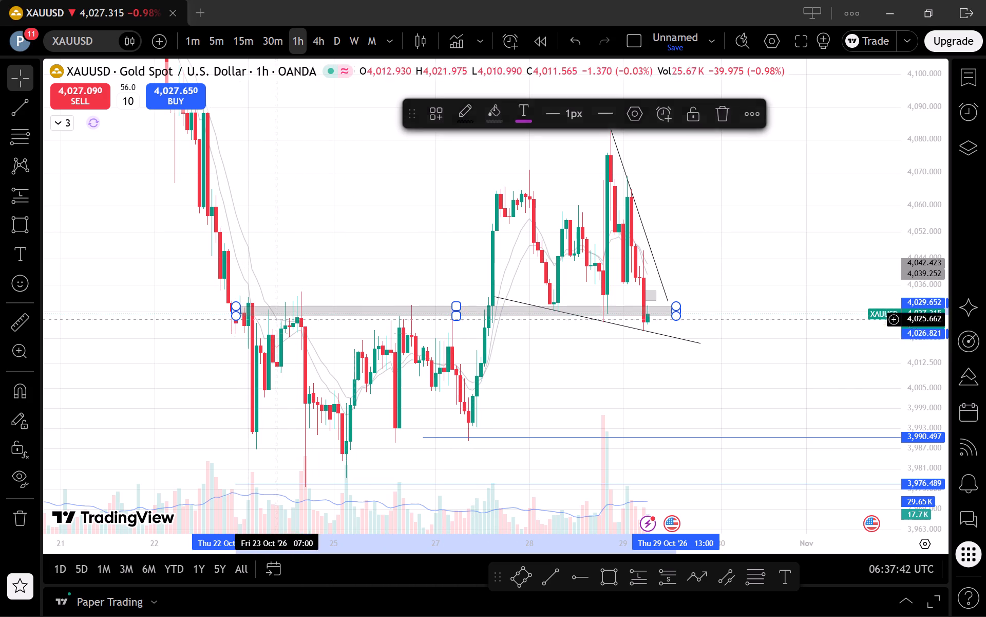
left_click(687, 115)
left_click(750, 278)
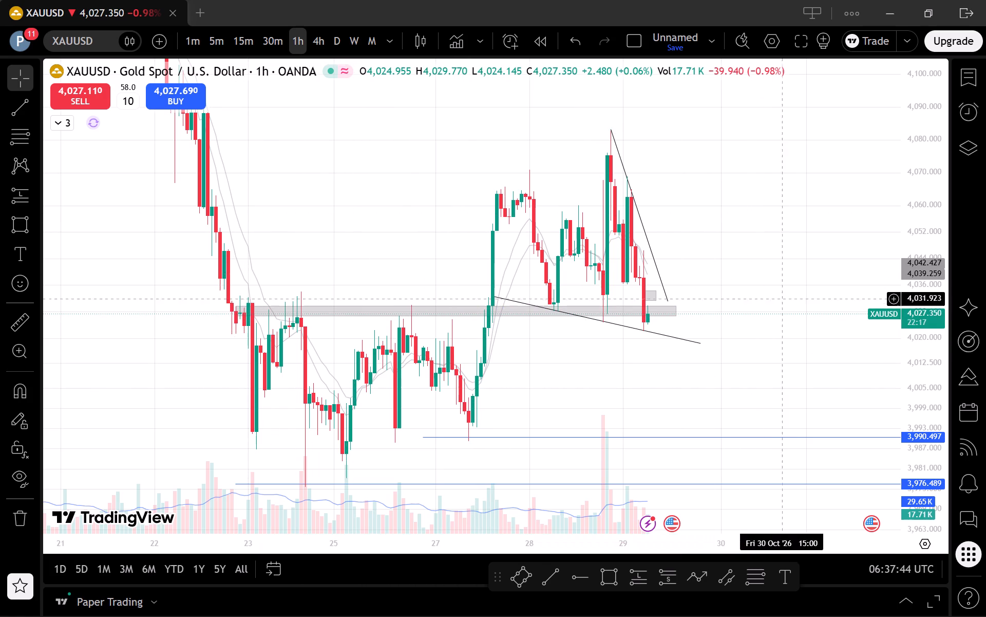
Examine recent price against the enlarged zone and both trend lines on the 1-hour and 5-minute charts.
scroll(802, 311, "down", 3)
scroll(809, 313, "up", 5)
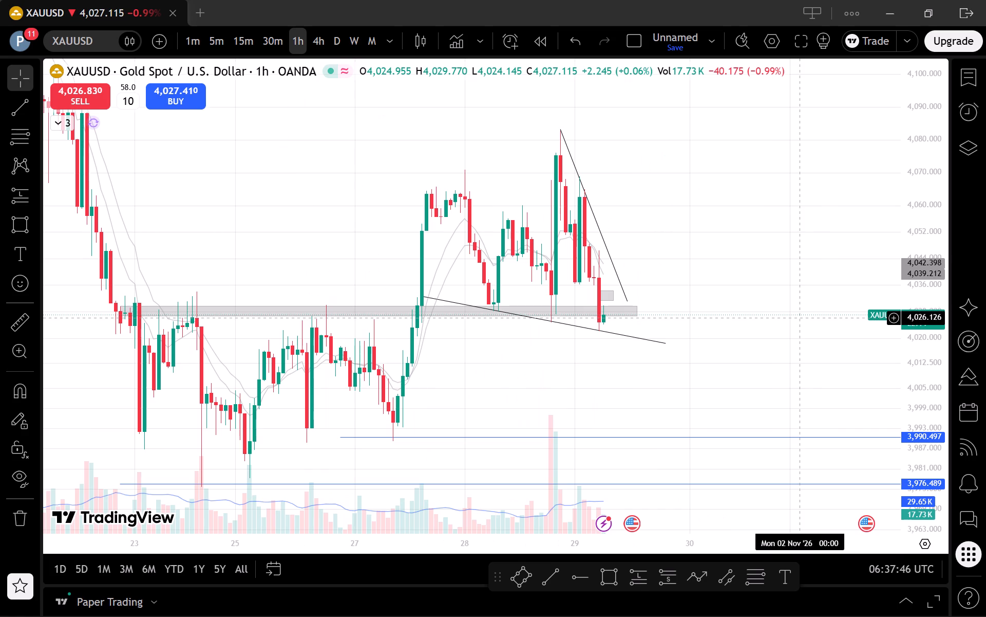
left_click(214, 34)
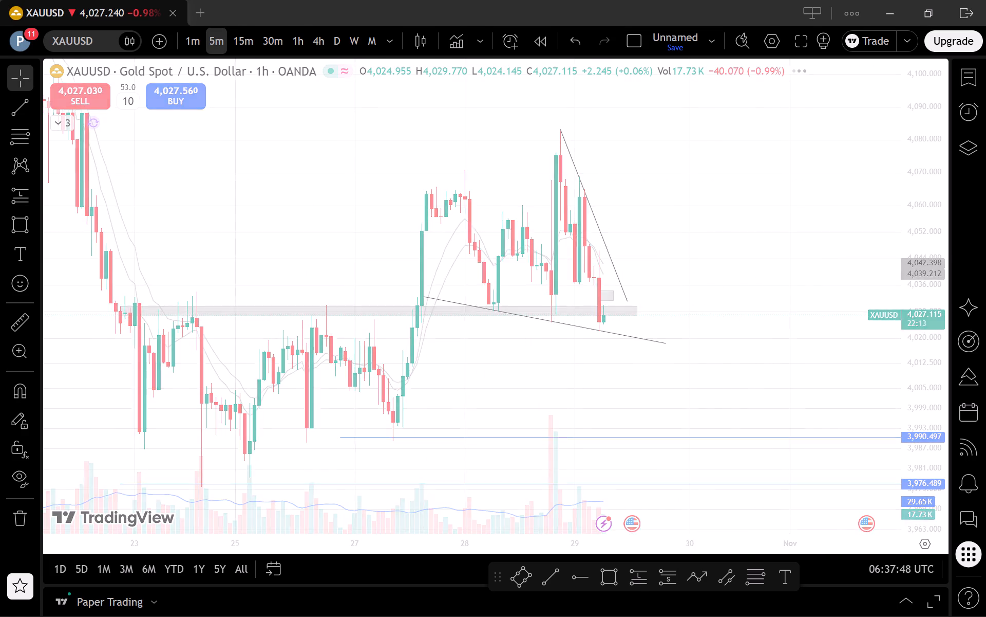
scroll(619, 248, "down", 3)
left_click_drag(922, 423, 941, 256)
scroll(879, 252, "down", 5)
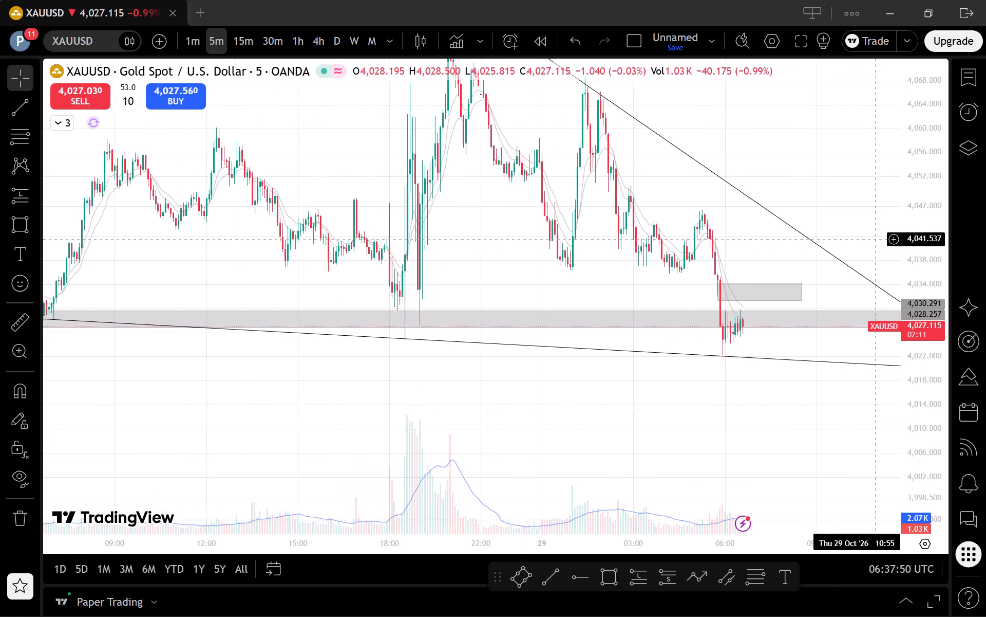
scroll(877, 242, "down", 1)
left_click_drag(567, 252, 654, 288)
scroll(658, 284, "down", 4)
scroll(739, 275, "up", 3)
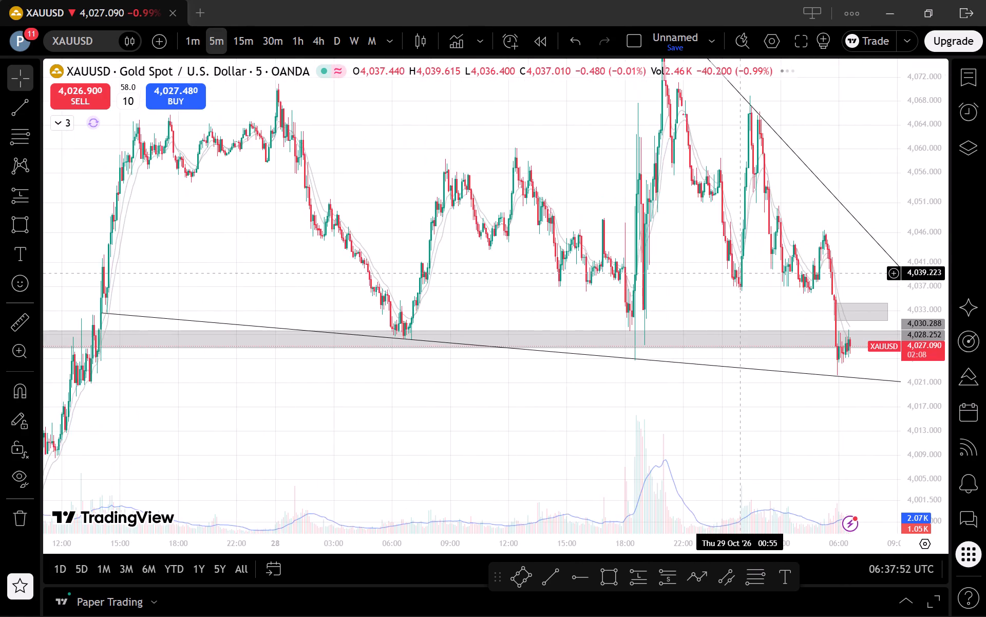
scroll(739, 274, "up", 1)
scroll(747, 282, "down", 3)
scroll(530, 377, "up", 8)
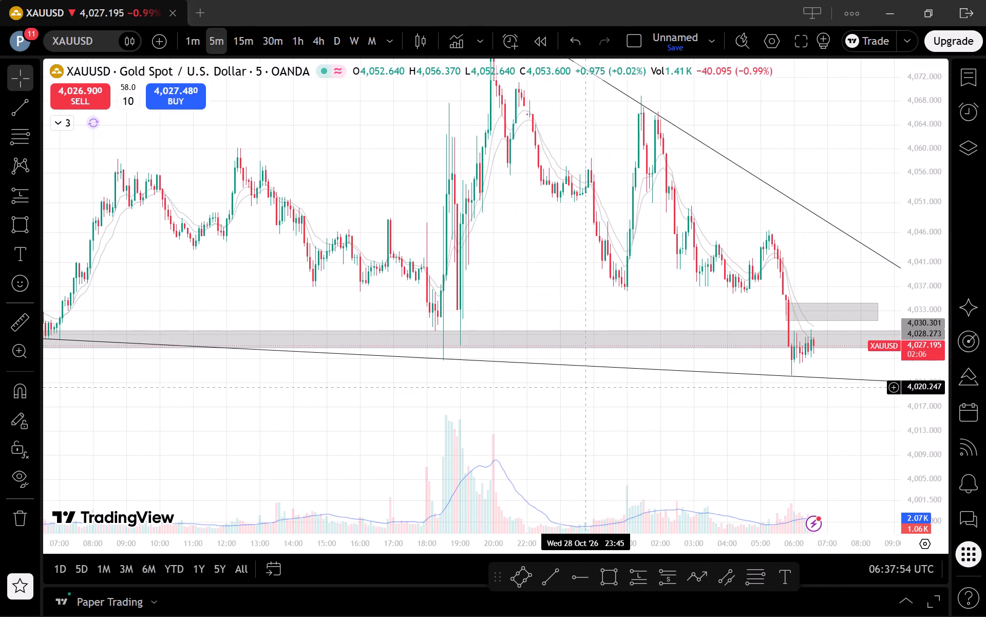
Examine the Oct 27 and 28 price swings above the grey zone and lower trend line on the 5-minute chart.
scroll(524, 403, "up", 3)
left_click_drag(440, 407, 808, 448)
left_click_drag(925, 471, 886, 336)
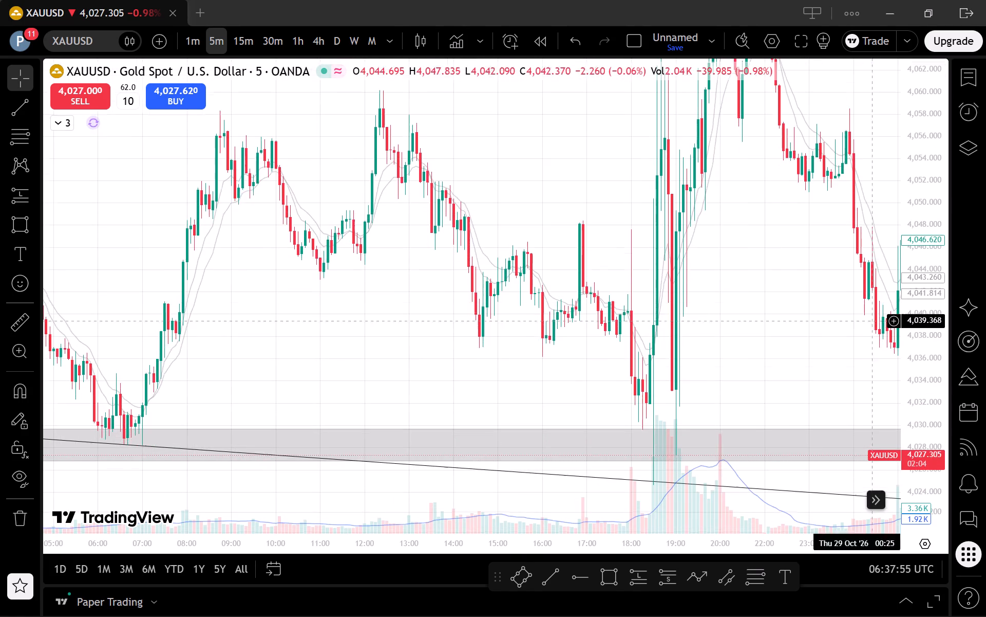
scroll(748, 306, "down", 3)
scroll(764, 264, "down", 2)
left_click_drag(925, 276, 934, 393)
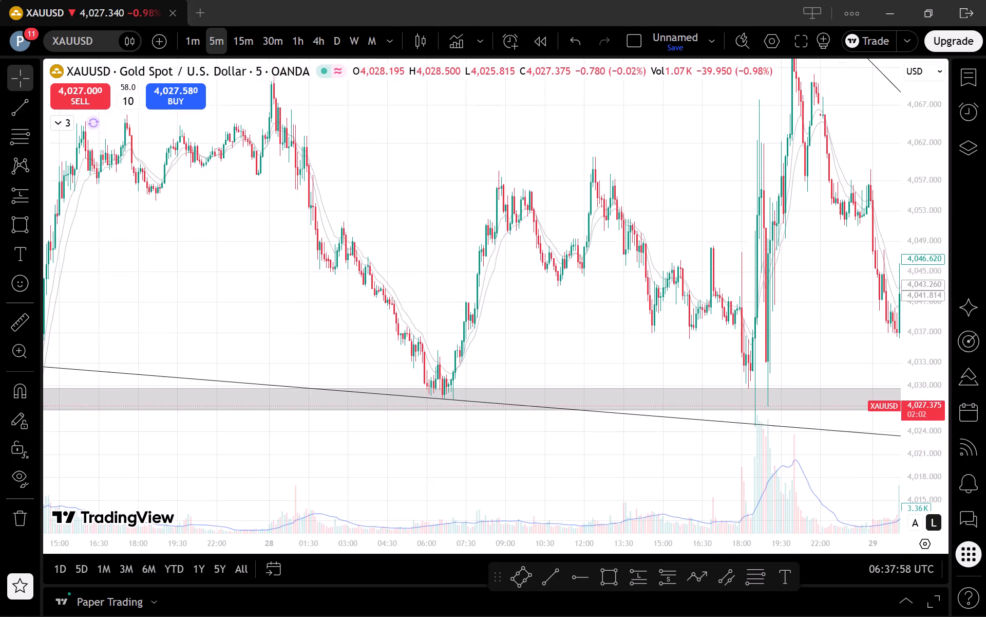
left_click_drag(934, 393, 933, 394)
scroll(794, 359, "up", 1)
left_click_drag(788, 342, 784, 291)
left_click_drag(770, 273, 806, 313)
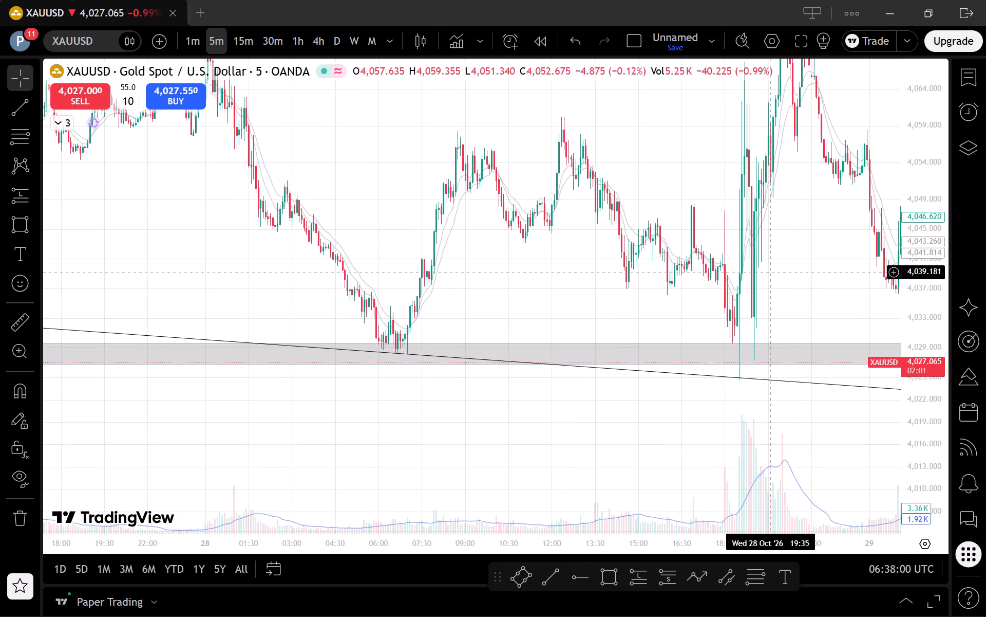
left_click_drag(806, 313, 880, 414)
scroll(825, 287, "down", 4)
left_click_drag(918, 306, 925, 389)
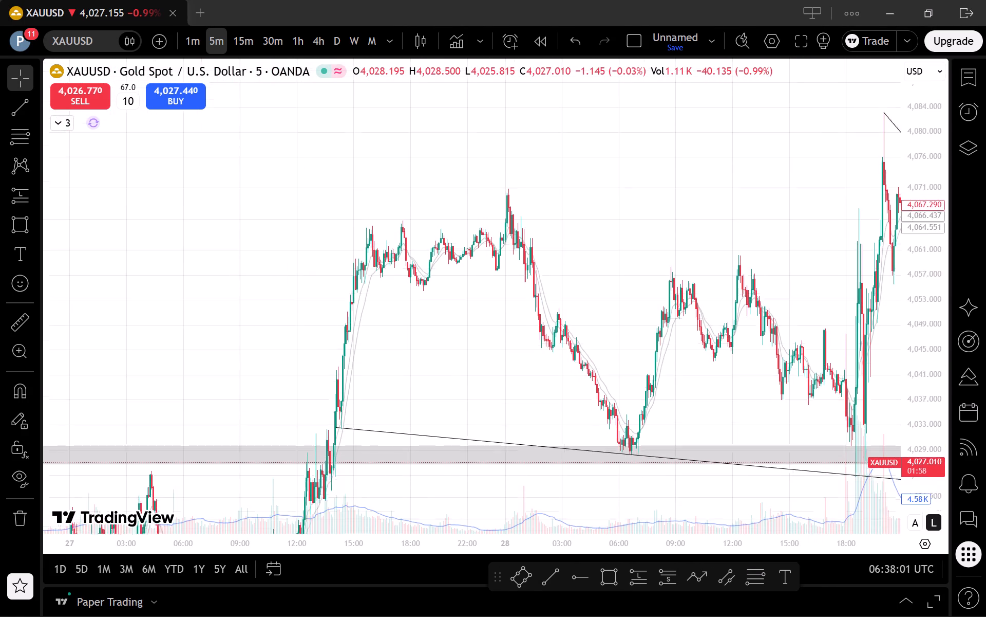
left_click_drag(925, 389, 921, 394)
scroll(785, 325, "up", 9)
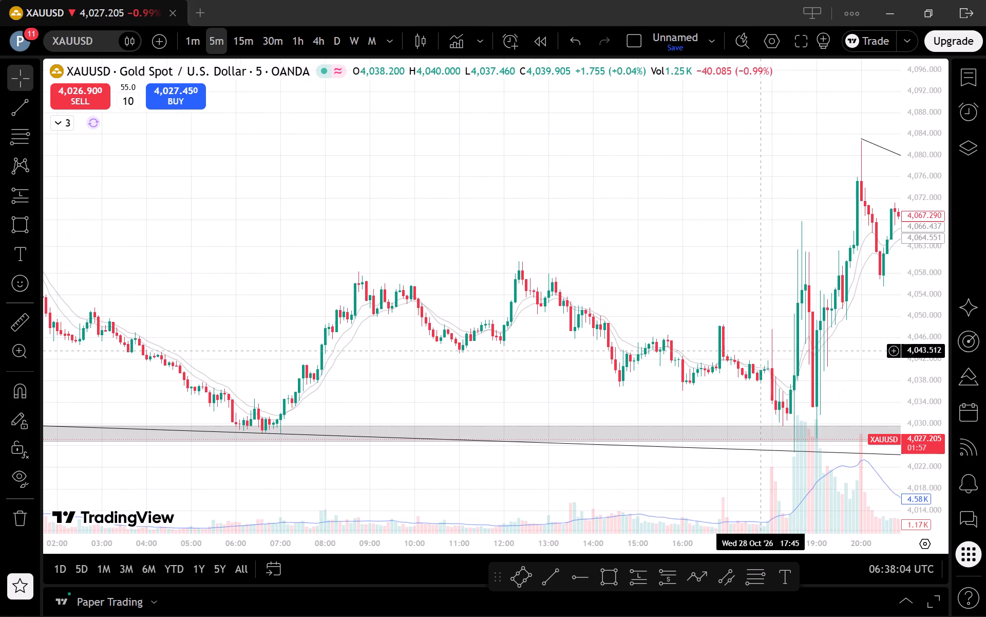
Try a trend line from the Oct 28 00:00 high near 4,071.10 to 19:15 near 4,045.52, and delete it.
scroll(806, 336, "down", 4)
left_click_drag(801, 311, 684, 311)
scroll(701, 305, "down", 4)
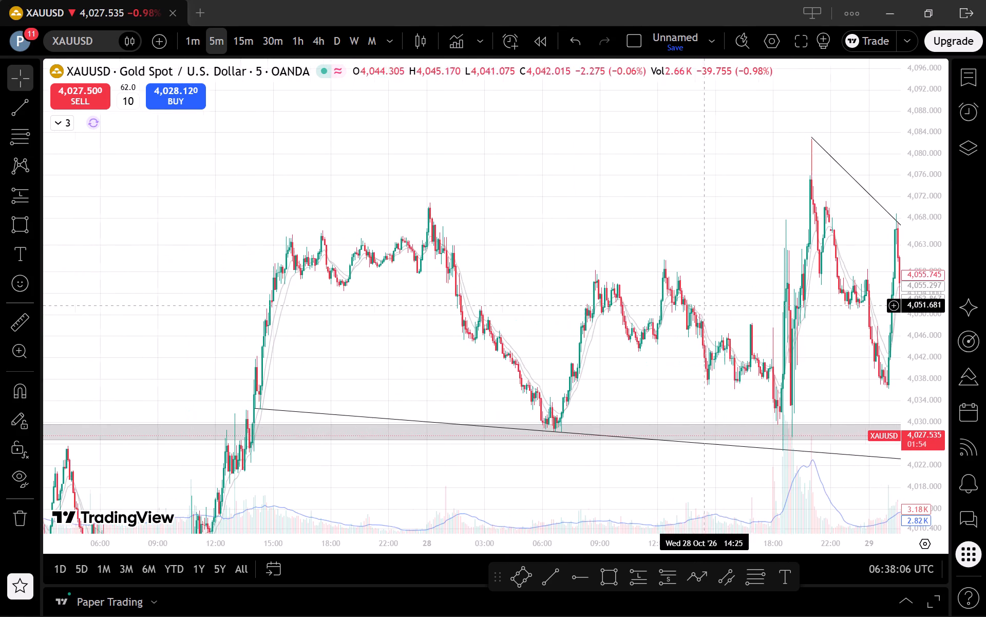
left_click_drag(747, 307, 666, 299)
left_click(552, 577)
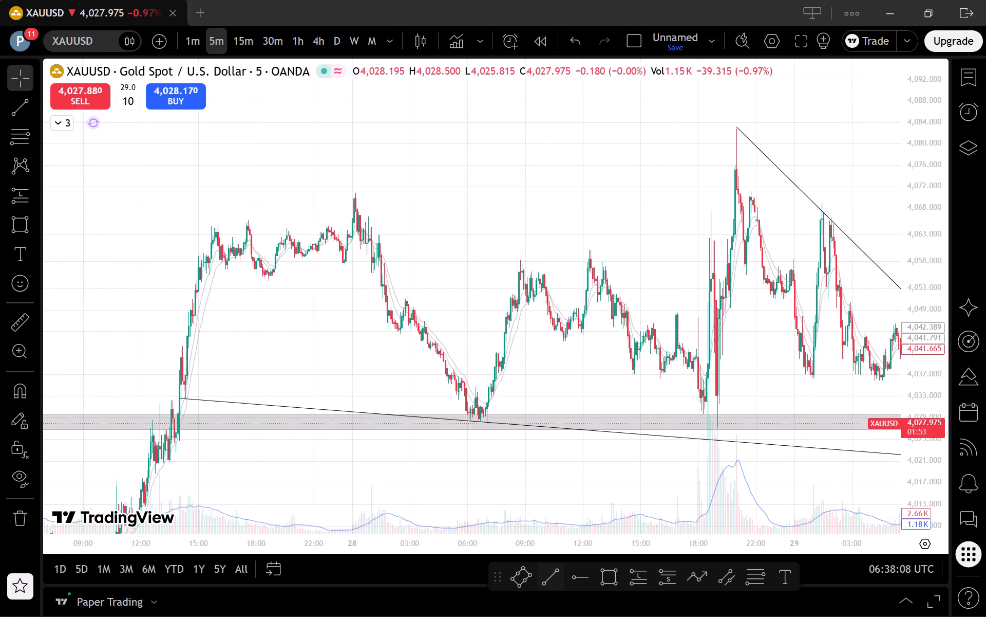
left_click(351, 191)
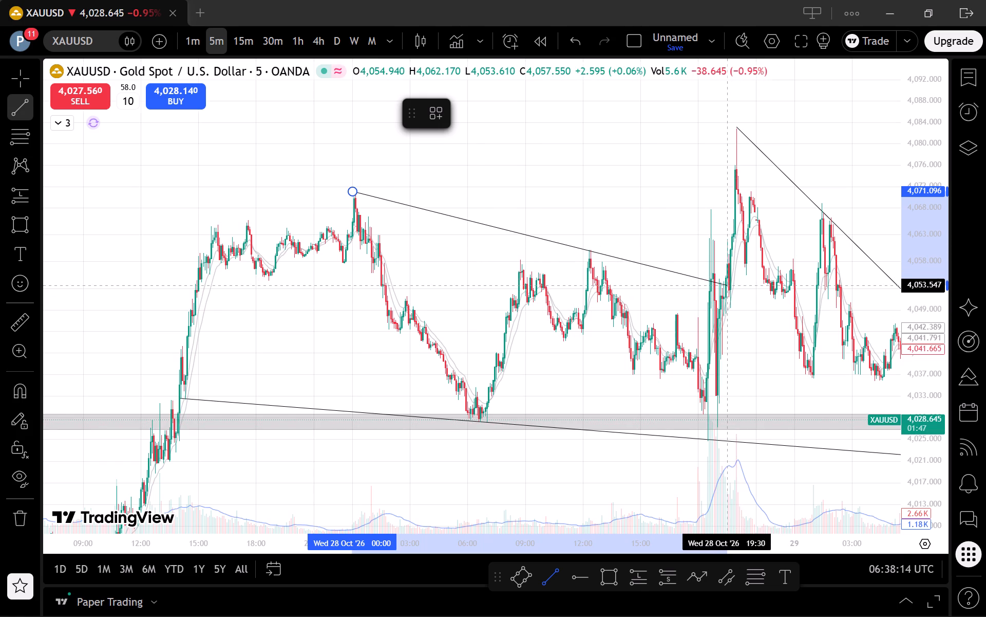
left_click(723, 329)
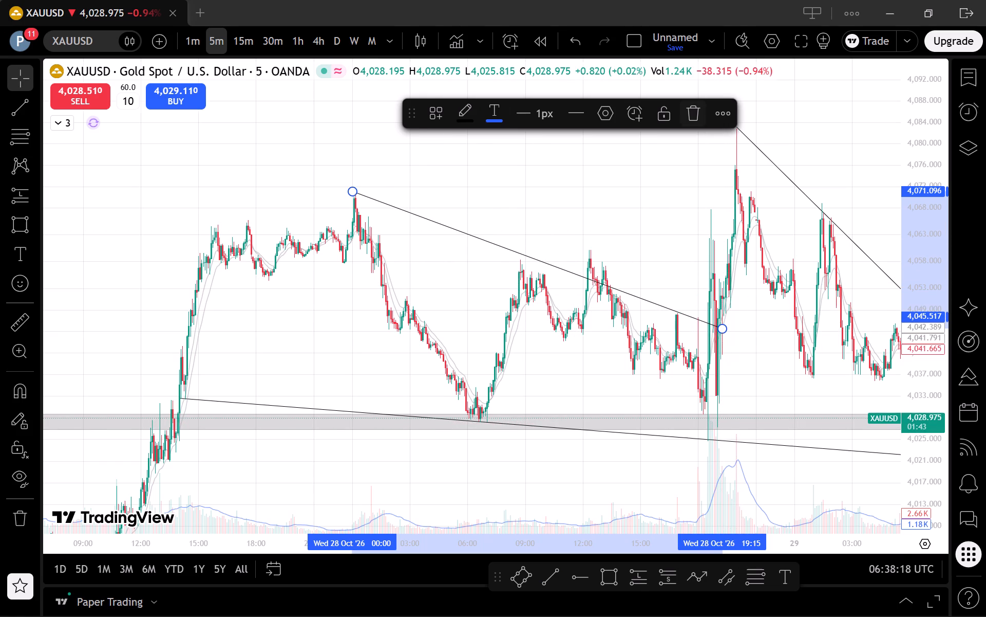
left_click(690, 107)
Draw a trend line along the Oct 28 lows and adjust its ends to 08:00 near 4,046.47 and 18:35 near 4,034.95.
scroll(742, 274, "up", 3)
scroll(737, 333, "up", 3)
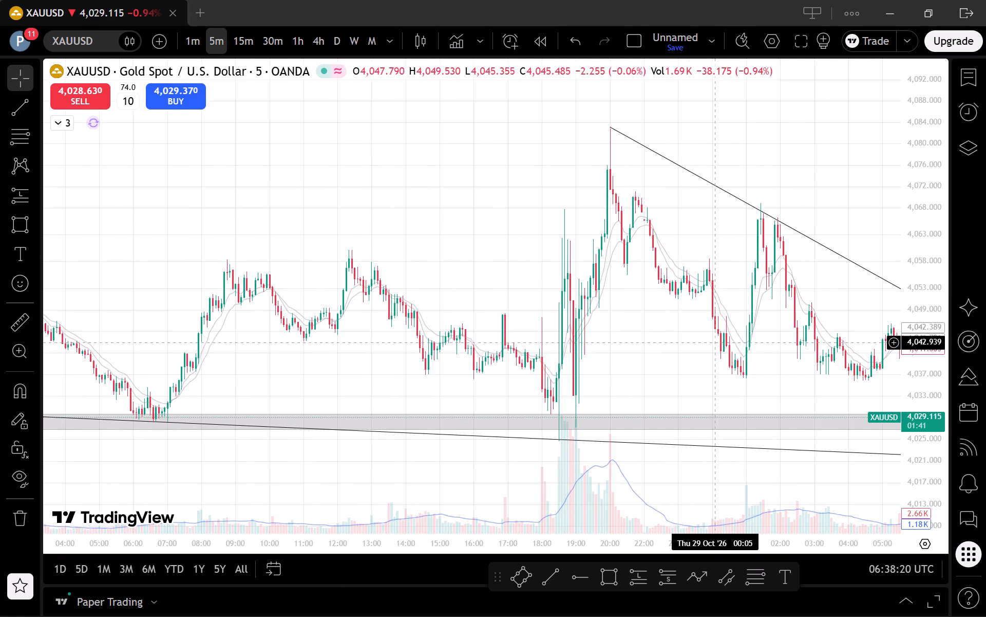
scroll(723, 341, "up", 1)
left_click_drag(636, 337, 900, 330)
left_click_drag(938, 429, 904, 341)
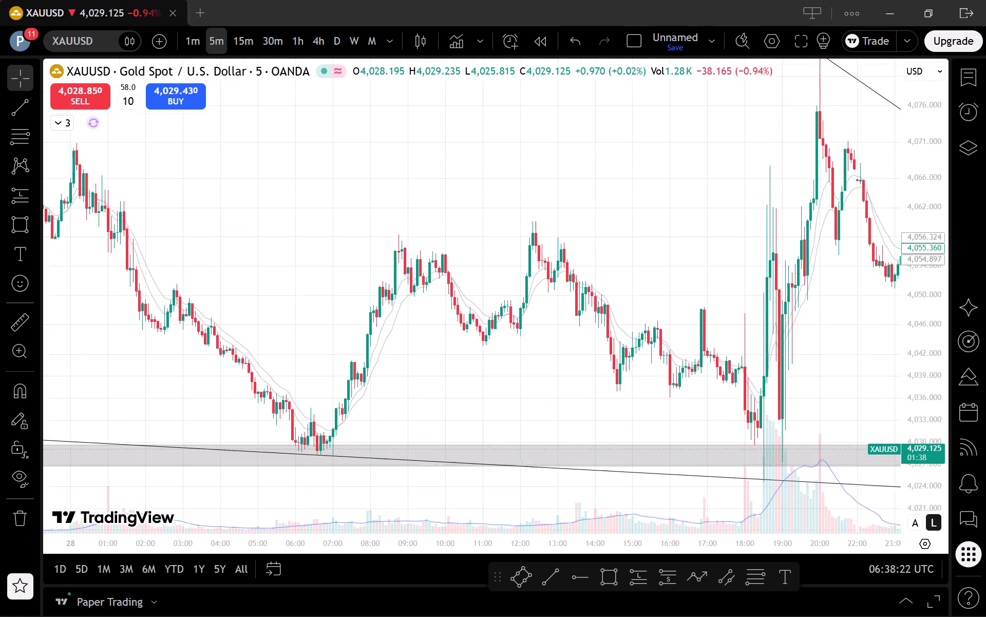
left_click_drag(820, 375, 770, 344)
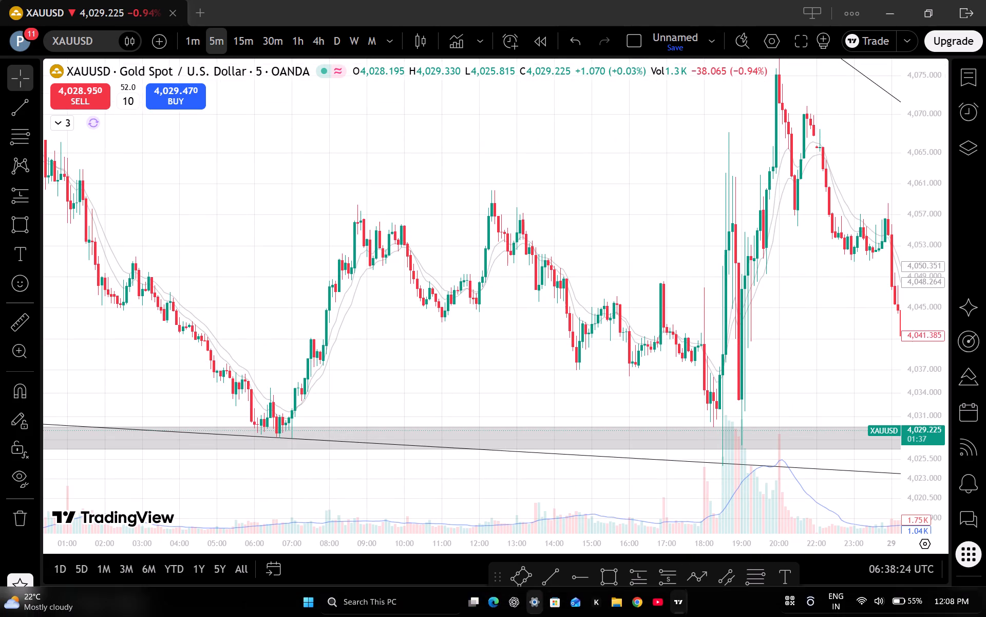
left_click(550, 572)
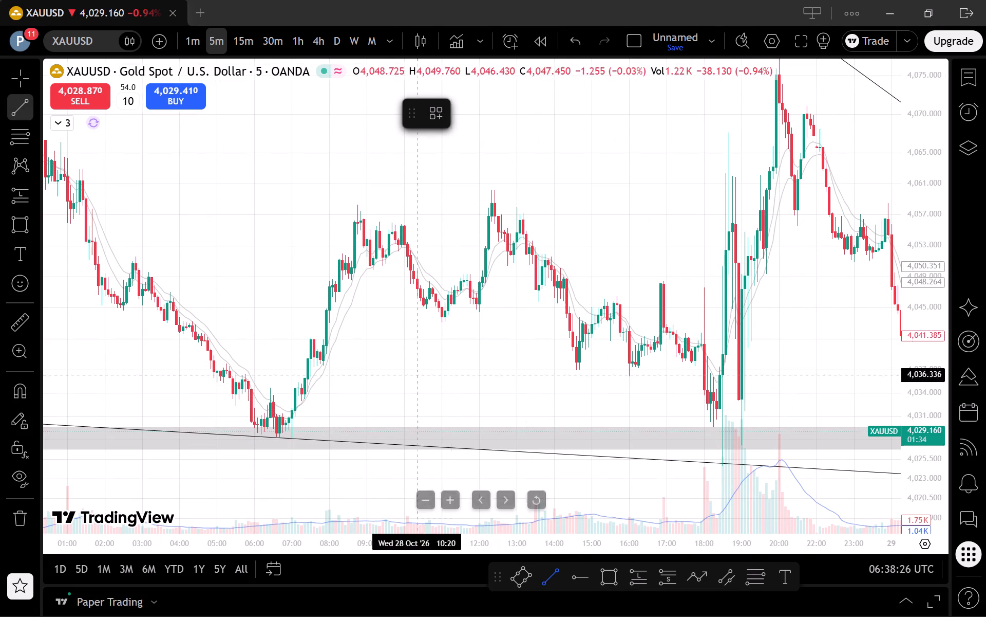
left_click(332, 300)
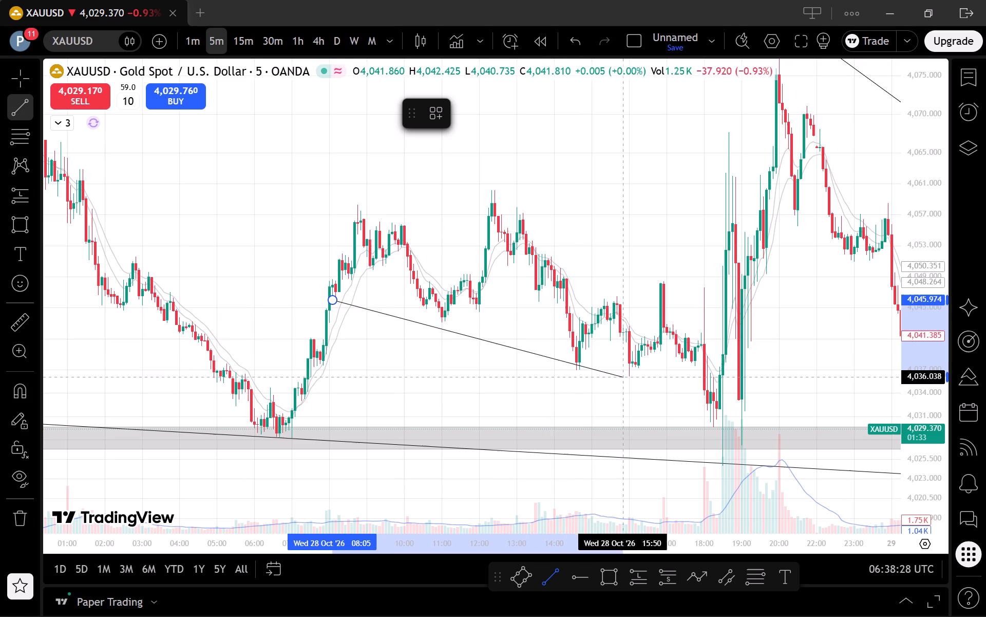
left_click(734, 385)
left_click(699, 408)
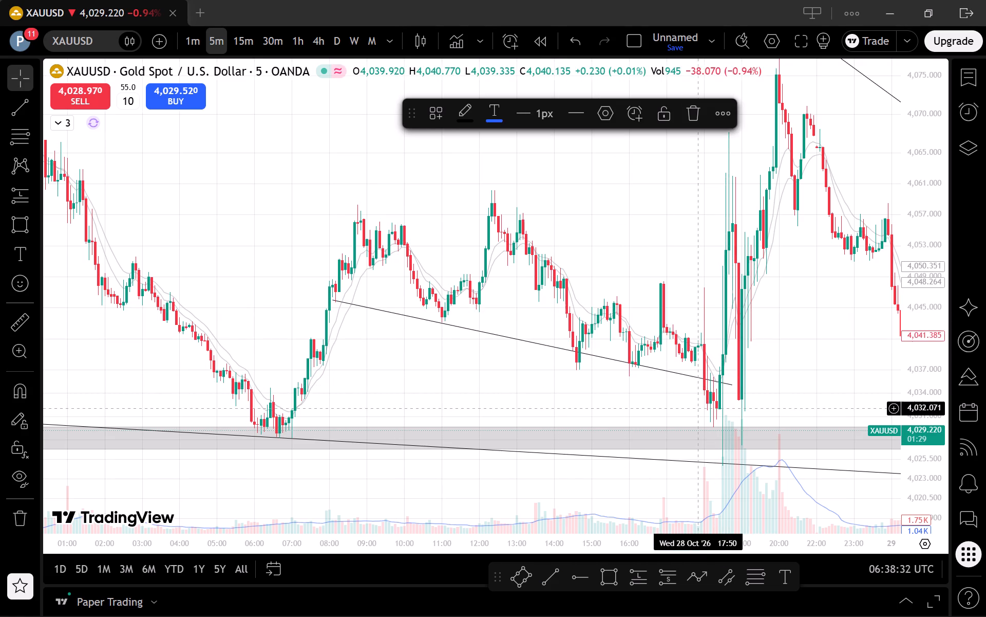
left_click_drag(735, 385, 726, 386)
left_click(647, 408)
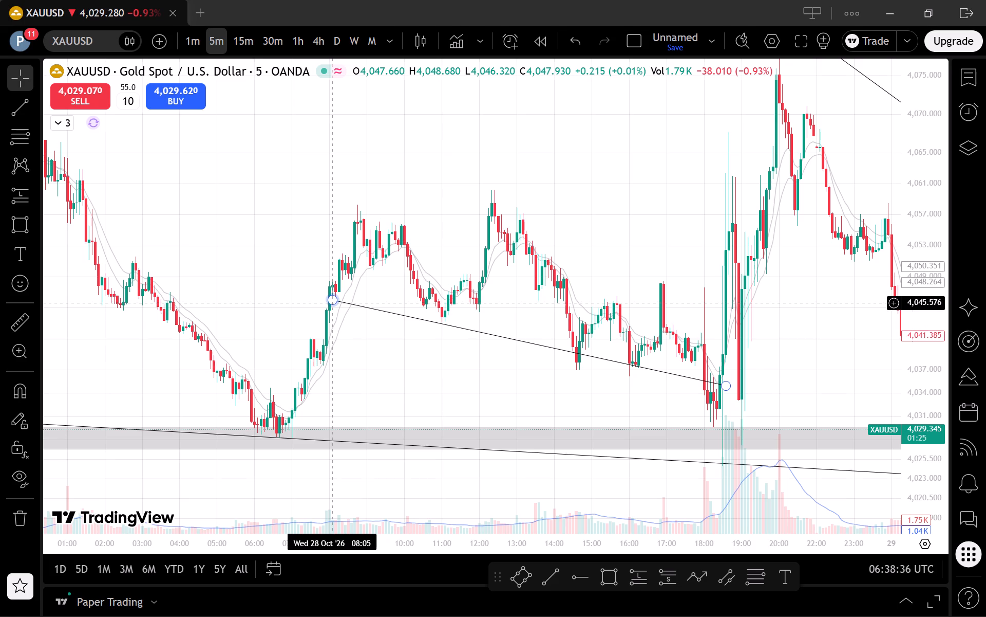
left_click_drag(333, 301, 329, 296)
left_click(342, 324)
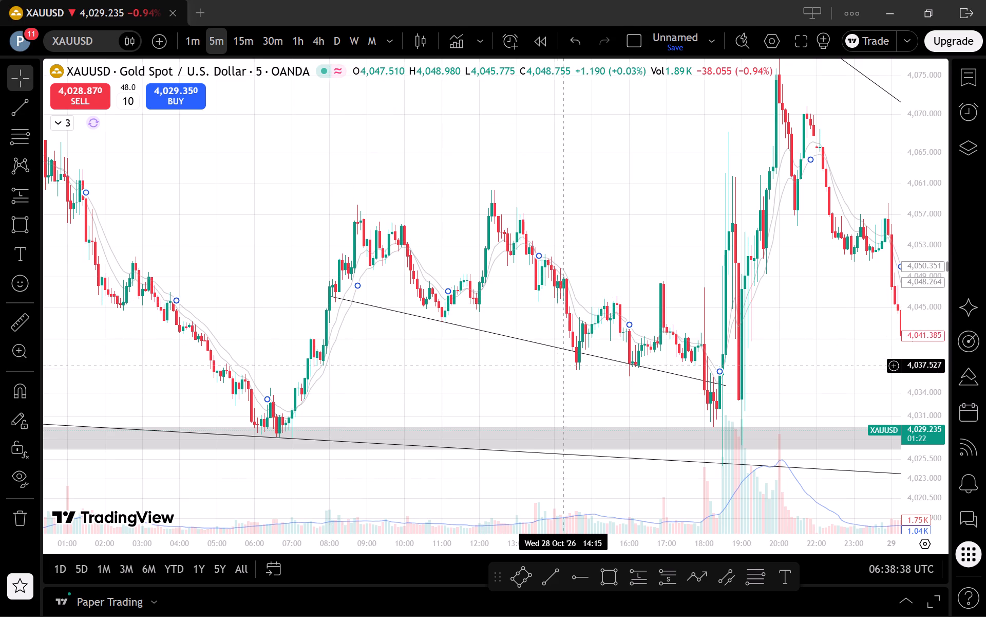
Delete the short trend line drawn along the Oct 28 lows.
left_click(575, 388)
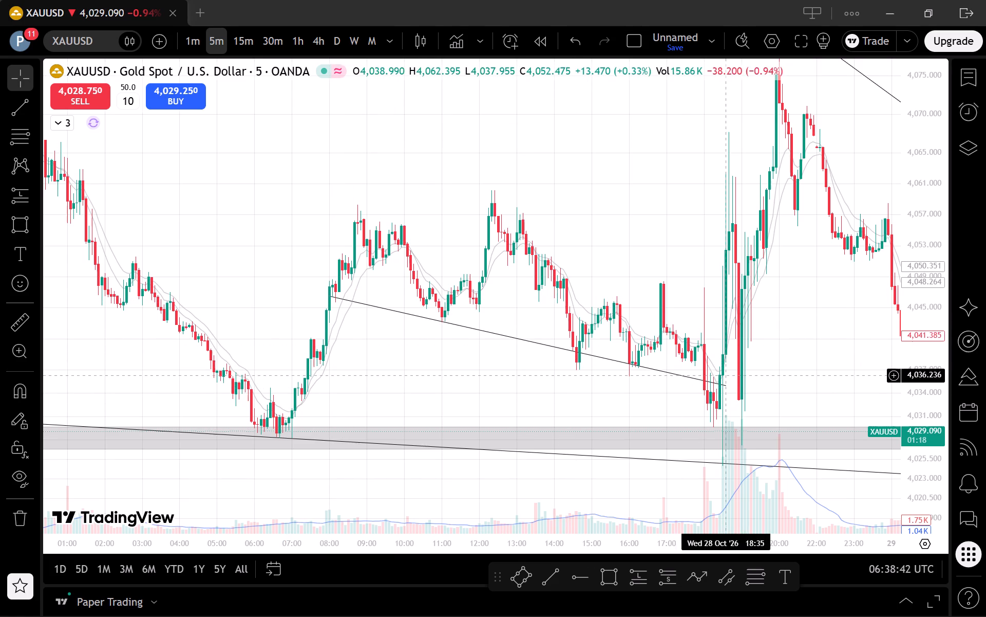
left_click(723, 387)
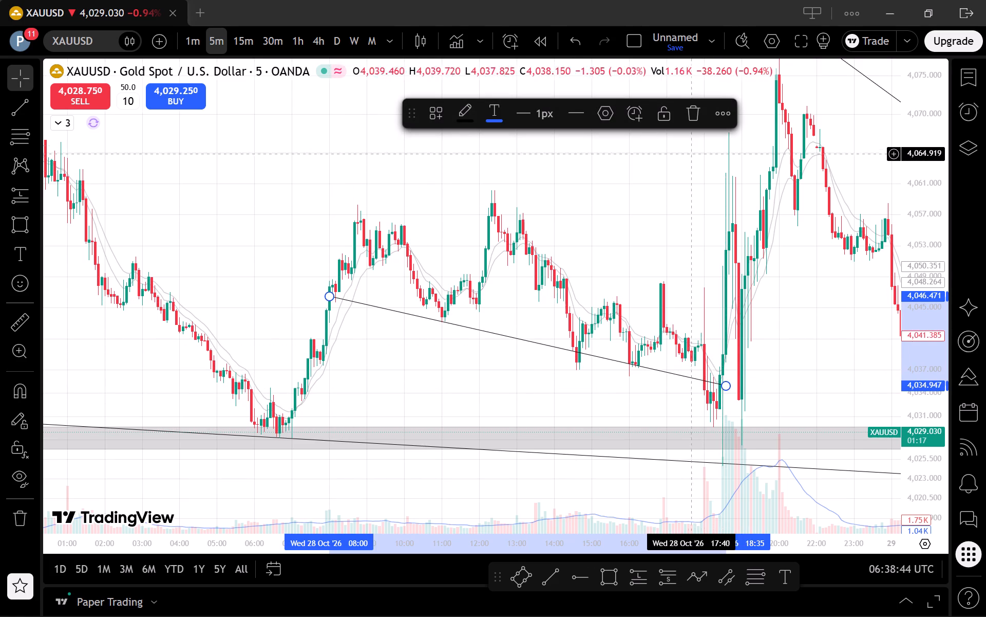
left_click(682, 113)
Examine the Oct 28 price swings above the grey zone and lower trend line on the 5-minute chart.
scroll(775, 331, "up", 1)
scroll(780, 338, "down", 2)
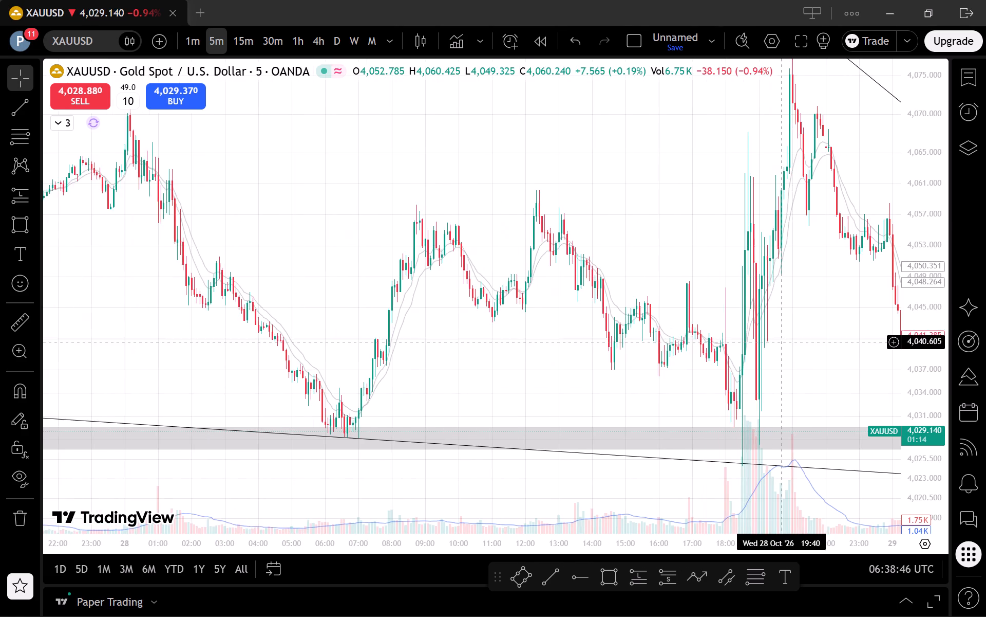
scroll(784, 343, "up", 2)
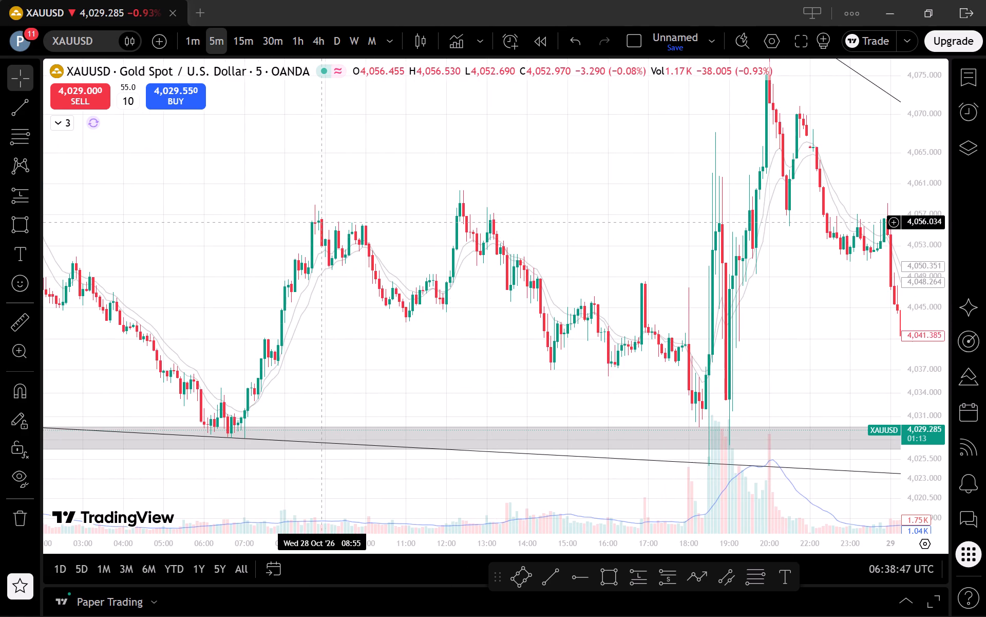
scroll(322, 223, "down", 3)
scroll(322, 223, "up", 2)
scroll(408, 272, "up", 3)
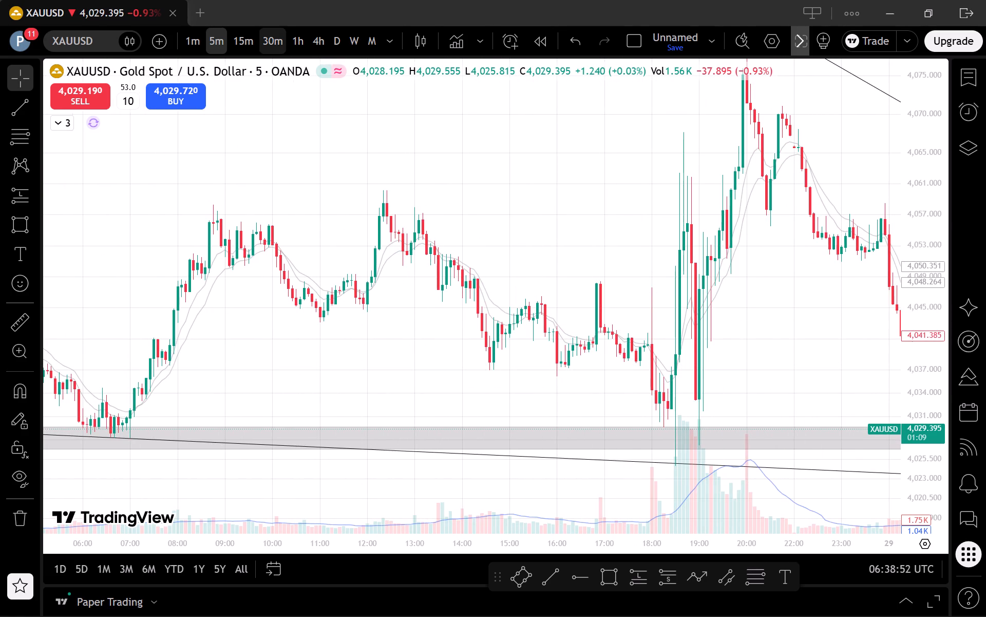
Switch to the 15-minute chart and examine the latest price action between the two trend lines and around the grey zones.
left_click(250, 39)
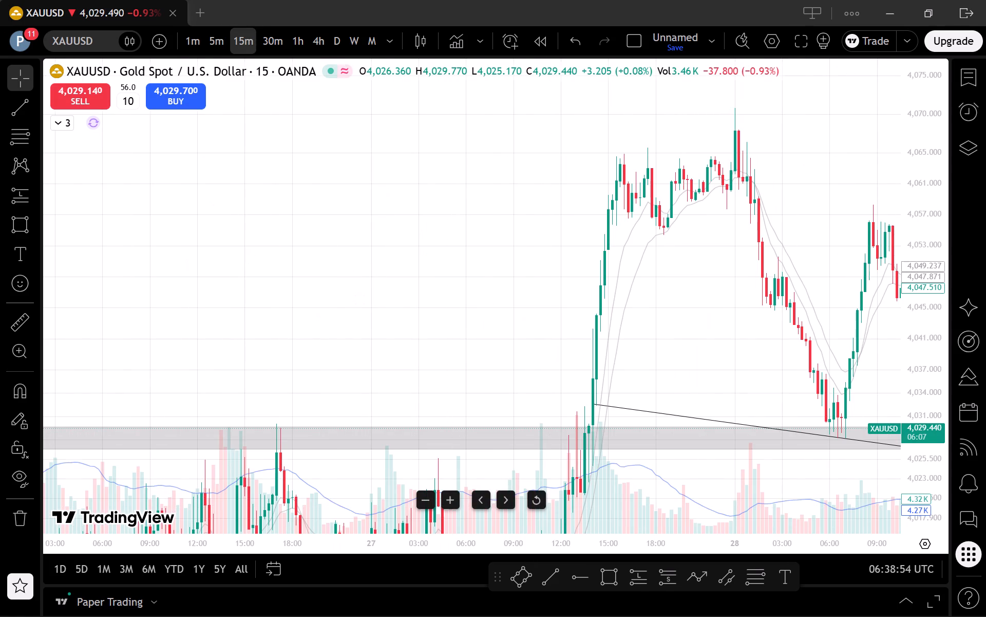
left_click(537, 498)
scroll(584, 432, "up", 4)
scroll(595, 437, "down", 3)
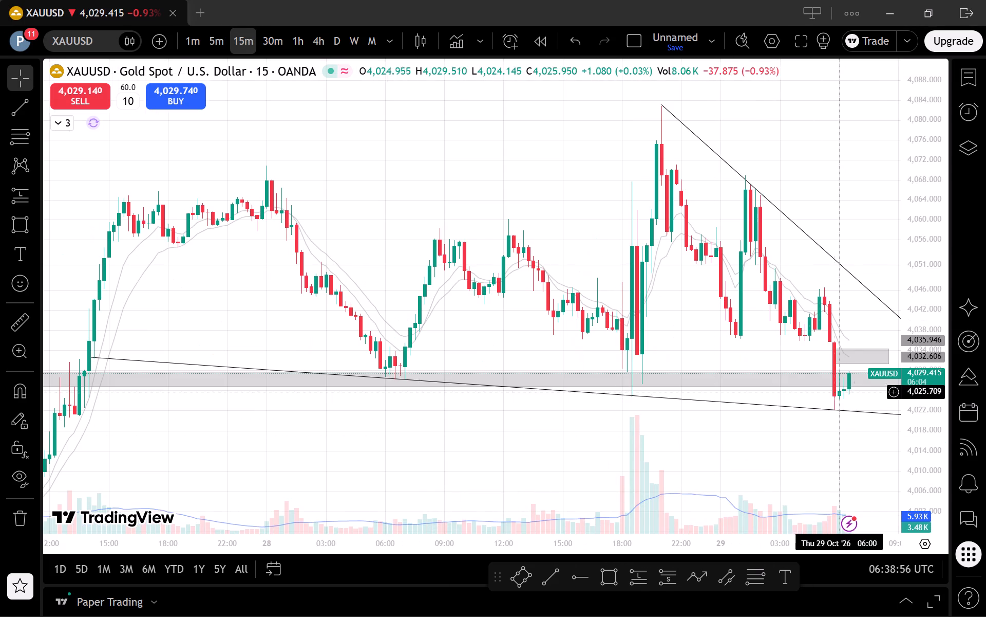
left_click_drag(925, 430, 932, 444)
left_click_drag(845, 482, 777, 488)
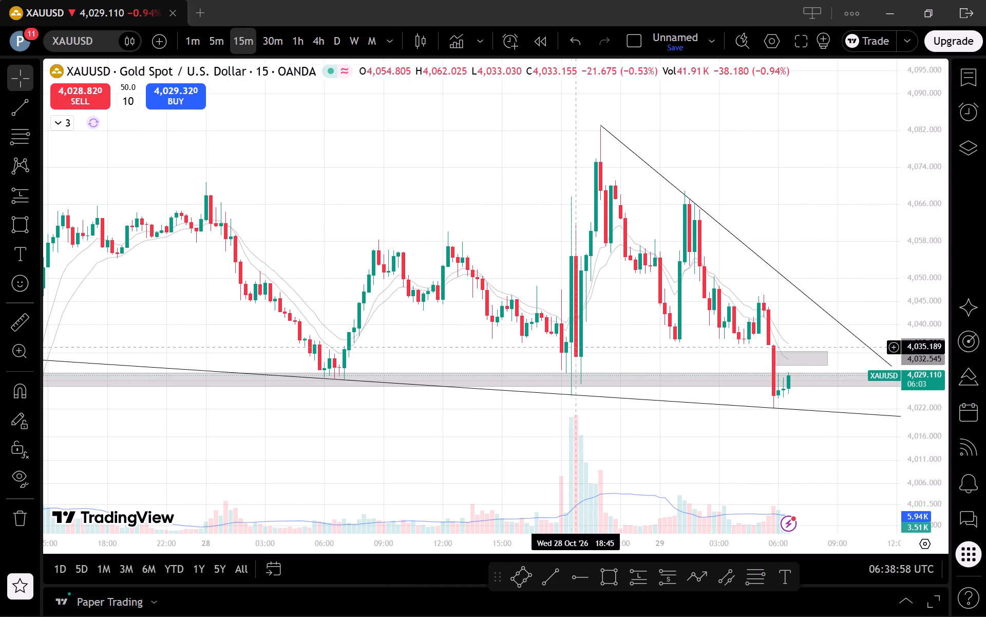
left_click_drag(924, 480, 922, 447)
left_click(920, 446)
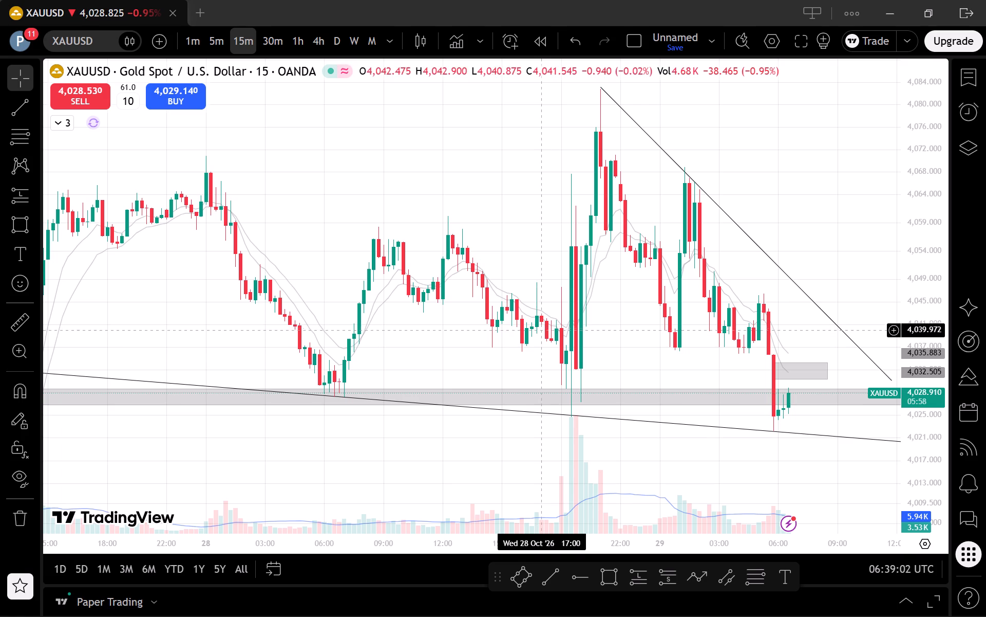
scroll(556, 361, "down", 1)
scroll(638, 361, "up", 1)
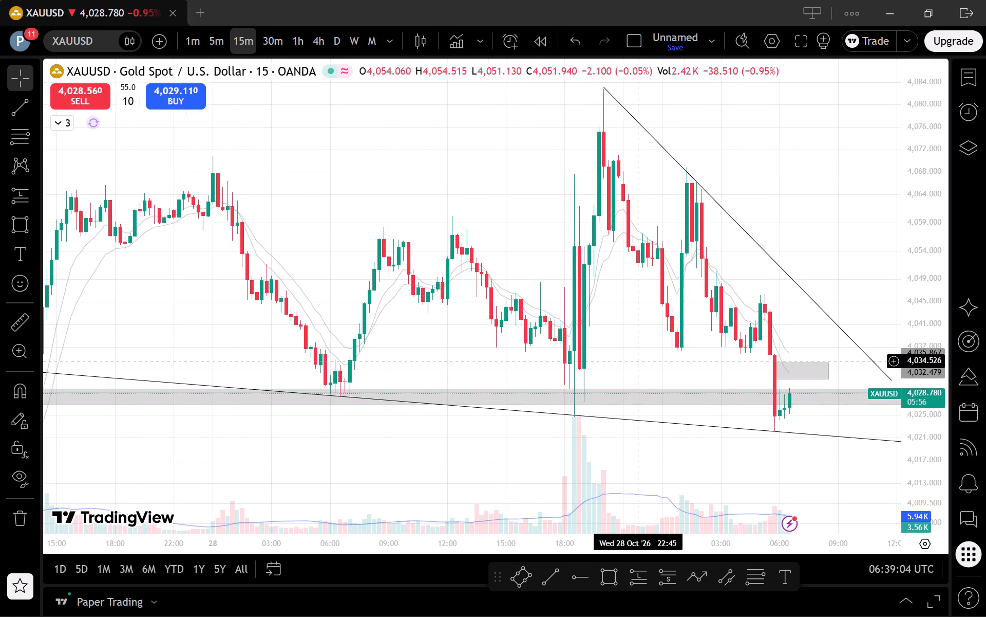
scroll(656, 351, "up", 2)
Switch to the 1-minute chart and examine the Oct 28 swings around 18:00 to 20:00 above the wide grey zone.
left_click(205, 39)
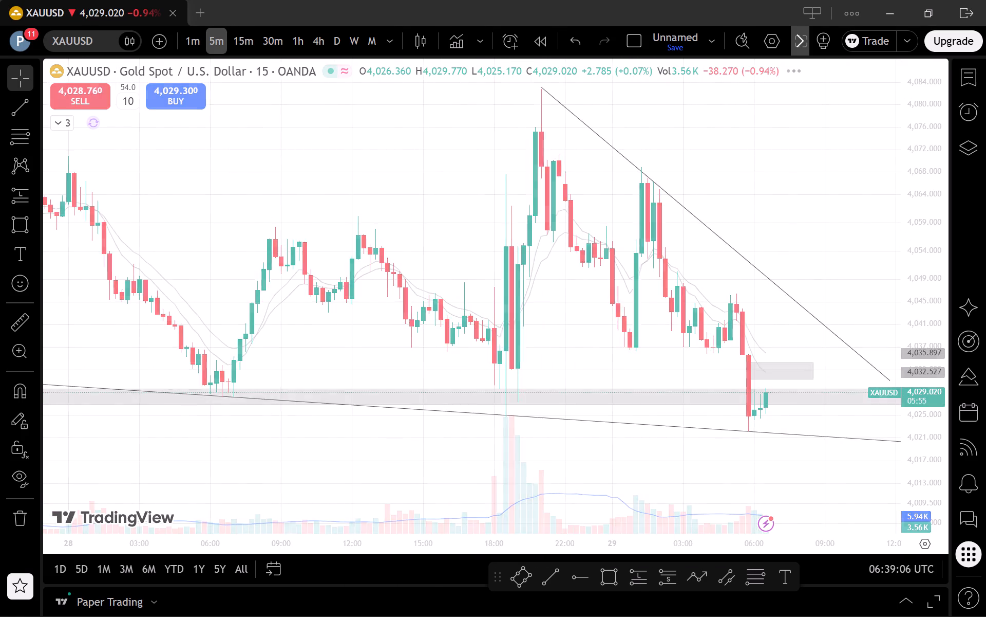
left_click(195, 37)
scroll(349, 253, "down", 13)
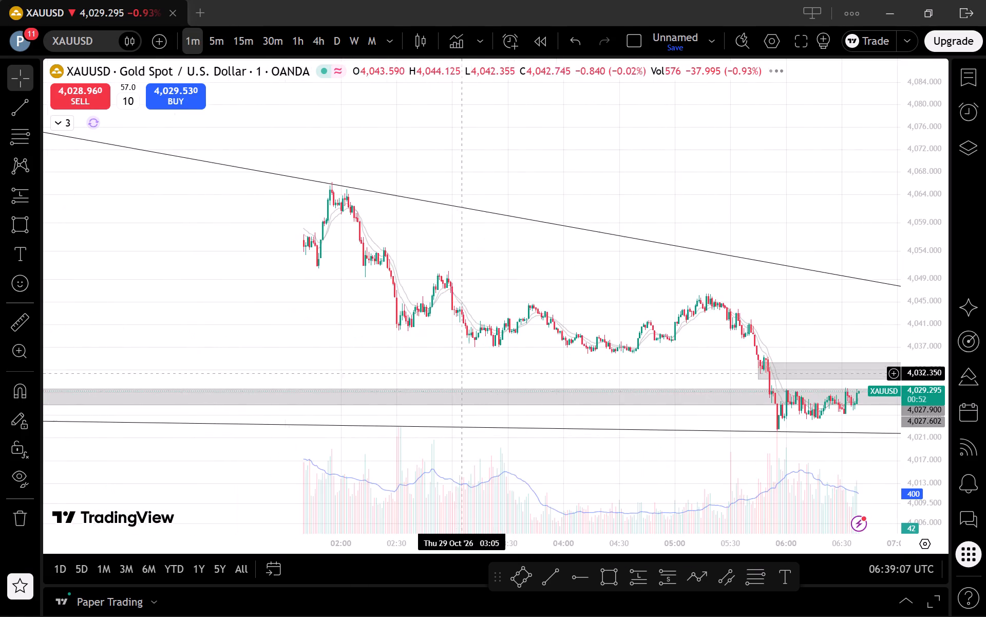
scroll(469, 367, "down", 3)
left_click_drag(295, 312, 878, 409)
left_click_drag(929, 355, 914, 398)
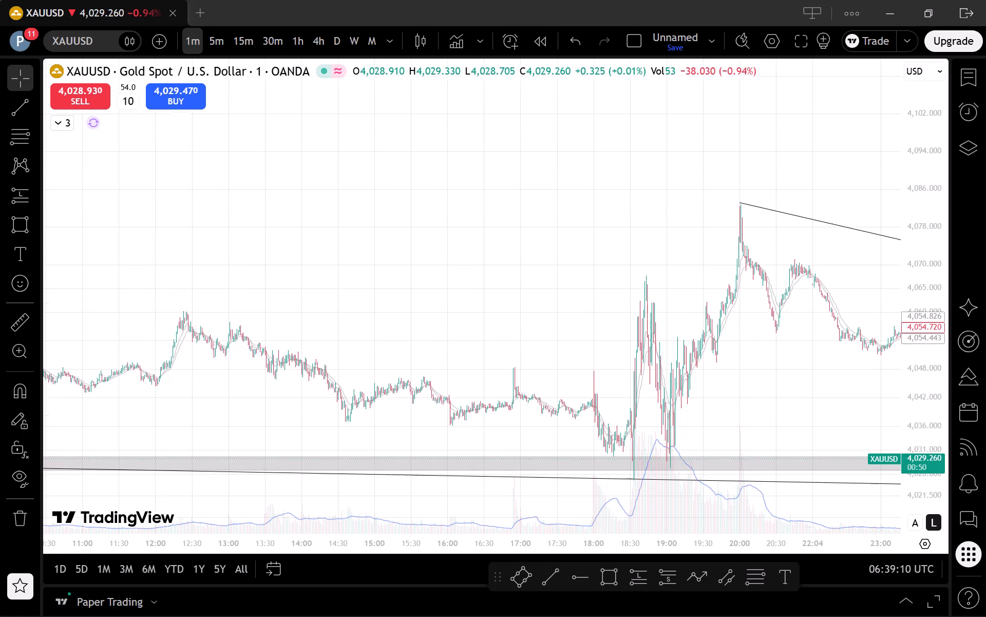
scroll(813, 379, "up", 12)
left_click_drag(362, 439, 863, 380)
scroll(701, 379, "up", 3)
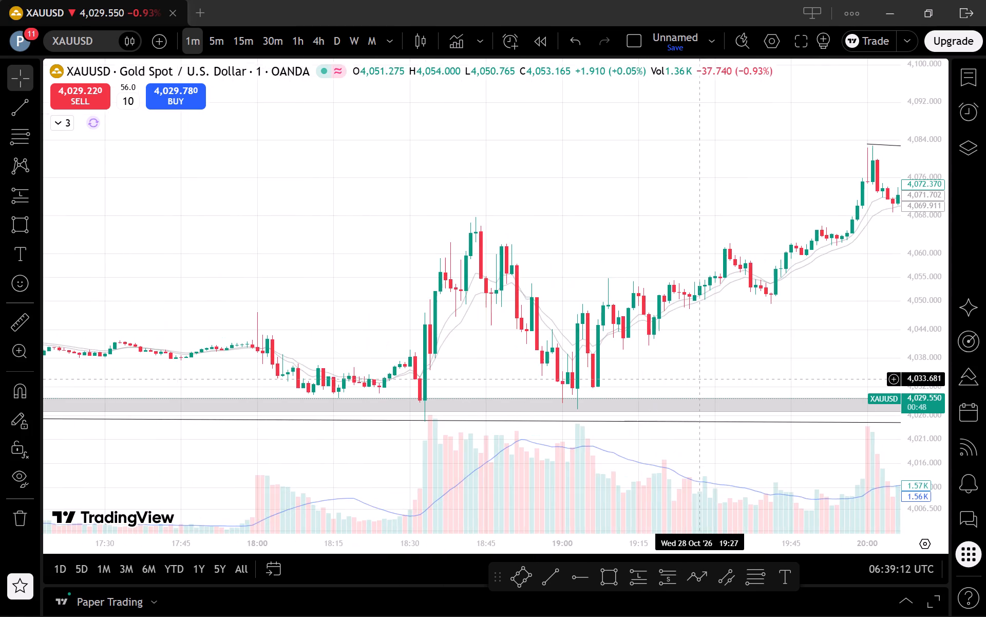
left_click_drag(588, 363, 735, 376)
left_click_drag(926, 460, 911, 316)
scroll(690, 368, "up", 2)
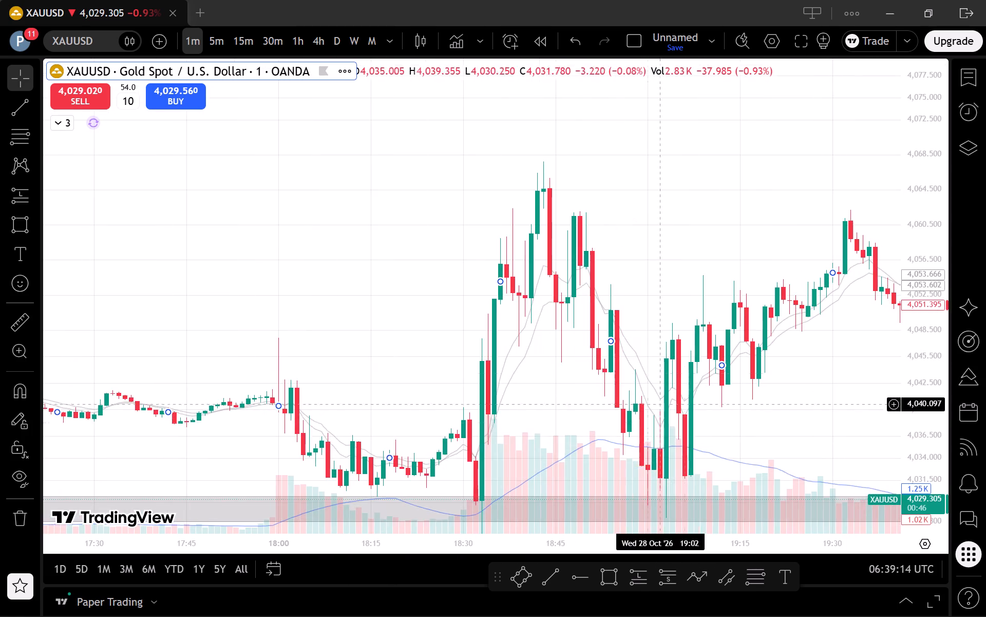
left_click_drag(643, 429, 782, 337)
left_click_drag(924, 315, 927, 394)
scroll(786, 351, "down", 1)
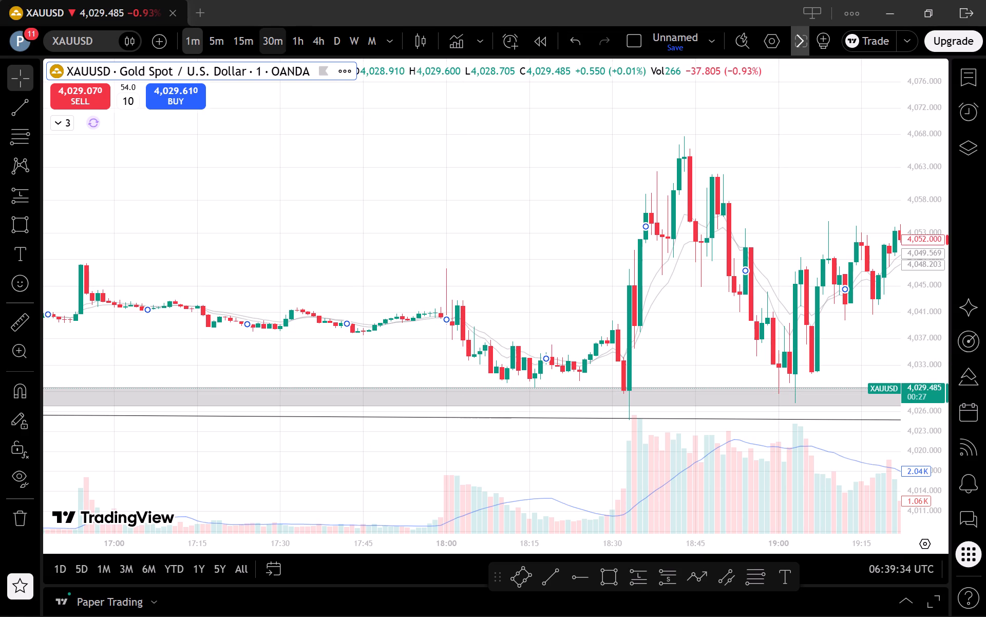
Return to the 15-minute chart and examine the Oct 28 to 29 price action against the grey zones and converging trend lines.
left_click(249, 49)
scroll(600, 278, "up", 3)
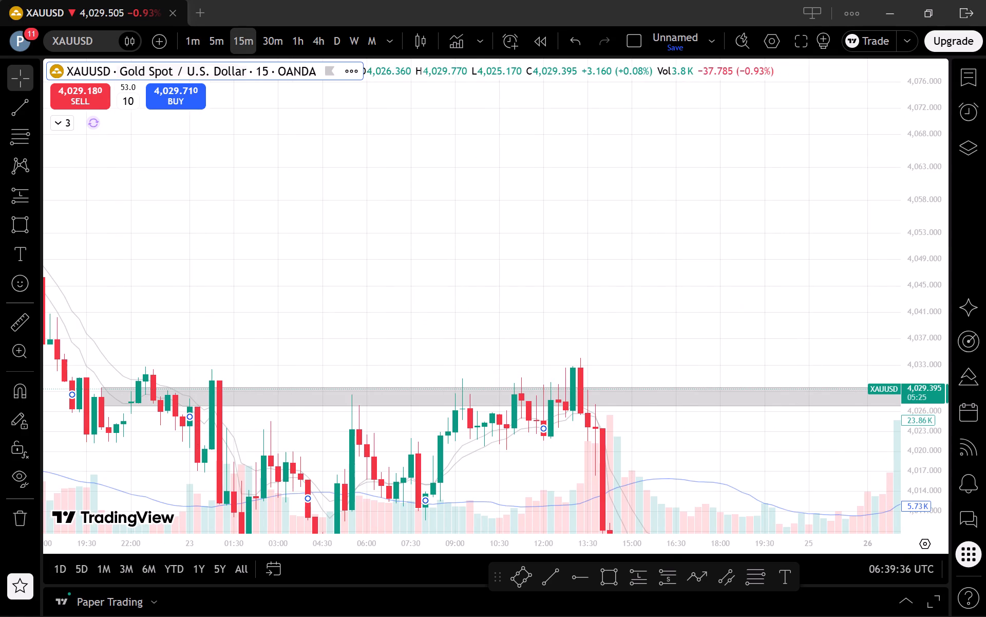
scroll(869, 455, "down", 3)
left_click_drag(938, 333, 940, 489)
scroll(858, 464, "down", 3)
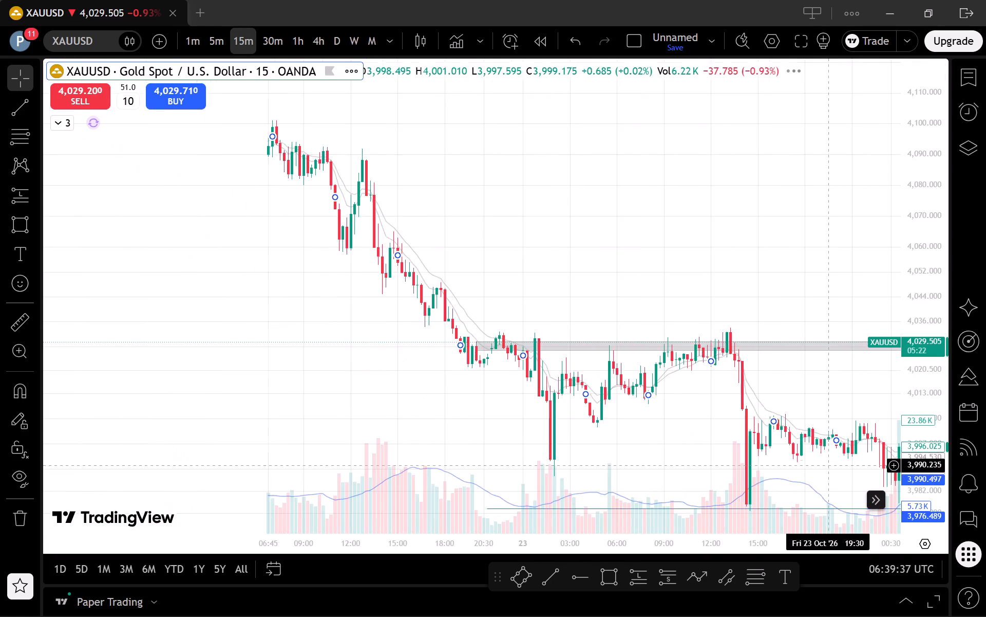
left_click_drag(805, 456, 101, 413)
left_click_drag(781, 387, 0, 407)
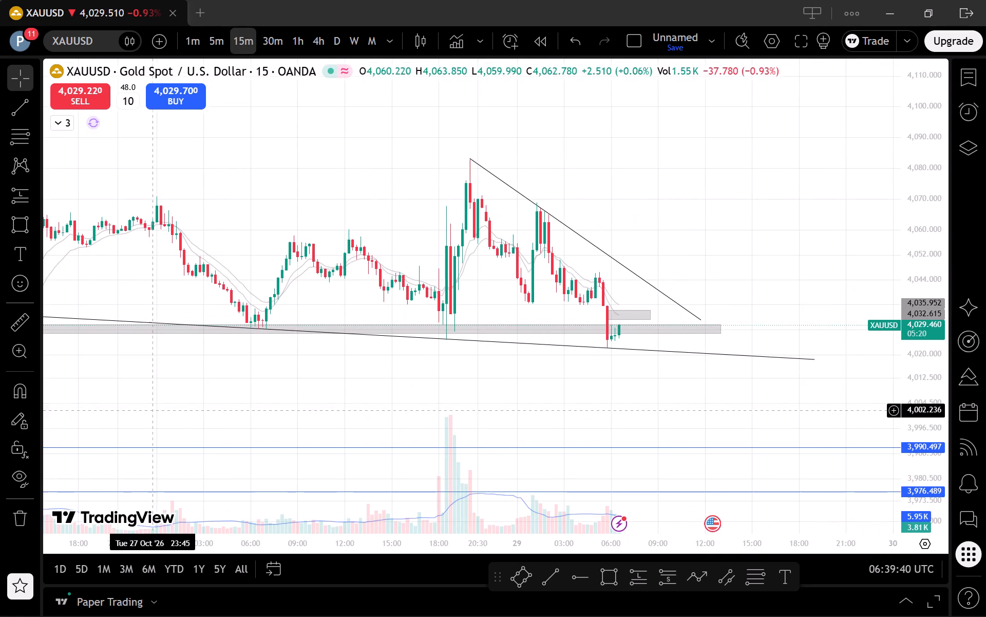
left_click_drag(938, 478, 891, 366)
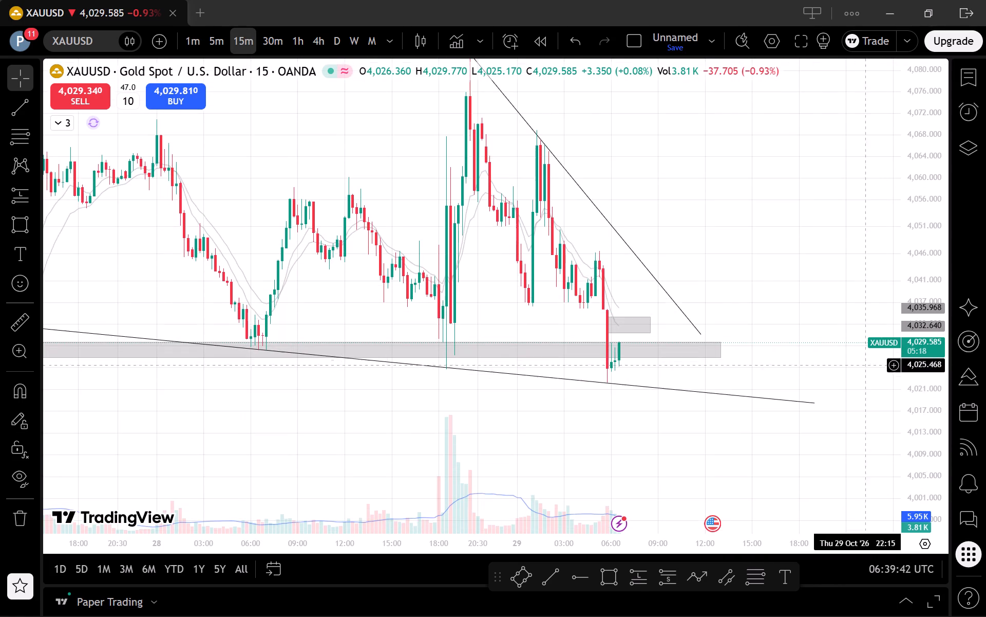
scroll(822, 388, "up", 2)
left_click_drag(602, 466, 689, 475)
scroll(662, 449, "up", 1)
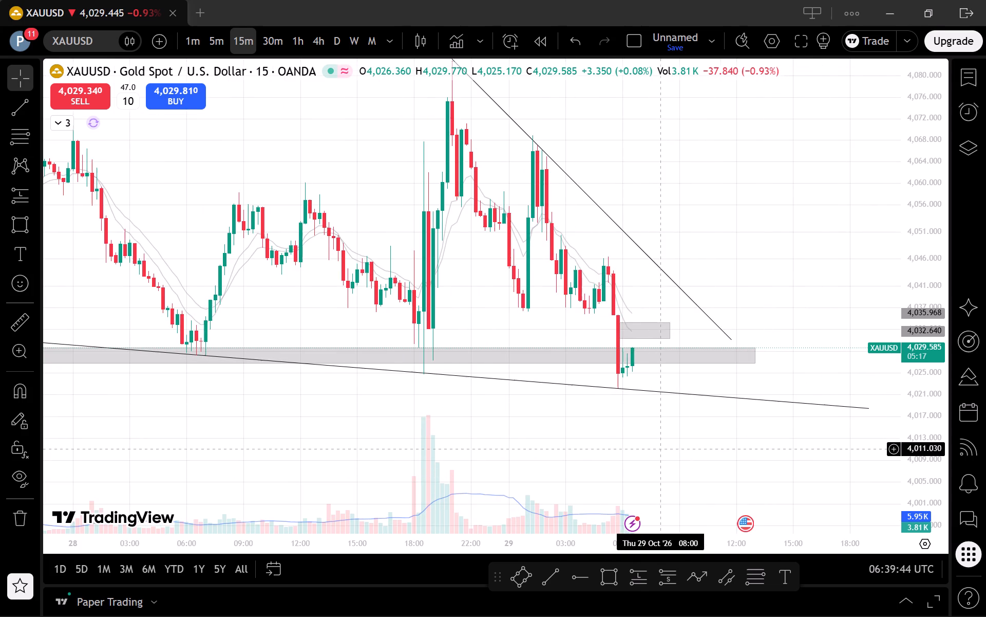
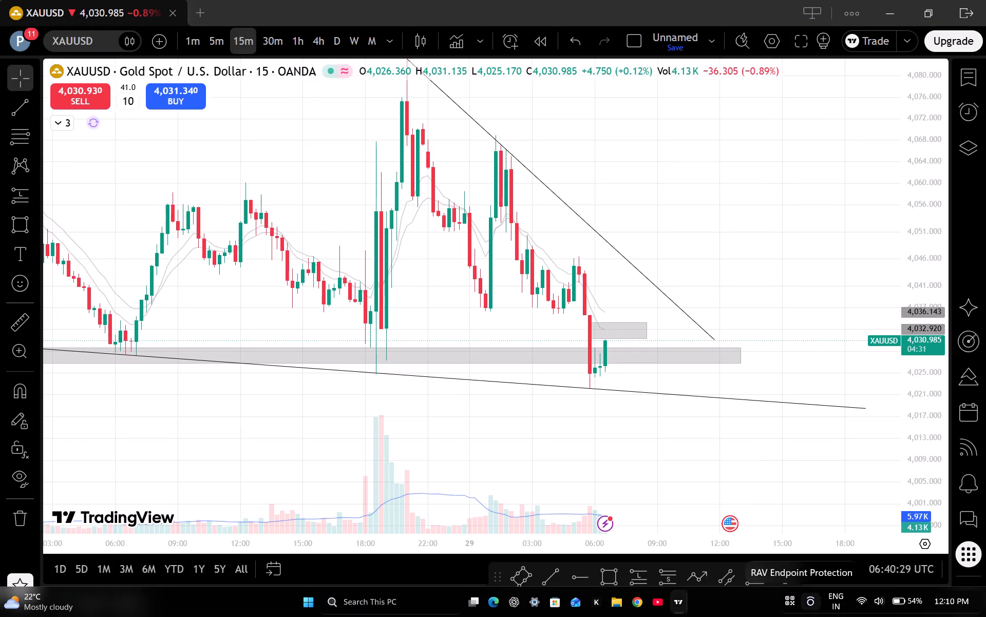
Switch to the 1-minute chart and examine the Oct 29 drop and rebound between the two grey zones.
left_click(188, 42)
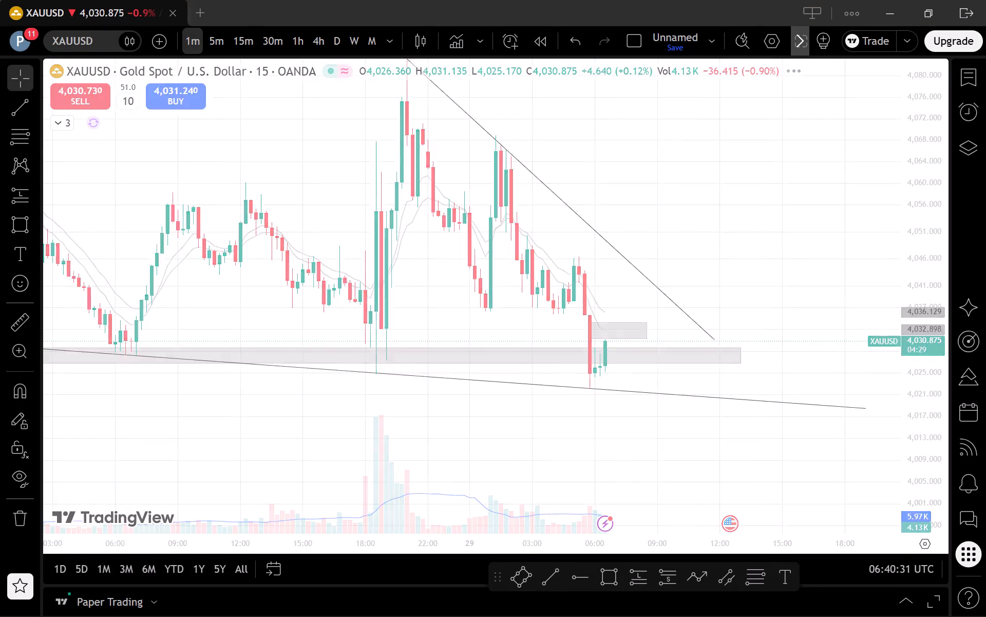
left_click_drag(935, 481, 848, 177)
scroll(822, 193, "down", 2)
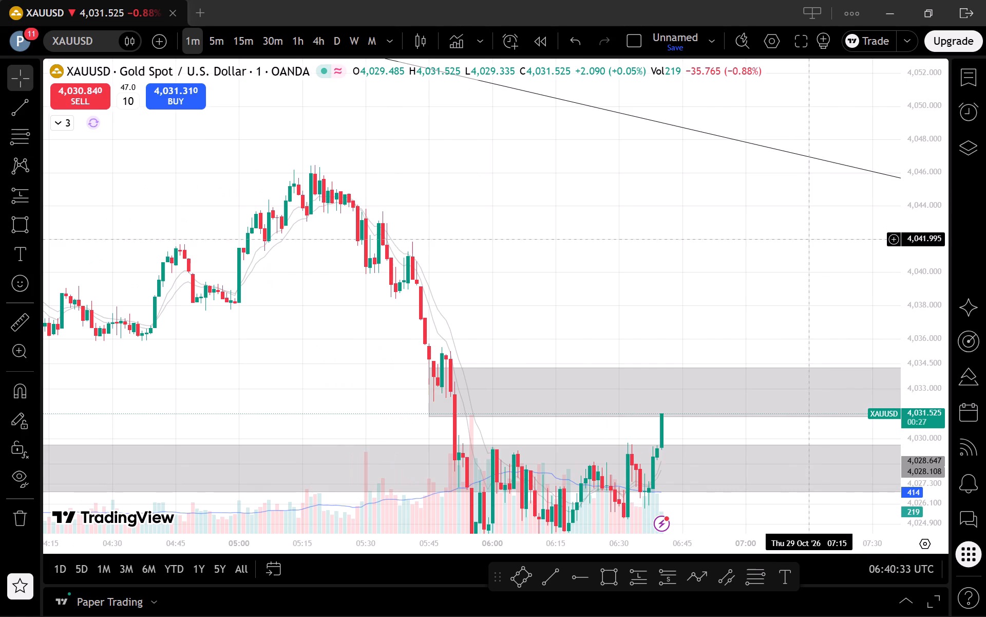
left_click_drag(808, 249, 787, 189)
left_click_drag(820, 307, 802, 281)
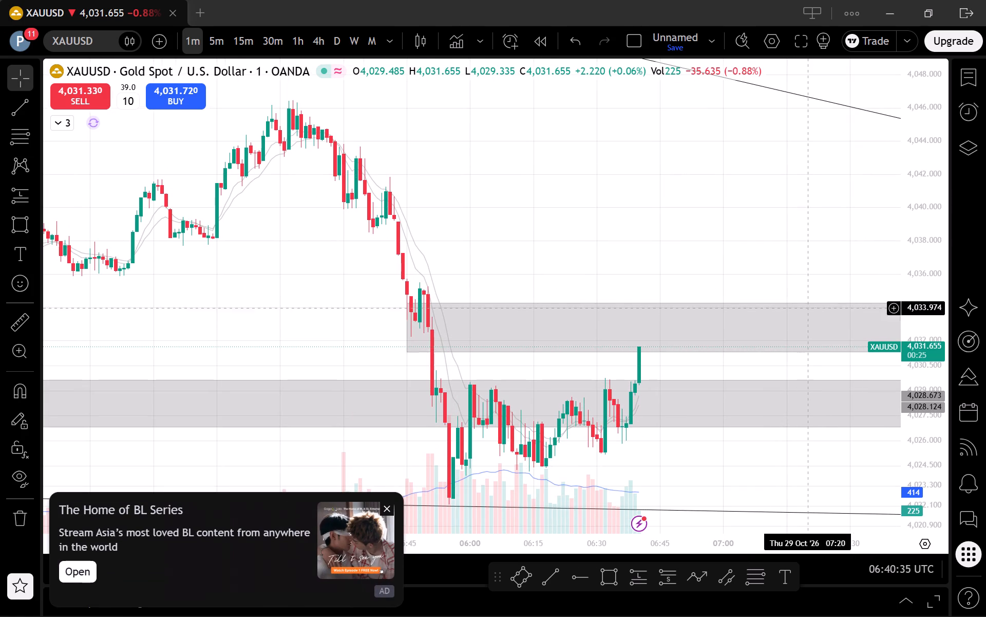
scroll(820, 345, "up", 1)
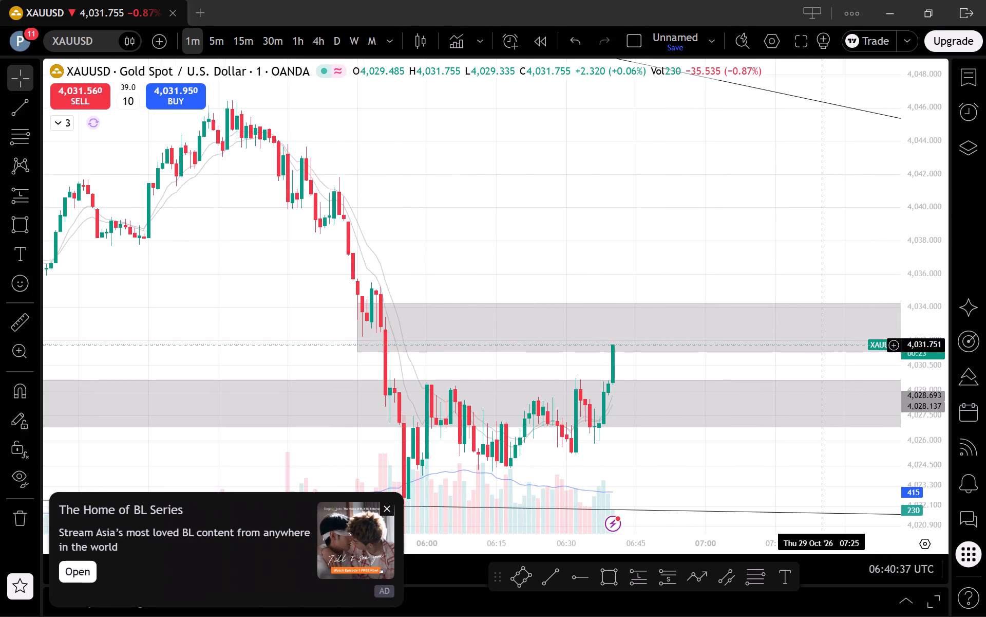
left_click_drag(928, 355, 918, 452)
scroll(874, 429, "down", 3)
left_click_drag(862, 419, 867, 407)
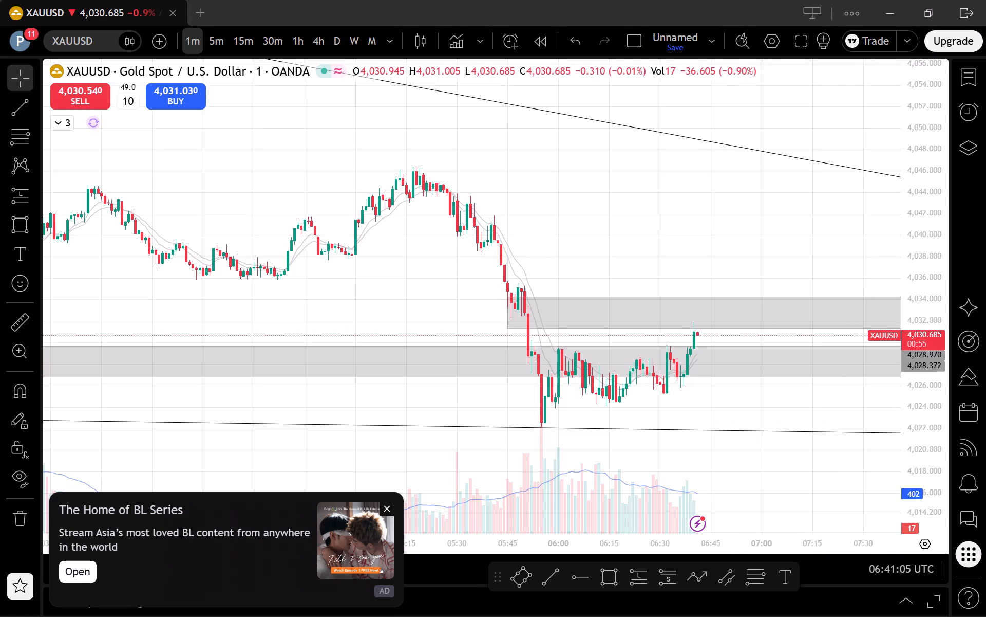
Dismiss the advertisement and the ad-free upgrade offer covering the chart.
left_click(389, 510)
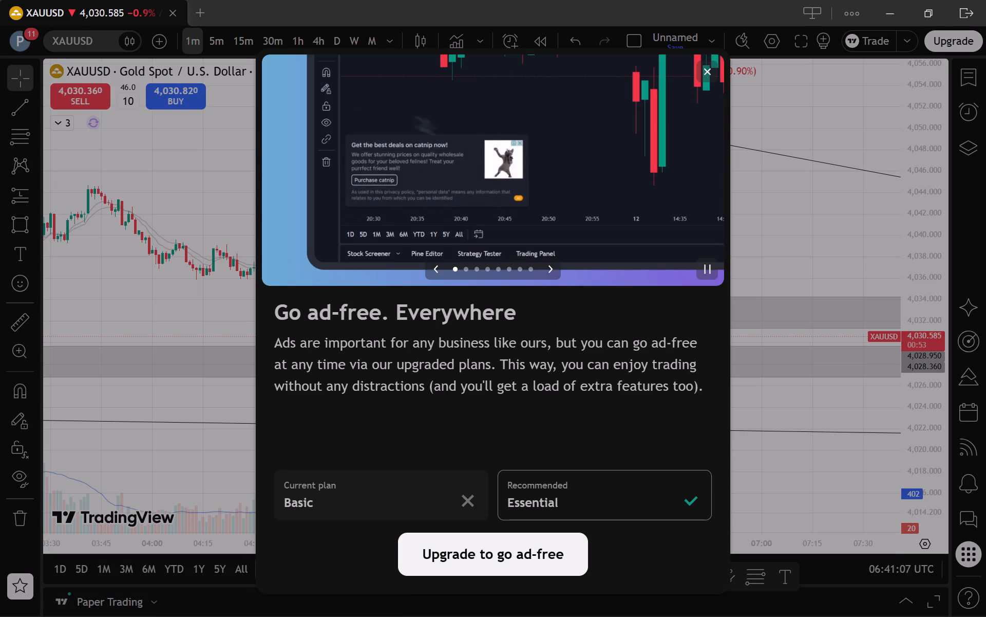
left_click(709, 70)
scroll(844, 369, "up", 1)
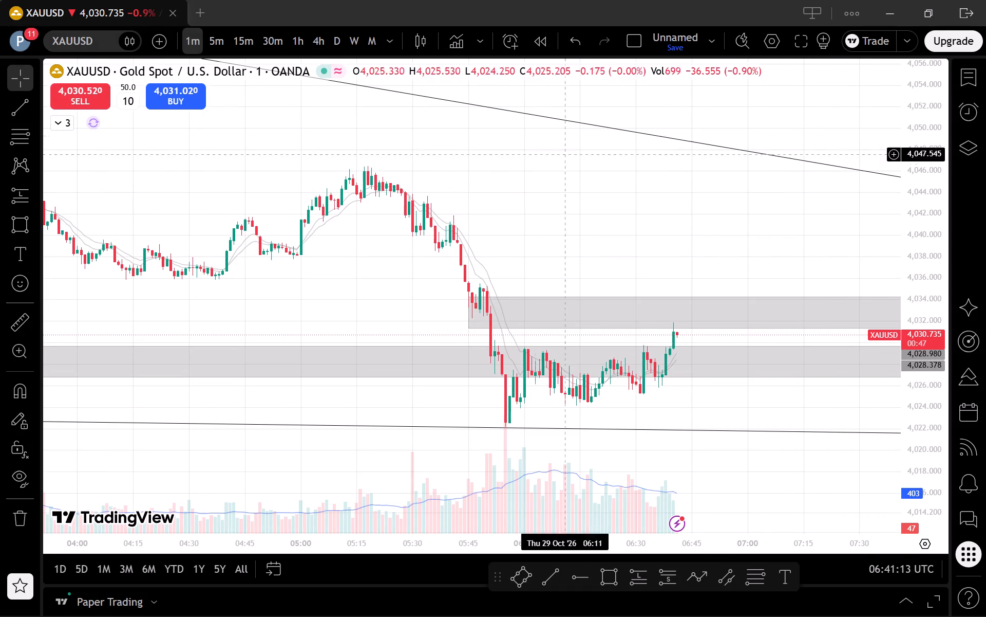
Compare the Oct 28 to 29 price action against the zones and trend lines on the 5-minute and 15-minute charts.
left_click(214, 44)
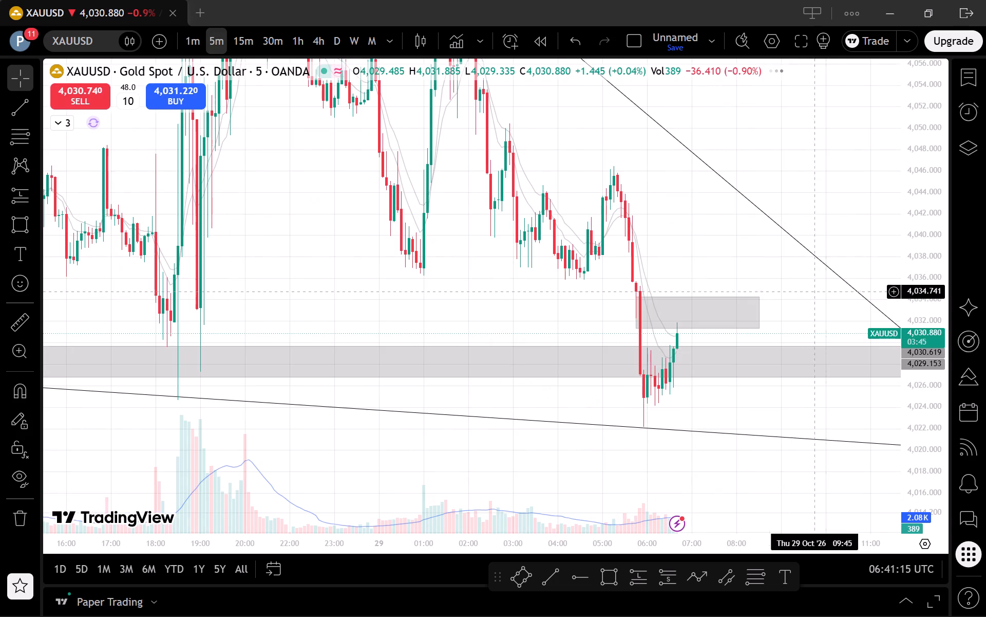
left_click_drag(935, 291, 904, 395)
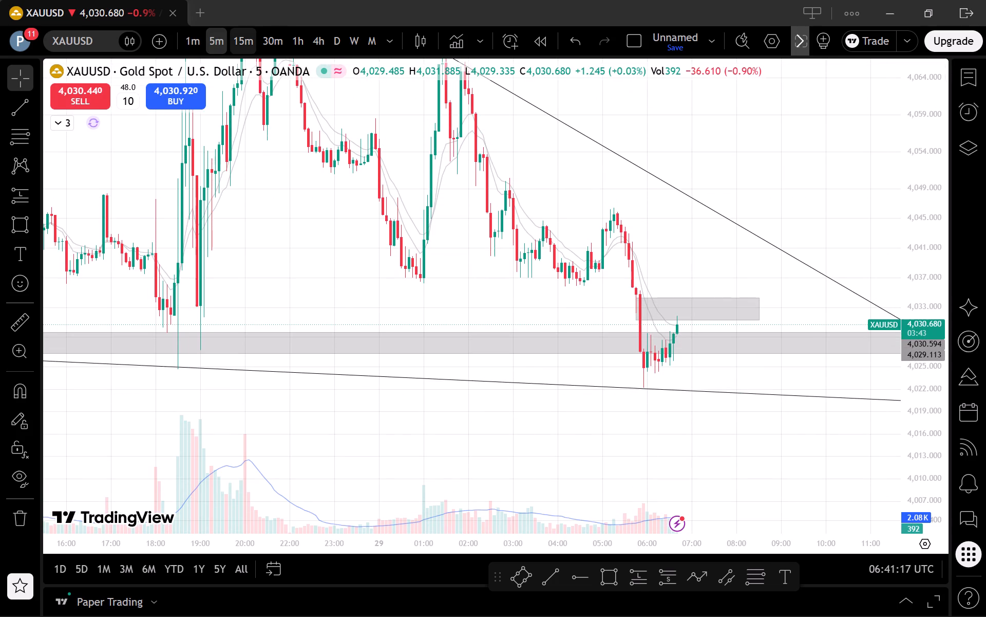
left_click(246, 44)
left_click_drag(924, 289, 930, 406)
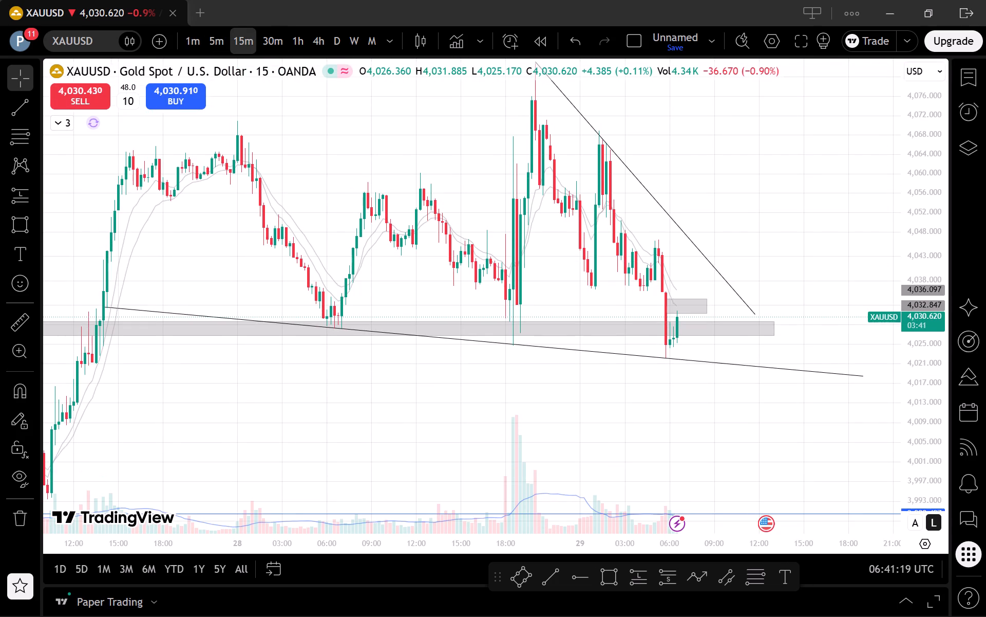
scroll(846, 356, "up", 1)
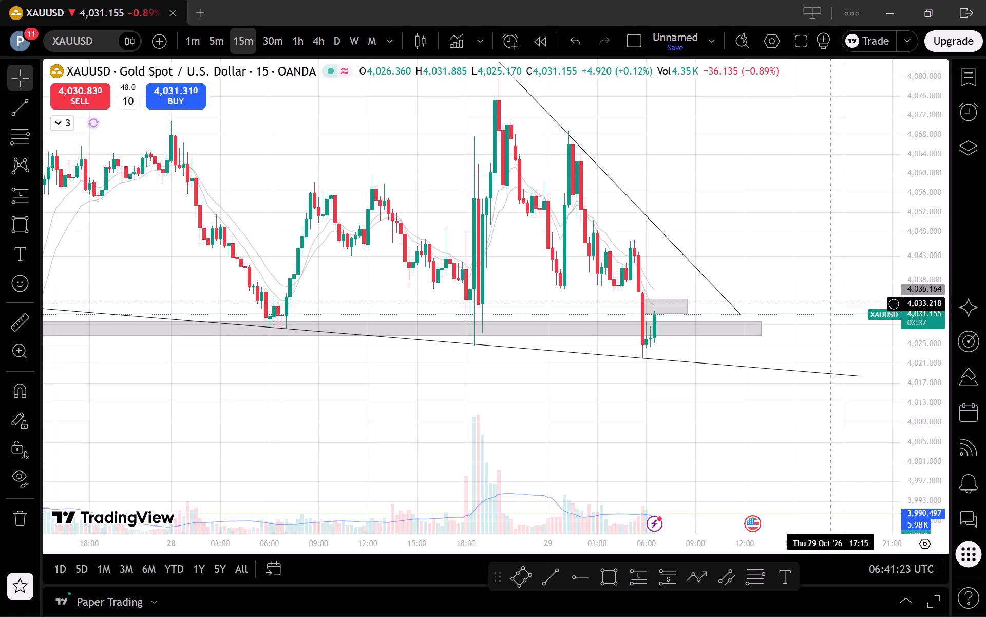
Compare the converging trend lines and grey zones across the 1-hour, 30-minute and 5-minute charts.
left_click(301, 40)
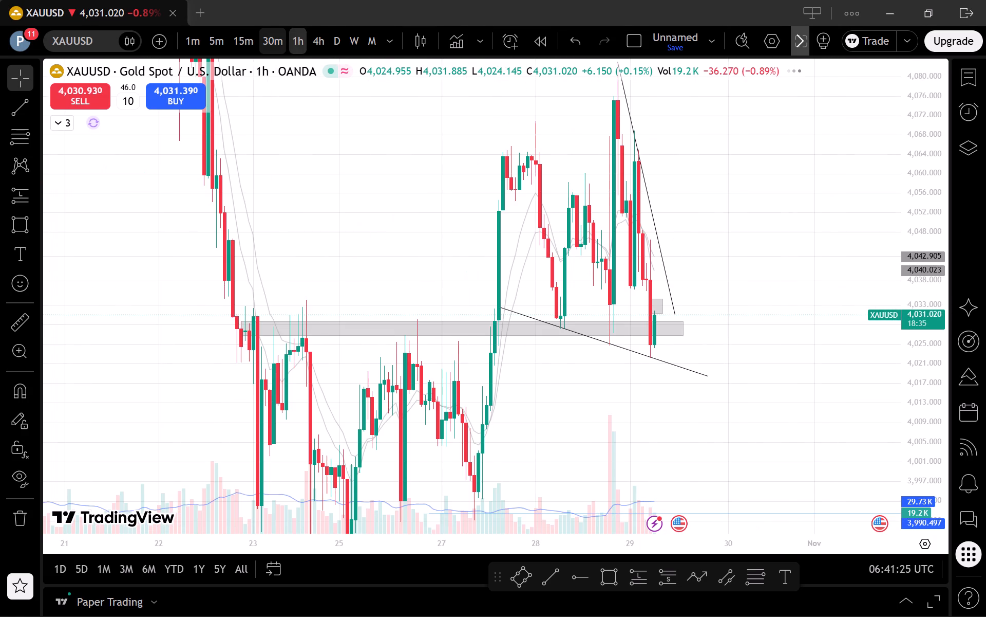
left_click(273, 39)
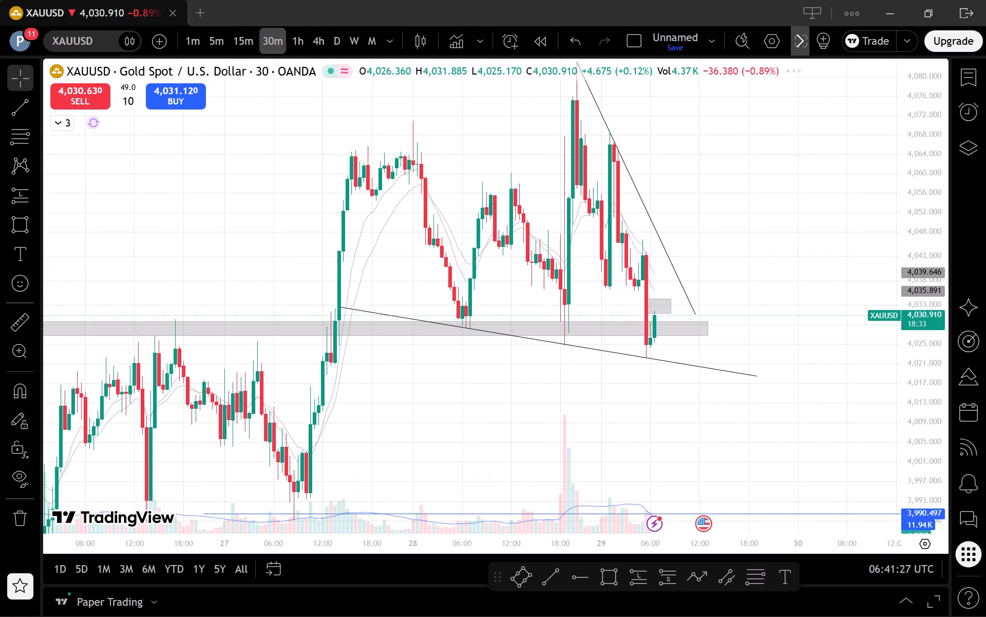
left_click(291, 36)
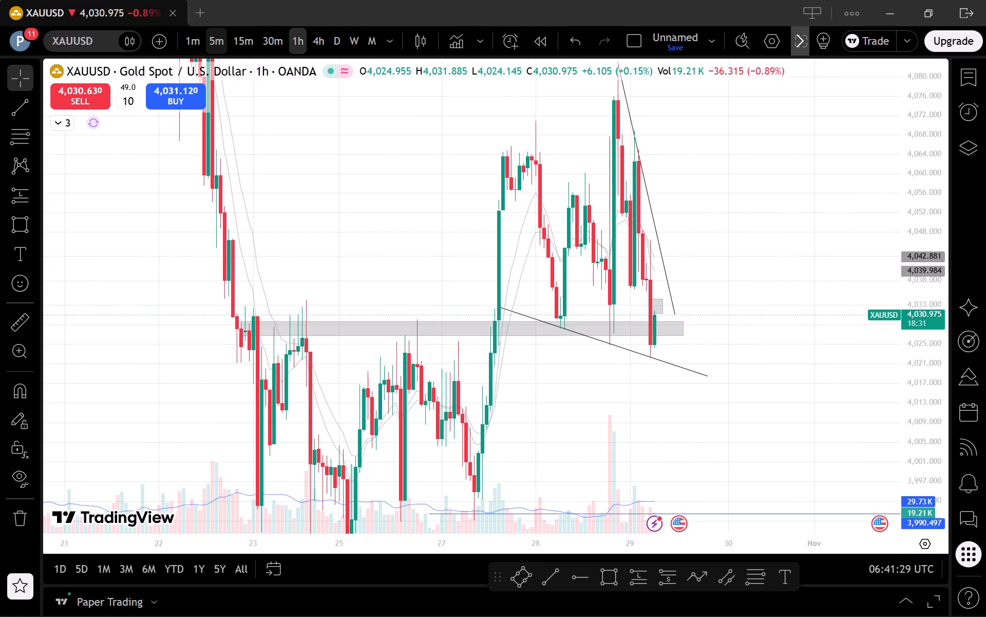
left_click(219, 41)
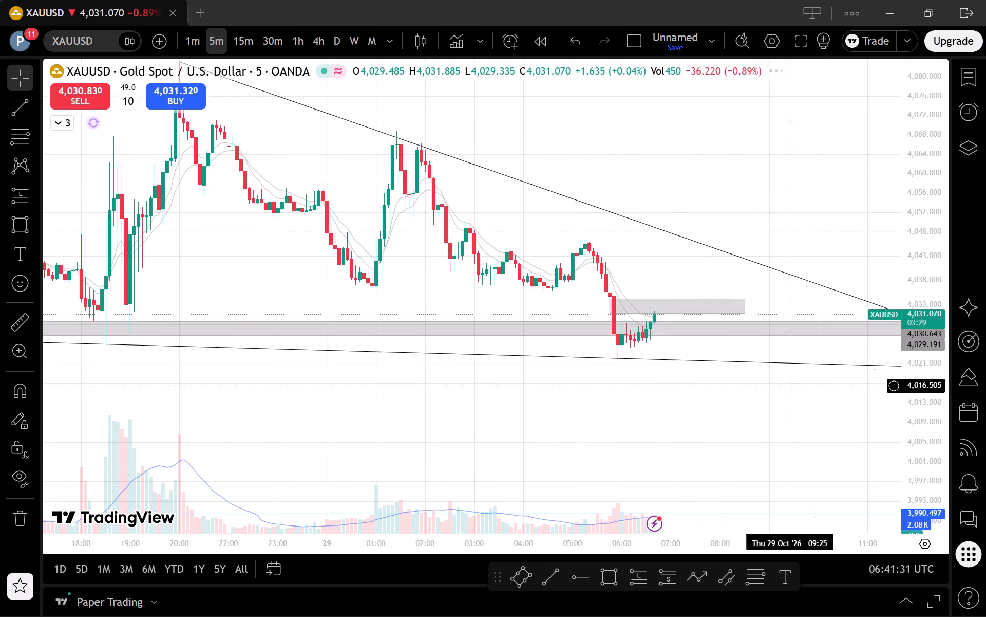
left_click(290, 42)
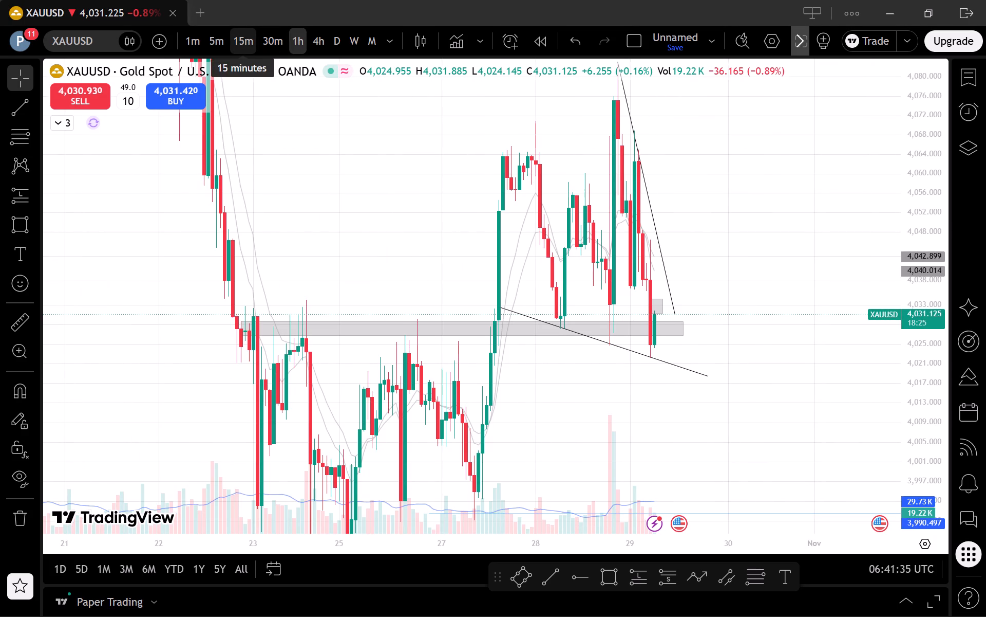
left_click(273, 43)
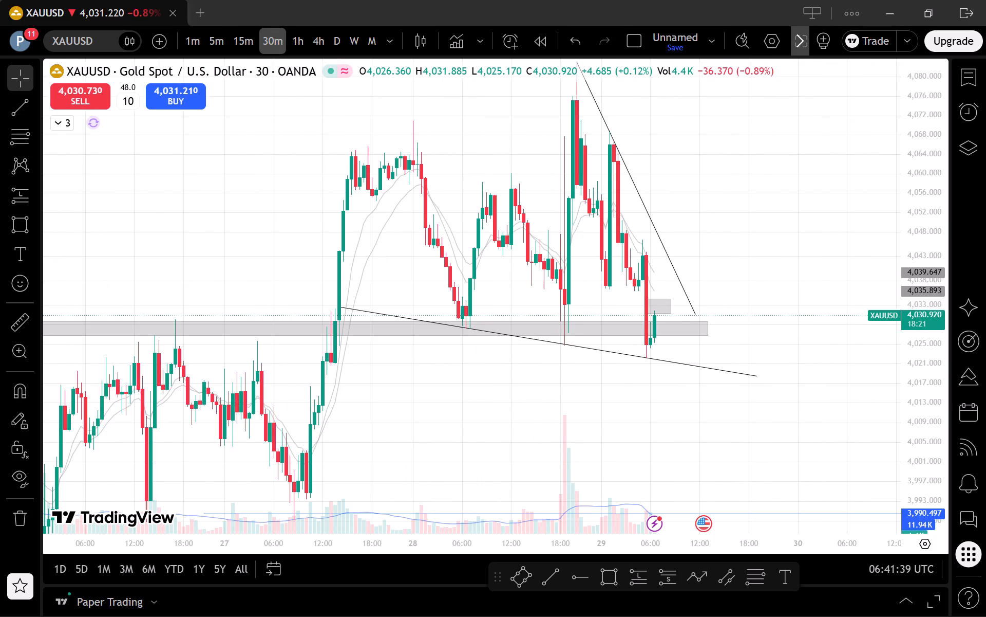
Return to the 5-minute chart and examine the Oct 29 rebound against the small grey zone and both trend lines.
left_click(221, 31)
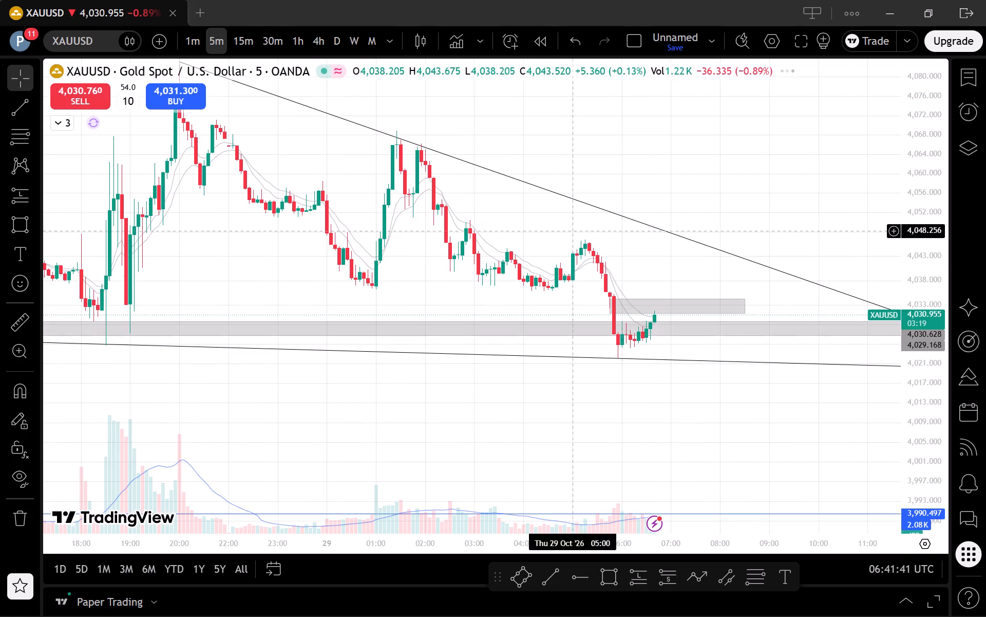
left_click_drag(930, 469, 919, 317)
scroll(831, 311, "up", 1)
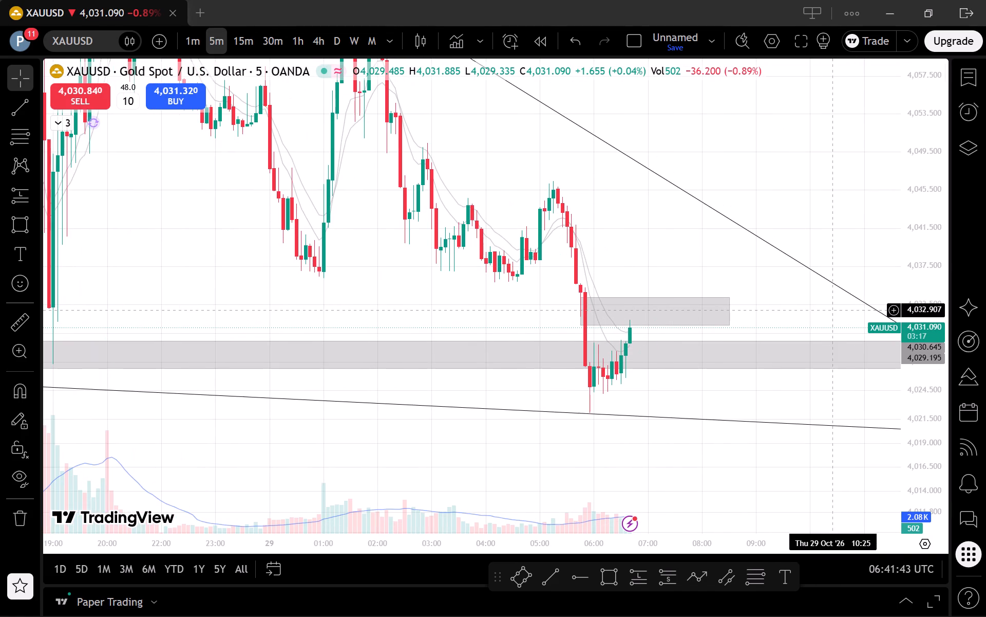
left_click_drag(856, 291, 879, 283)
scroll(900, 265, "down", 2)
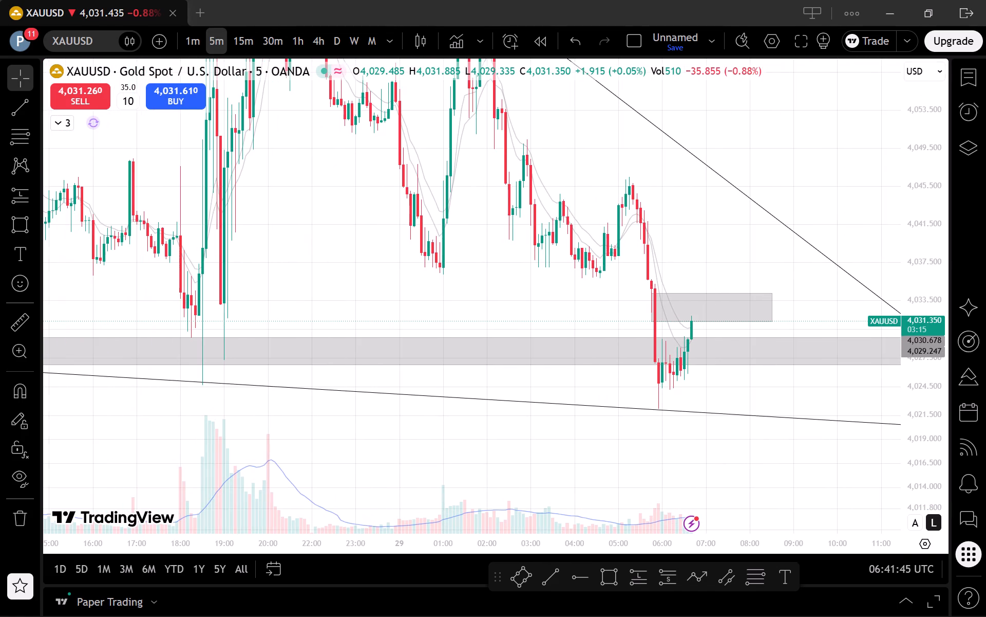
left_click_drag(923, 316, 933, 408)
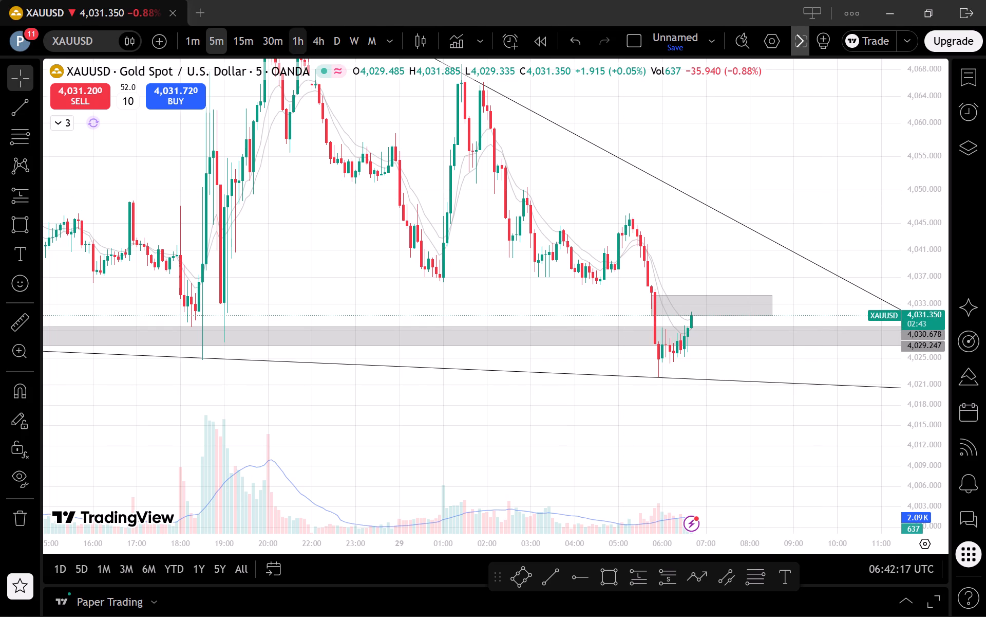
Switch to the 1-minute chart and examine price moving from the wide grey zone into the upper zone after 06:00.
left_click(178, 44)
left_click(194, 41)
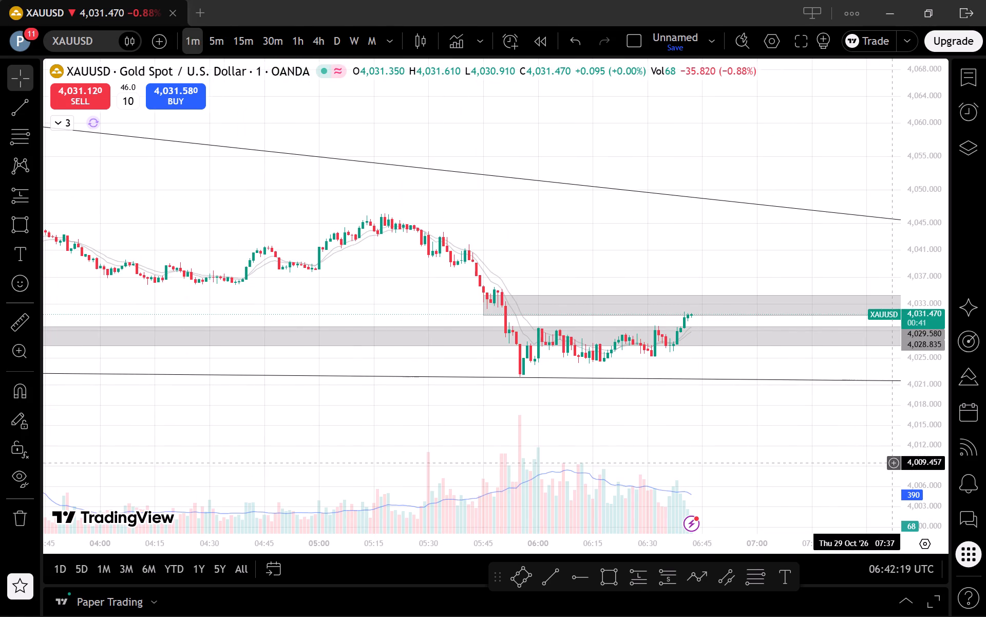
left_click_drag(921, 472, 886, 271)
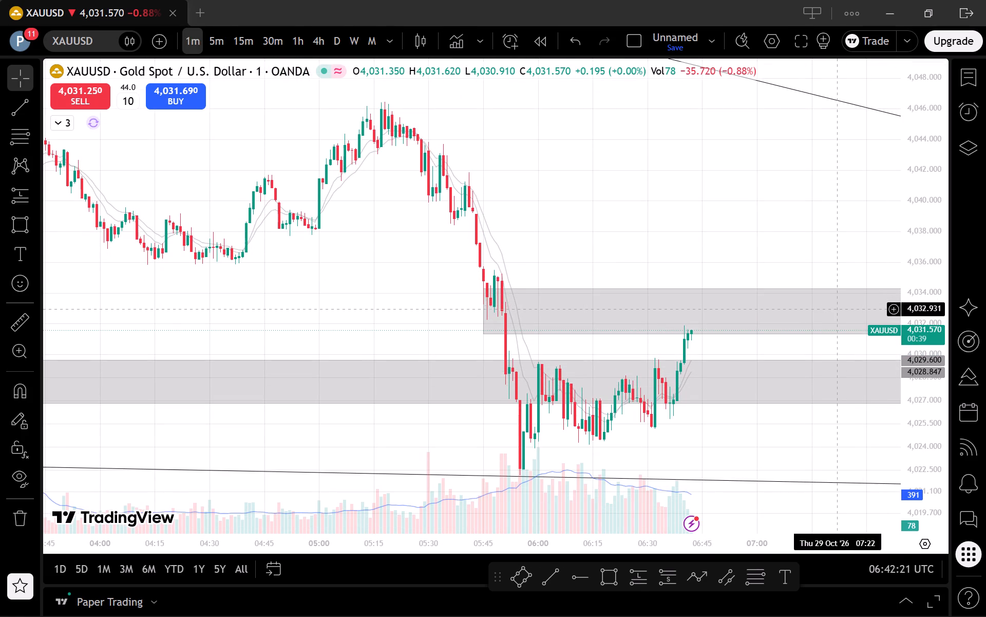
scroll(829, 304, "down", 7)
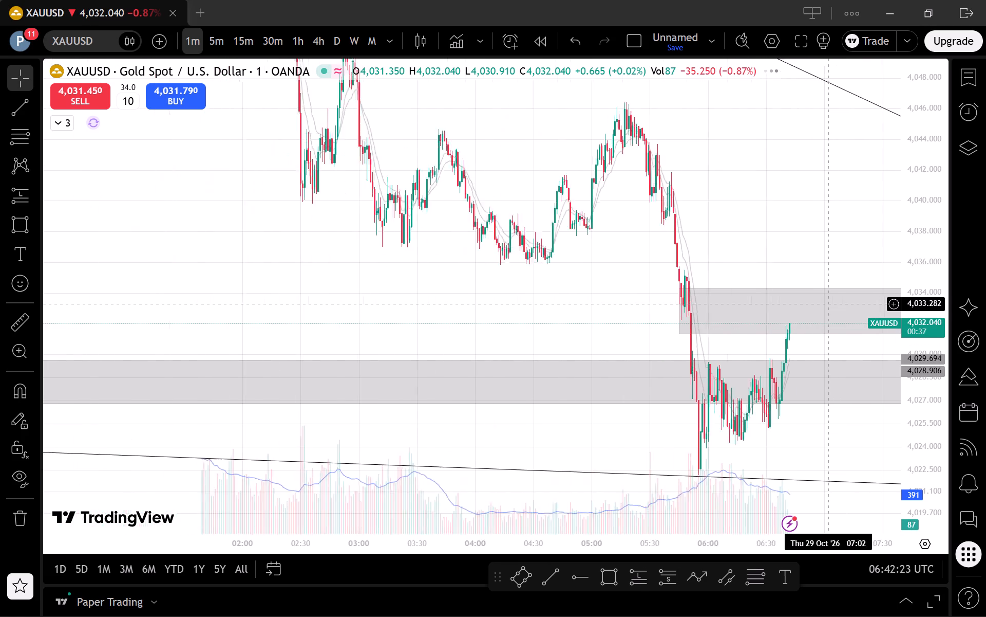
scroll(829, 305, "up", 8)
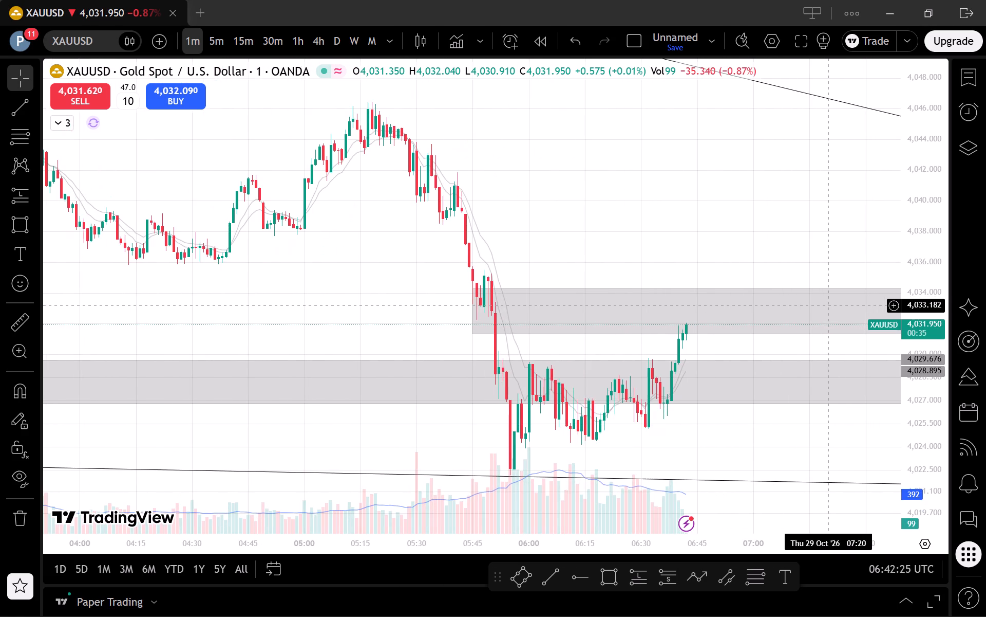
left_click_drag(810, 445, 826, 409)
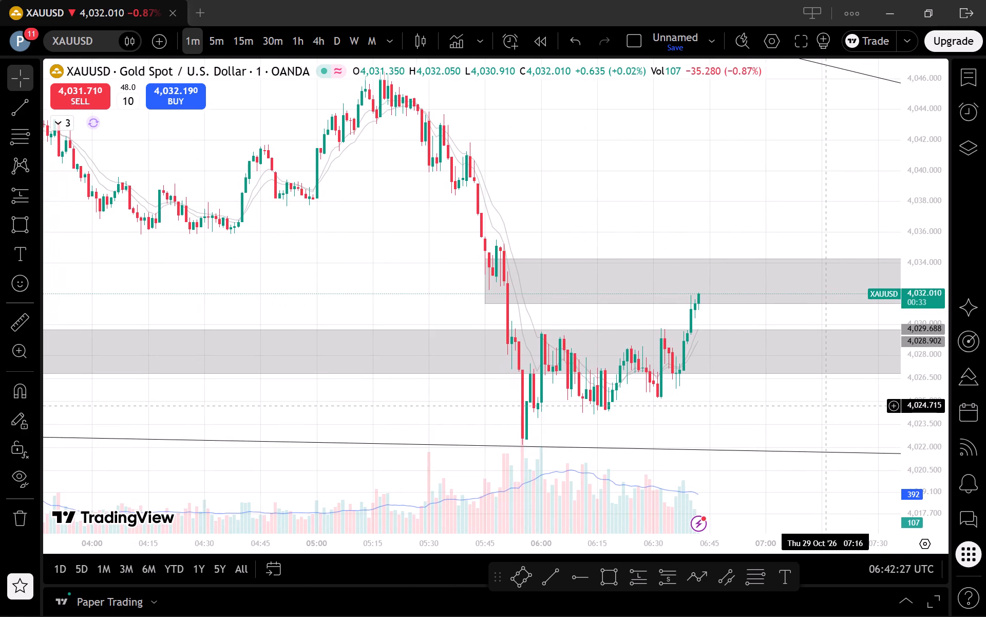
Switch to the 5-minute chart and examine the latest Oct 29 candles at the small grey zone below the descending trend line.
left_click(224, 33)
left_click_drag(927, 254, 931, 411)
scroll(871, 408, "up", 3)
left_click_drag(784, 429, 809, 444)
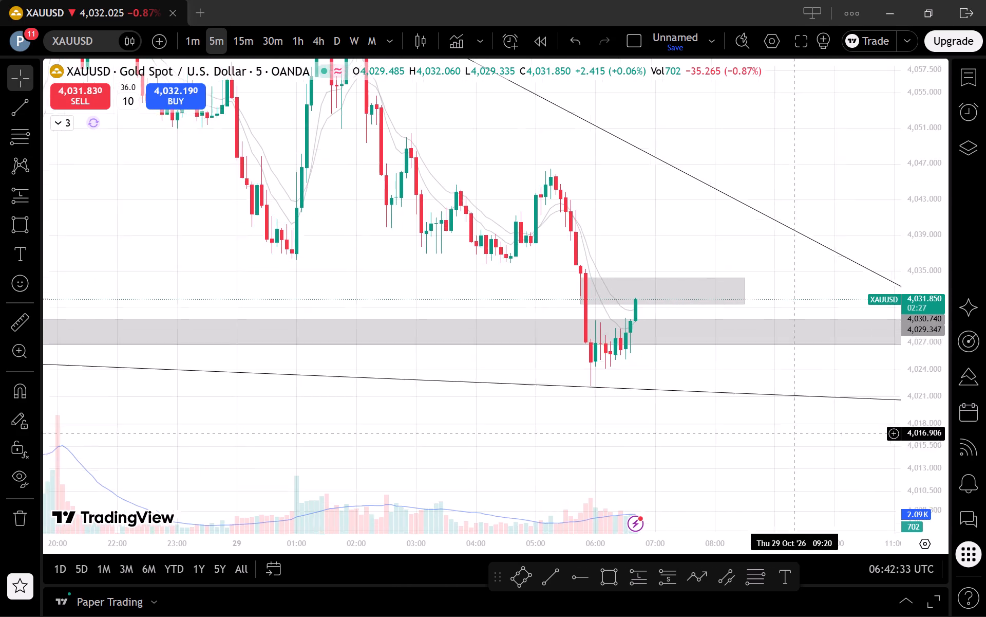
left_click_drag(809, 444, 827, 451)
left_click_drag(770, 460, 804, 454)
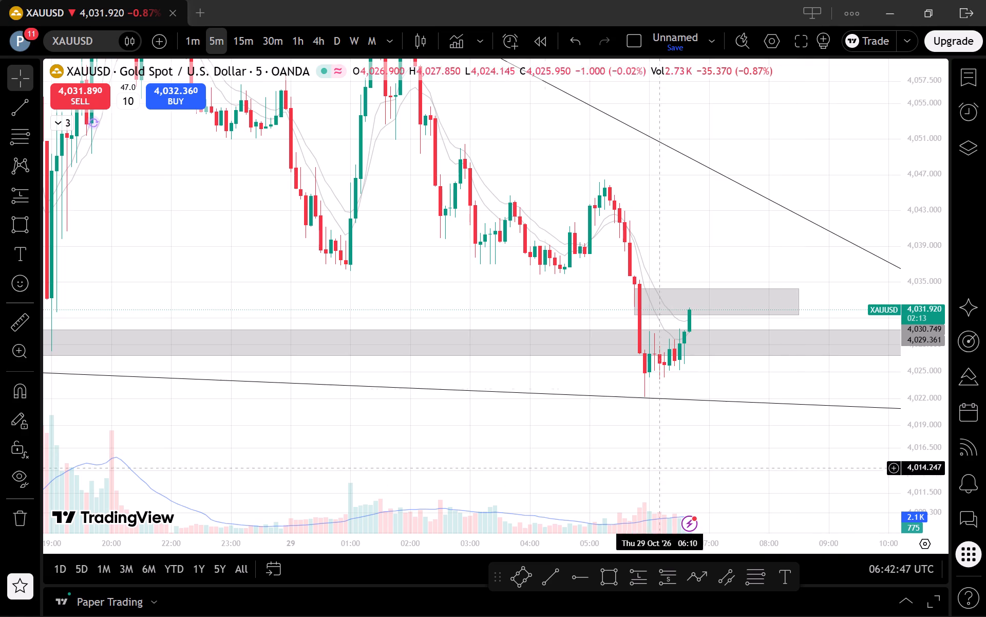
Compare the latest candles inside the upper grey zone on the 1-minute and 5-minute charts.
left_click(189, 38)
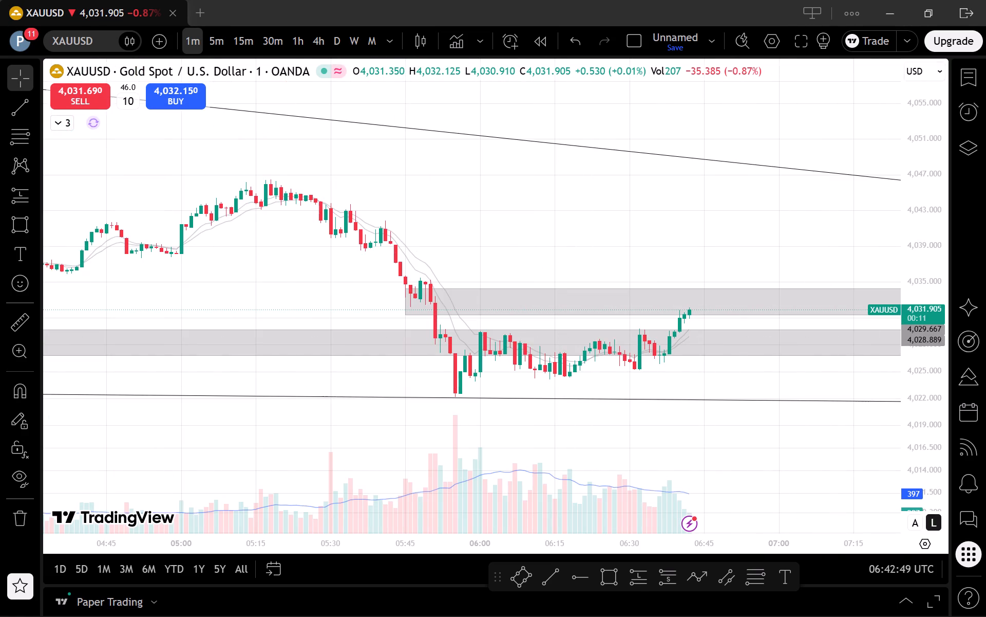
left_click_drag(928, 489, 893, 330)
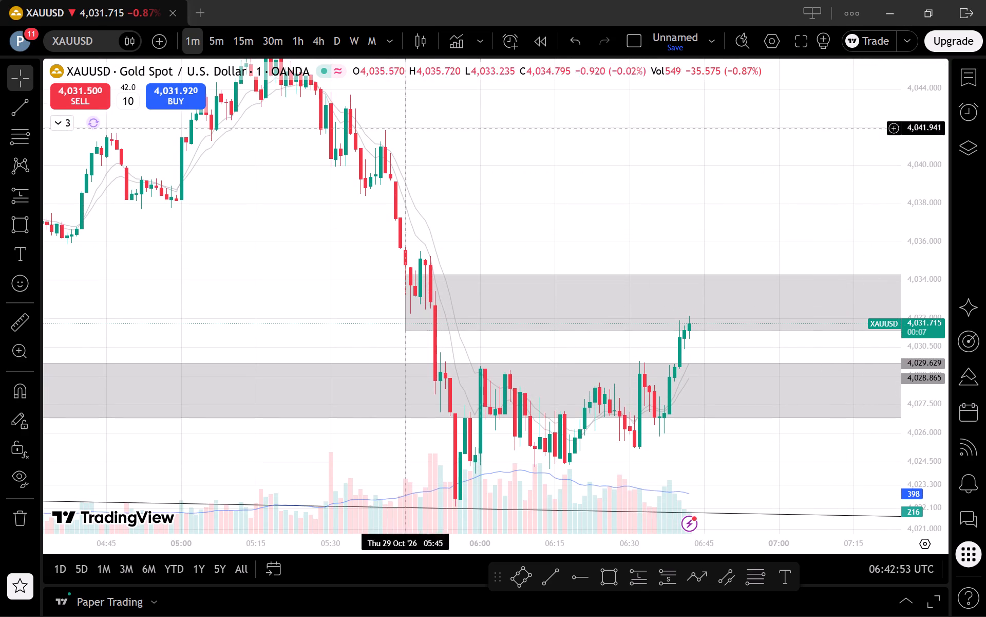
left_click(221, 41)
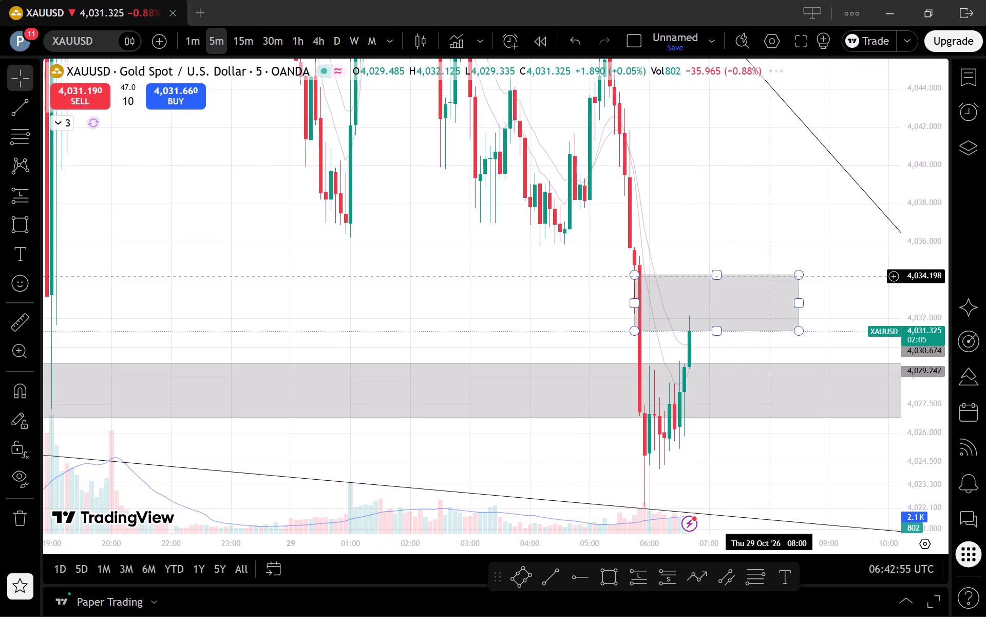
Switch to the 15-minute chart and examine the rebound from the lower trend line through the grey zones.
left_click(239, 27)
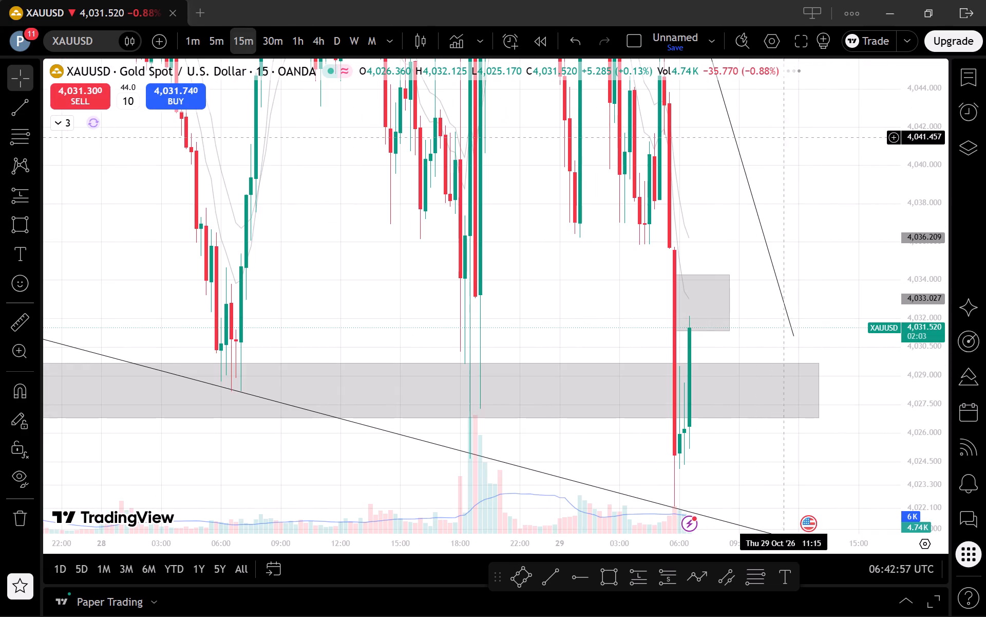
left_click_drag(930, 157, 948, 422)
scroll(870, 324, "up", 2)
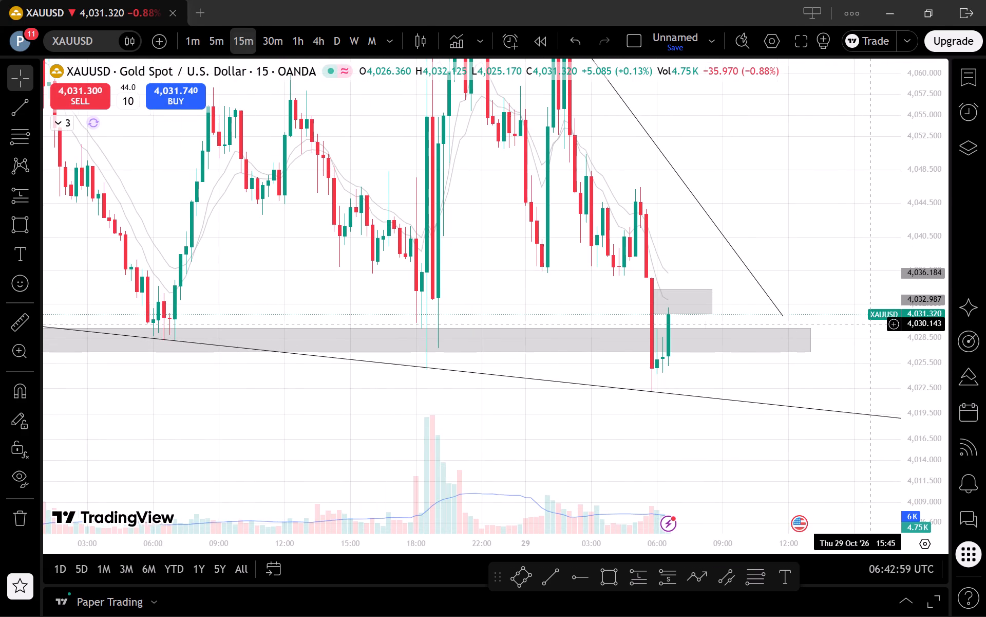
left_click_drag(838, 375, 846, 382)
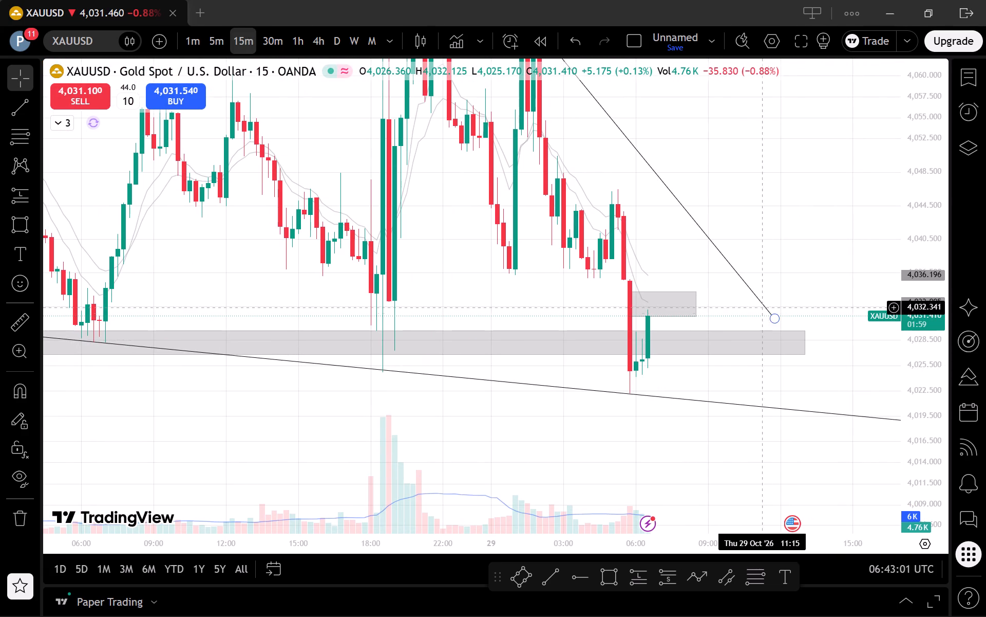
scroll(762, 296, "down", 3)
scroll(762, 296, "up", 2)
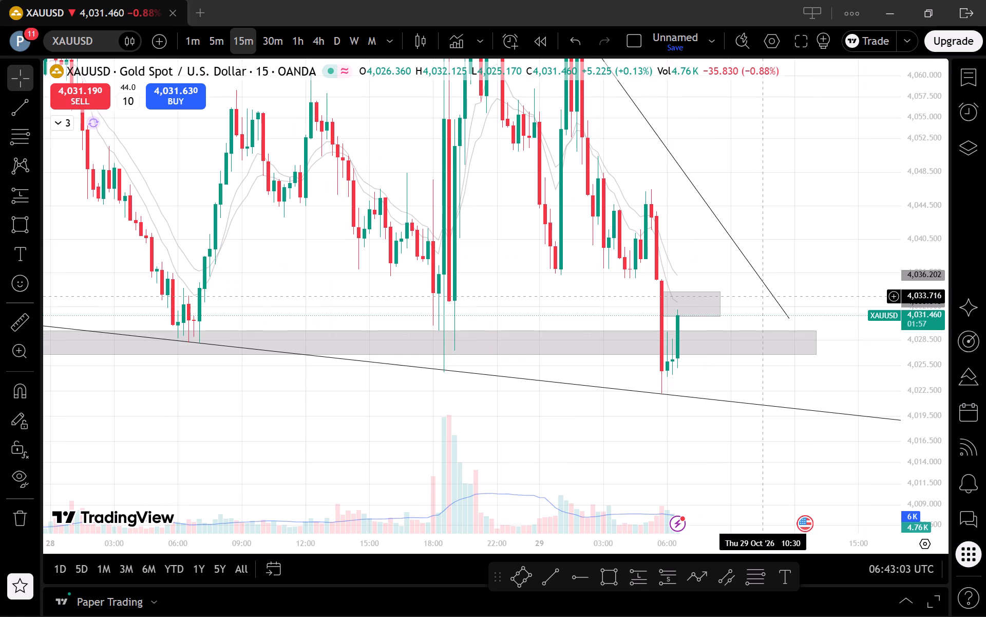
Draw a thin rectangle zone at about 4,033 to 4,033.7 from Oct 28 06:30 to Oct 29 11:15 on the 15-minute chart.
left_click(614, 582)
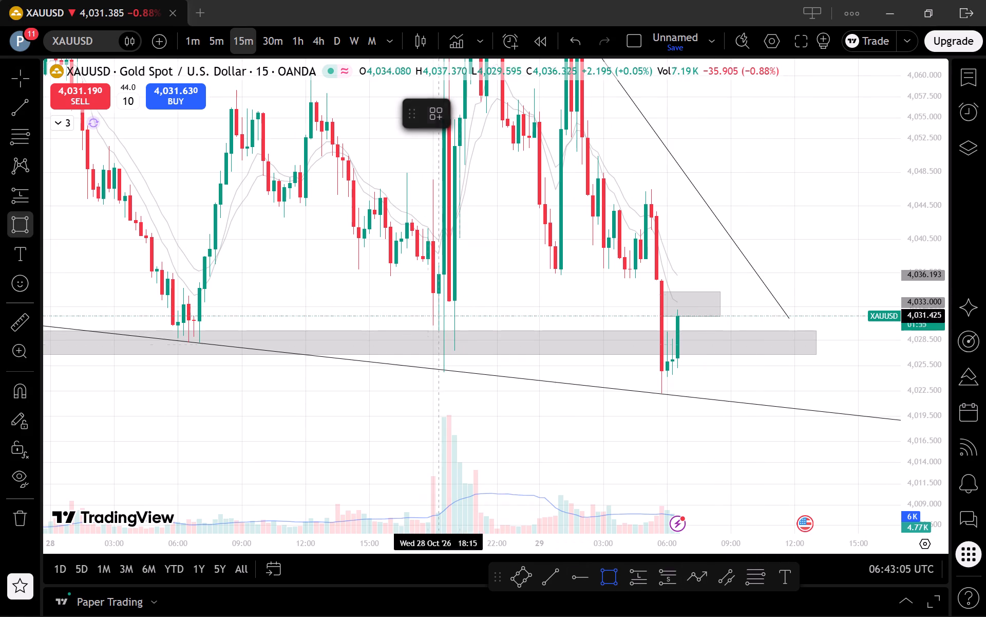
left_click(187, 302)
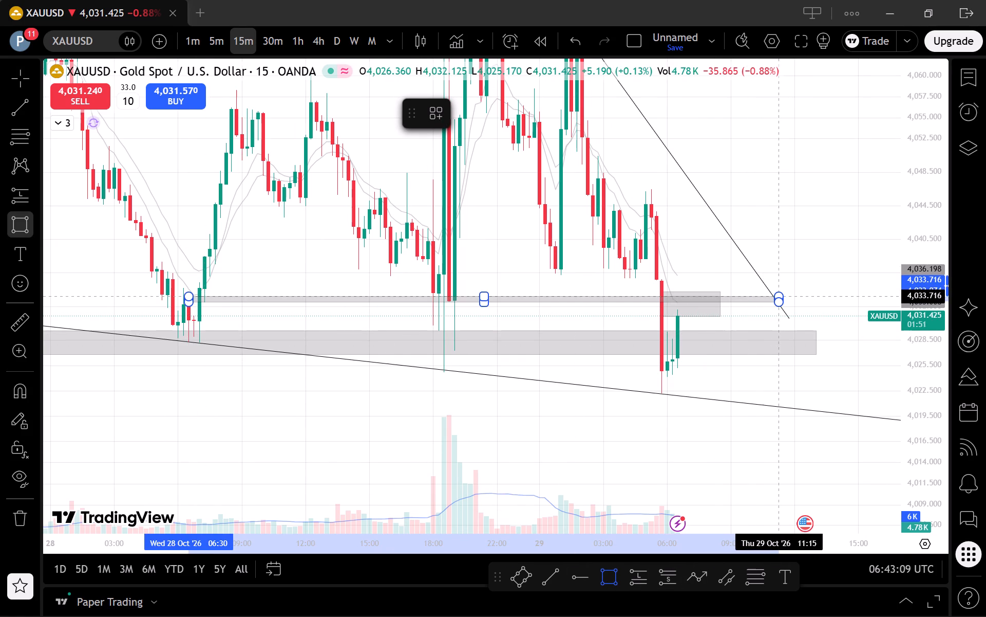
left_click(779, 297)
left_click(834, 308)
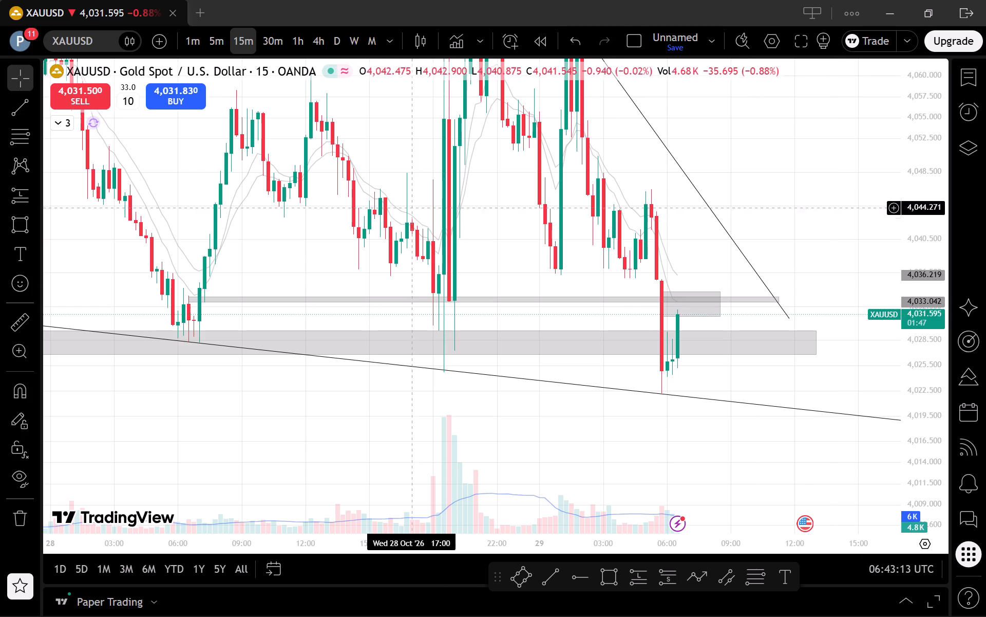
Compare the latest candles at the thin zone and small grey zone on the 30-minute, 5-minute and 15-minute charts.
left_click(281, 44)
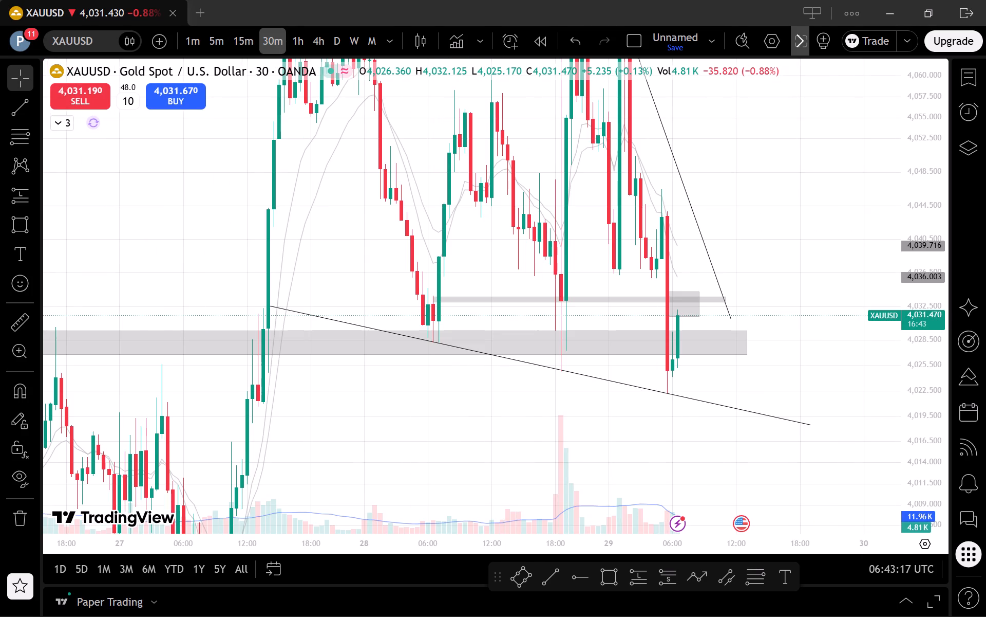
left_click(203, 37)
left_click(223, 37)
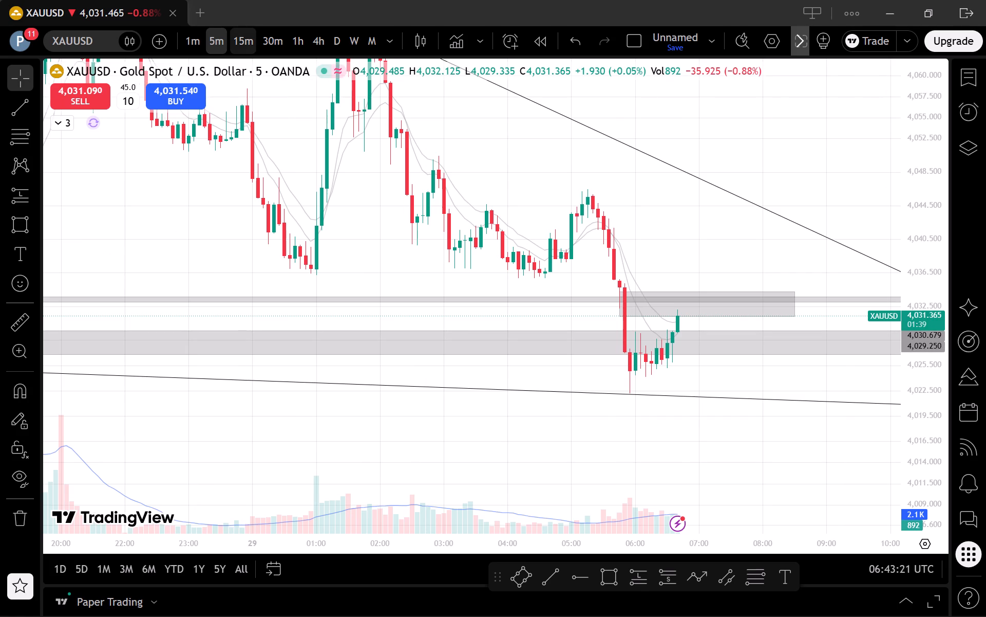
left_click(240, 51)
scroll(780, 326, "up", 2)
left_click_drag(916, 331, 919, 401)
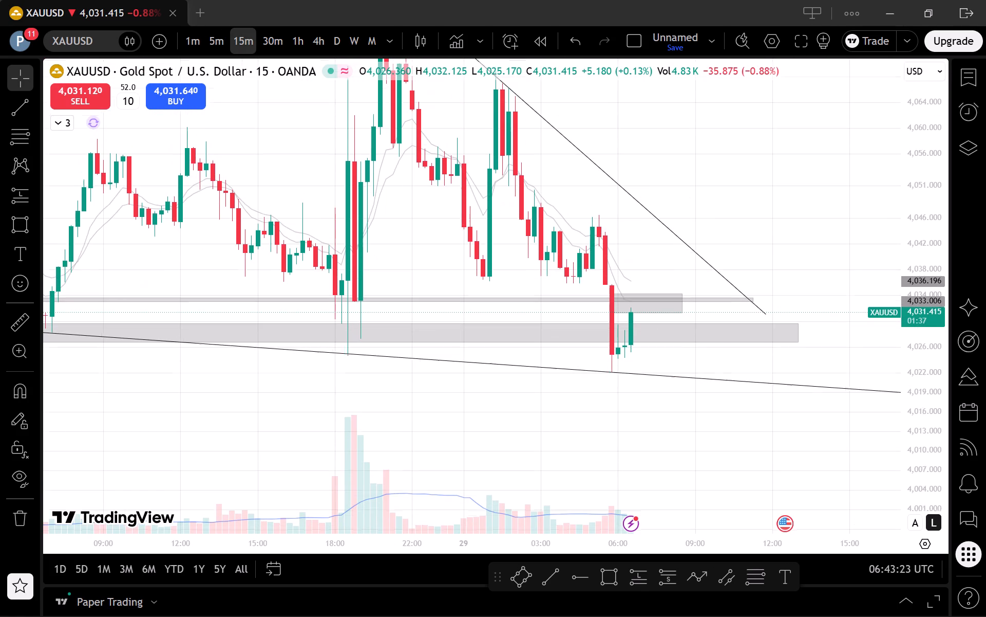
left_click_drag(919, 401, 919, 402)
left_click_drag(758, 448, 791, 455)
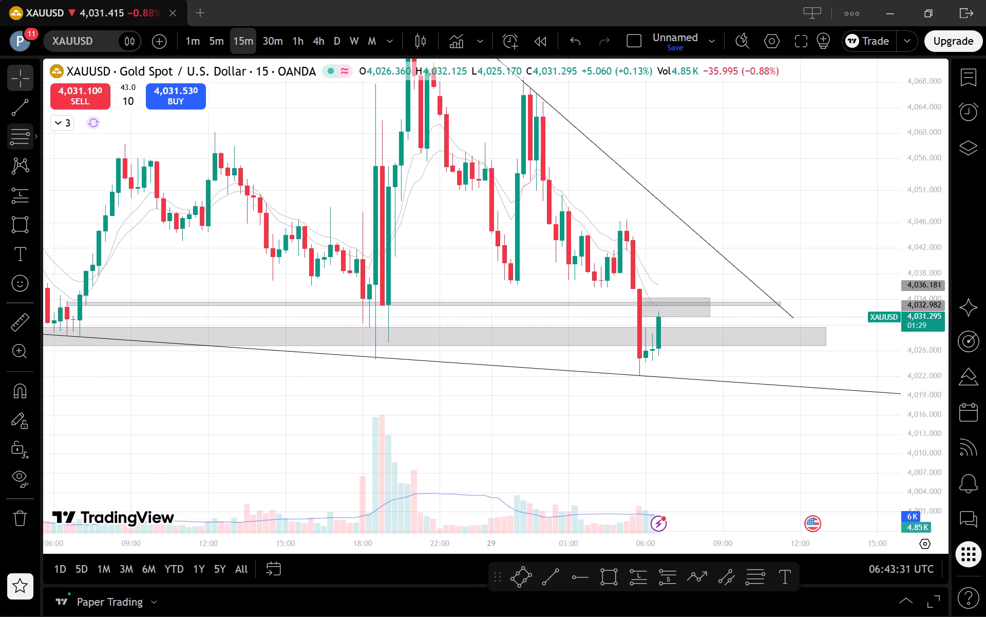
Look through the line, Fibonacci and chart-pattern drawing tools.
left_click(17, 110)
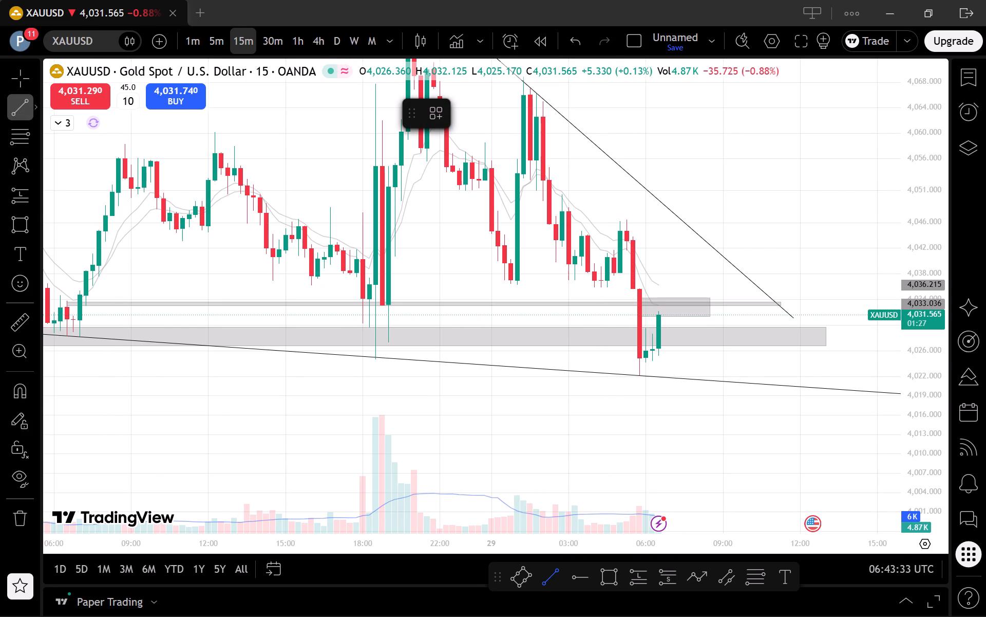
left_click(36, 109)
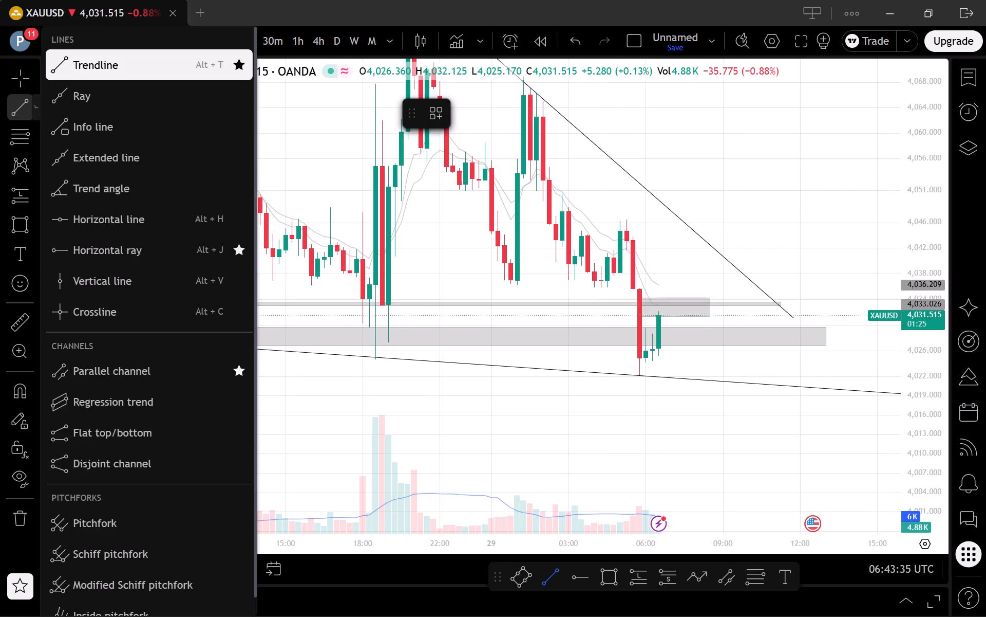
scroll(122, 419, "down", 1)
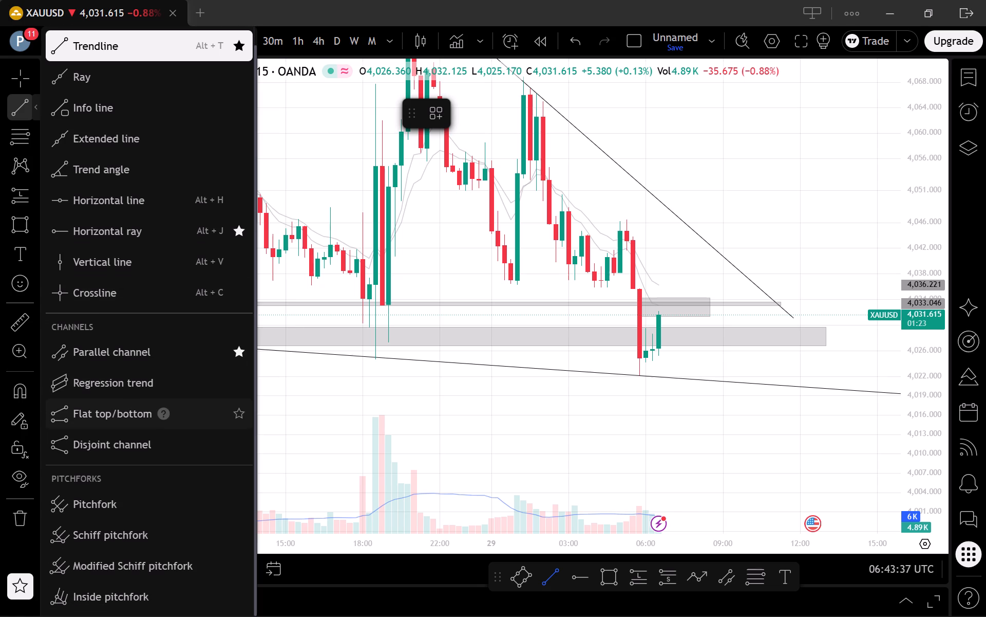
scroll(105, 370, "down", 1)
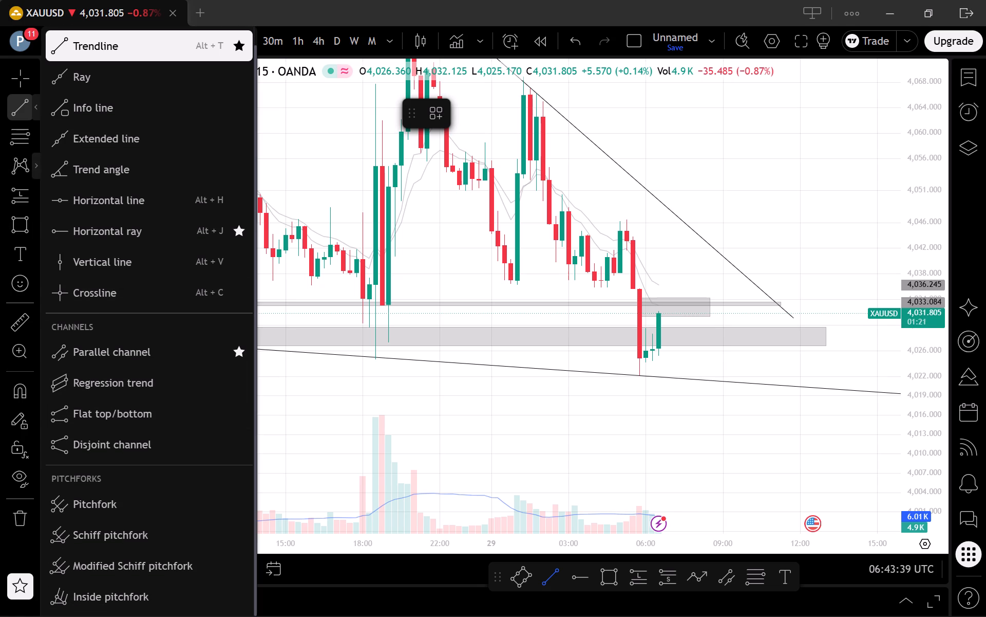
left_click(31, 140)
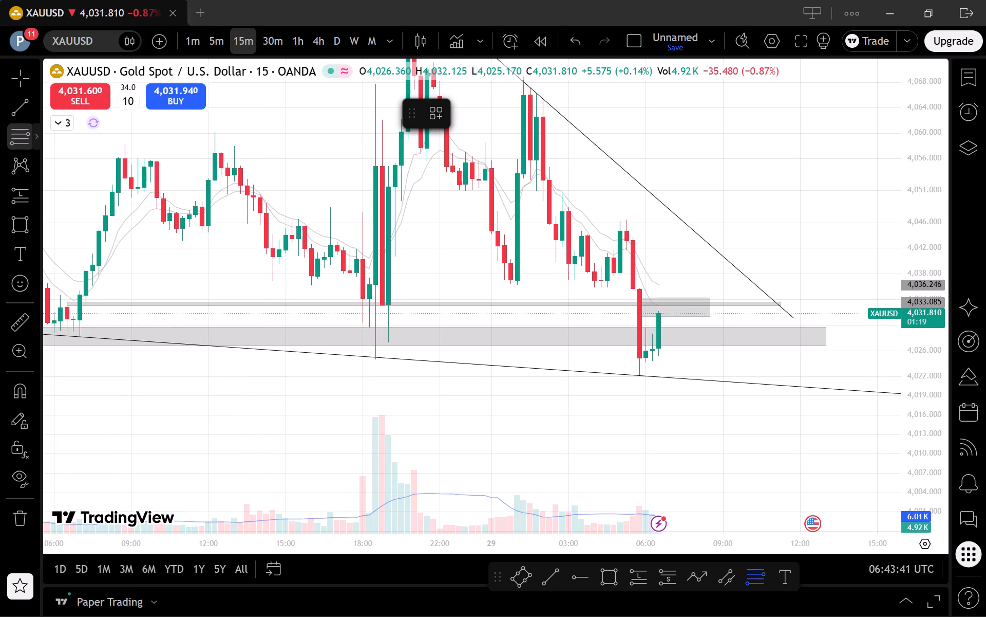
double_click(39, 137)
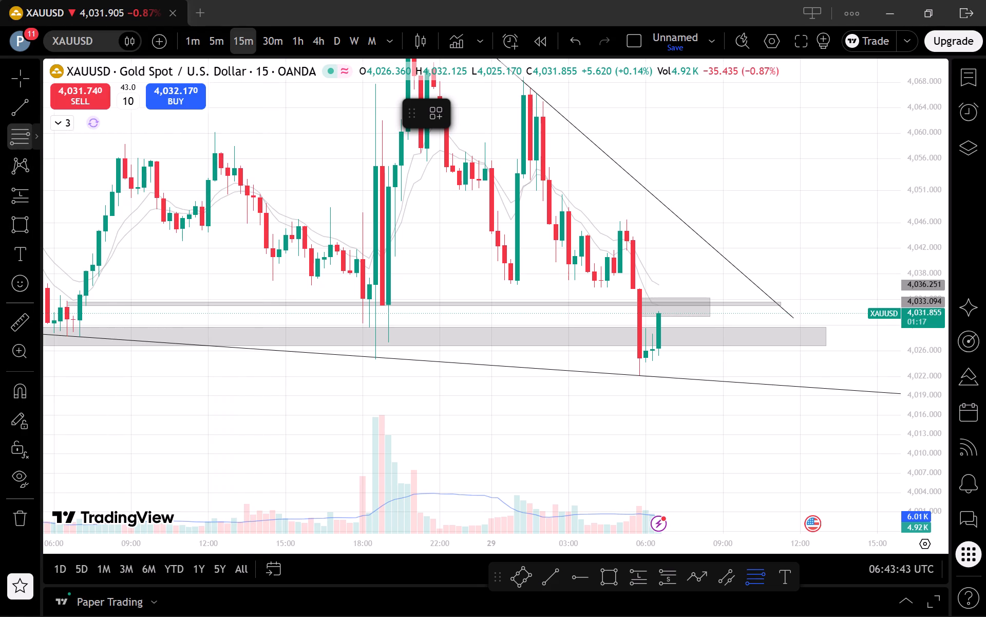
left_click(35, 136)
scroll(160, 284, "down", 1)
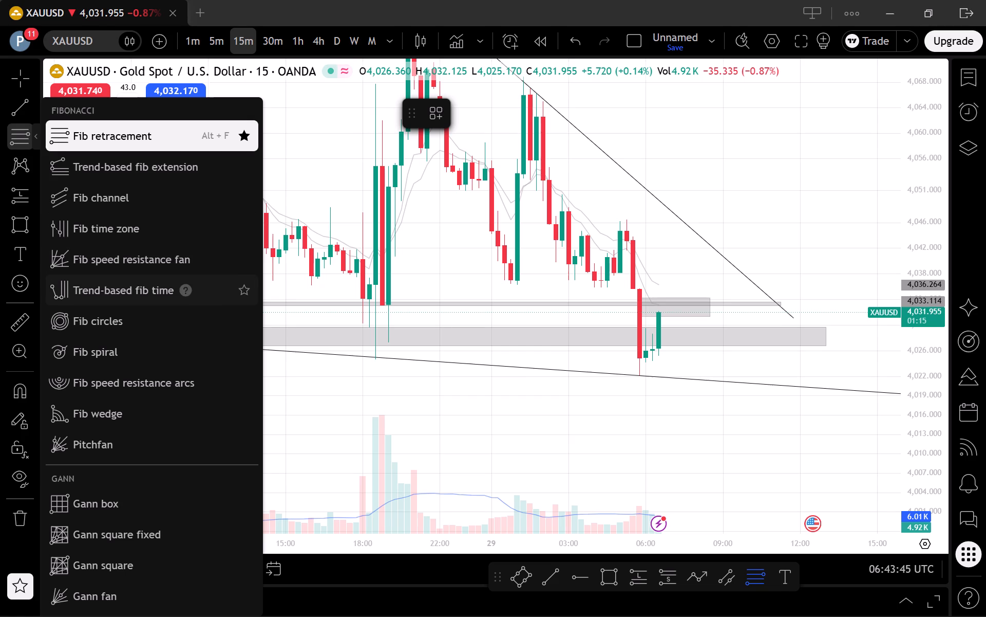
scroll(104, 410, "down", 3)
left_click(36, 166)
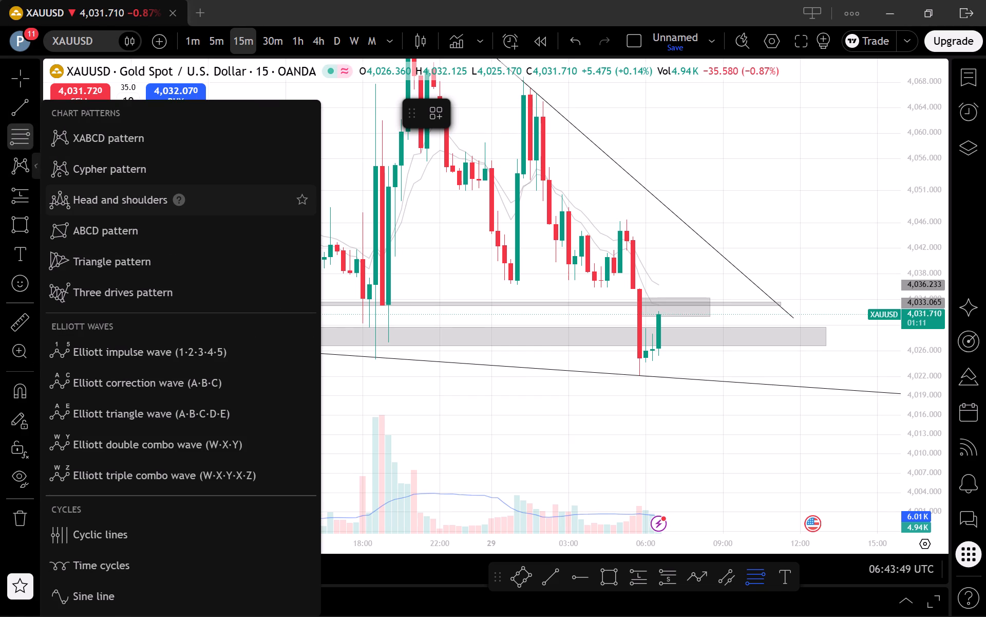
scroll(121, 198, "down", 1)
scroll(118, 519, "down", 3)
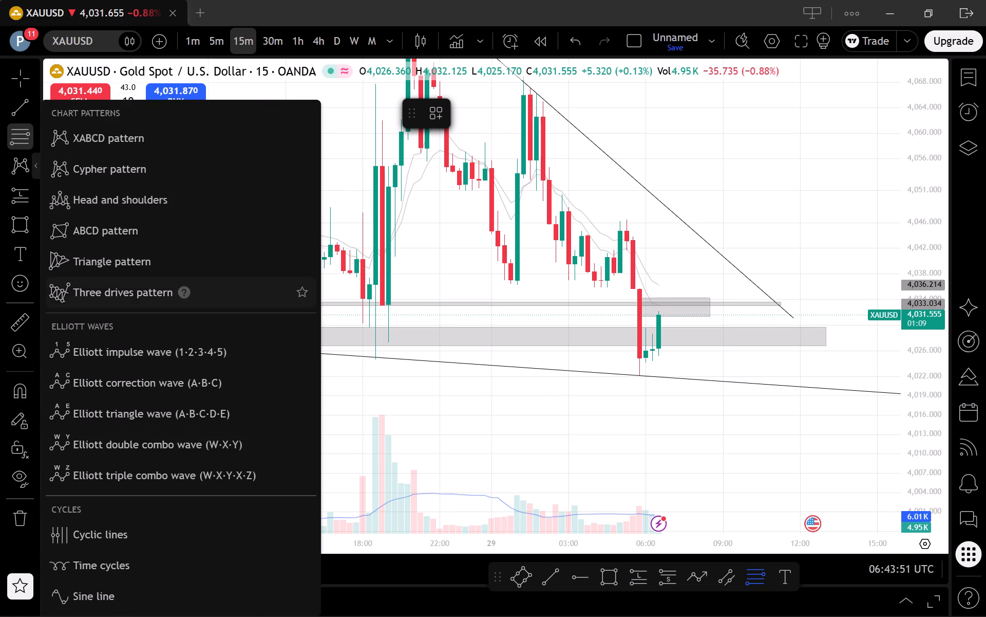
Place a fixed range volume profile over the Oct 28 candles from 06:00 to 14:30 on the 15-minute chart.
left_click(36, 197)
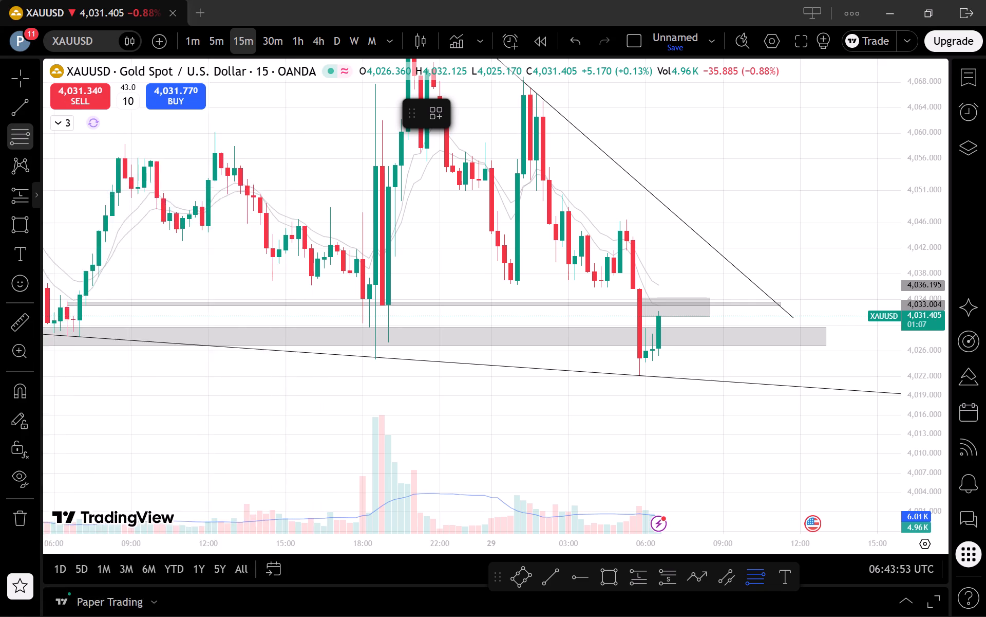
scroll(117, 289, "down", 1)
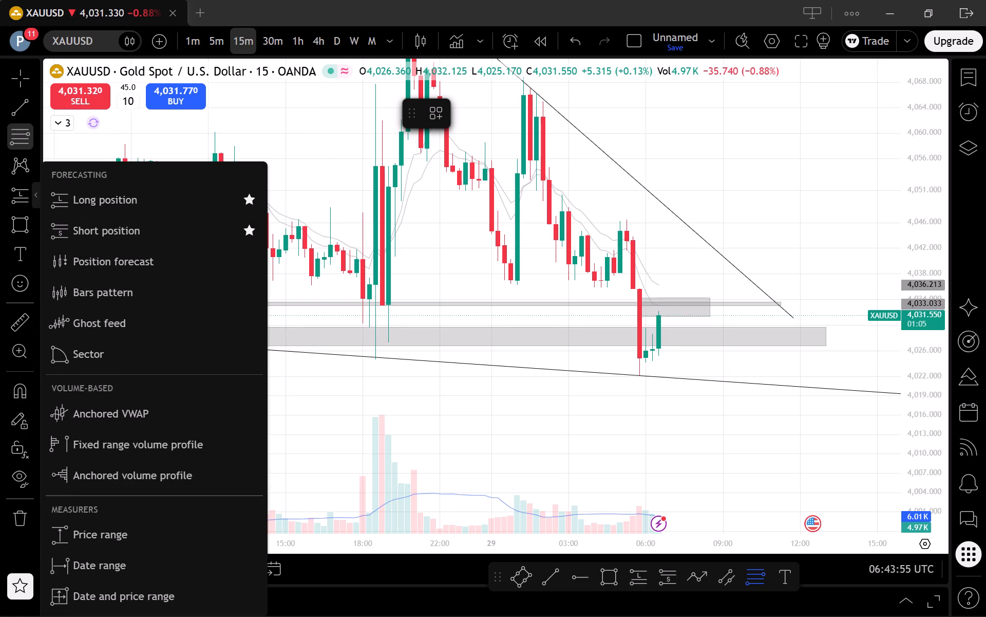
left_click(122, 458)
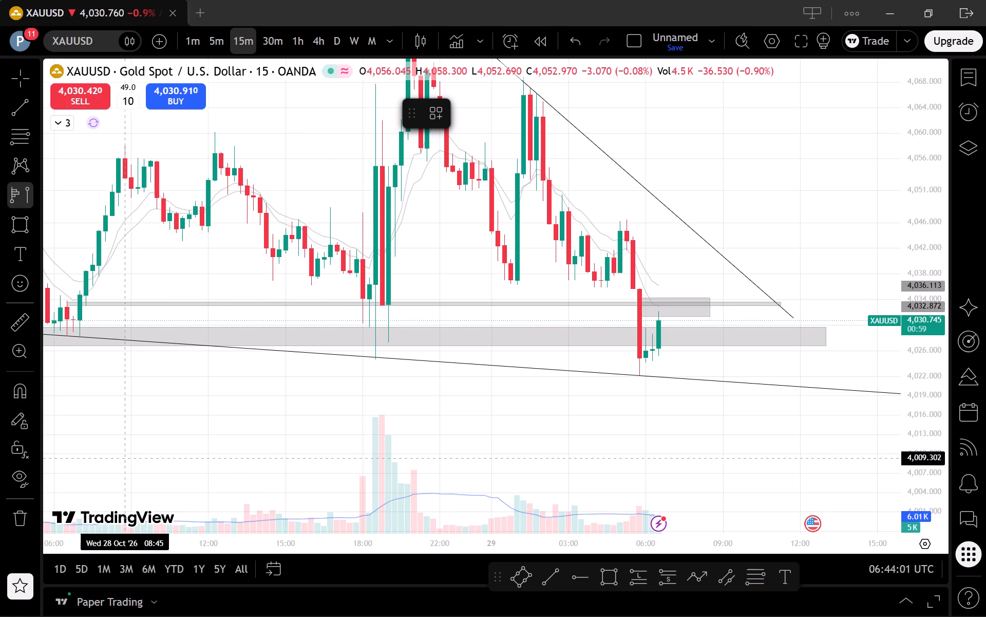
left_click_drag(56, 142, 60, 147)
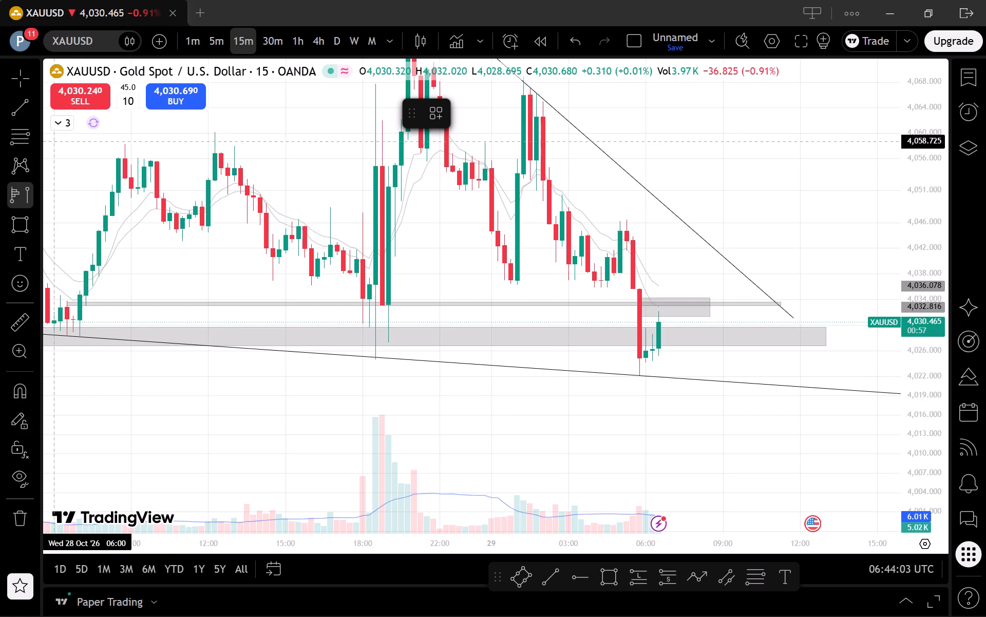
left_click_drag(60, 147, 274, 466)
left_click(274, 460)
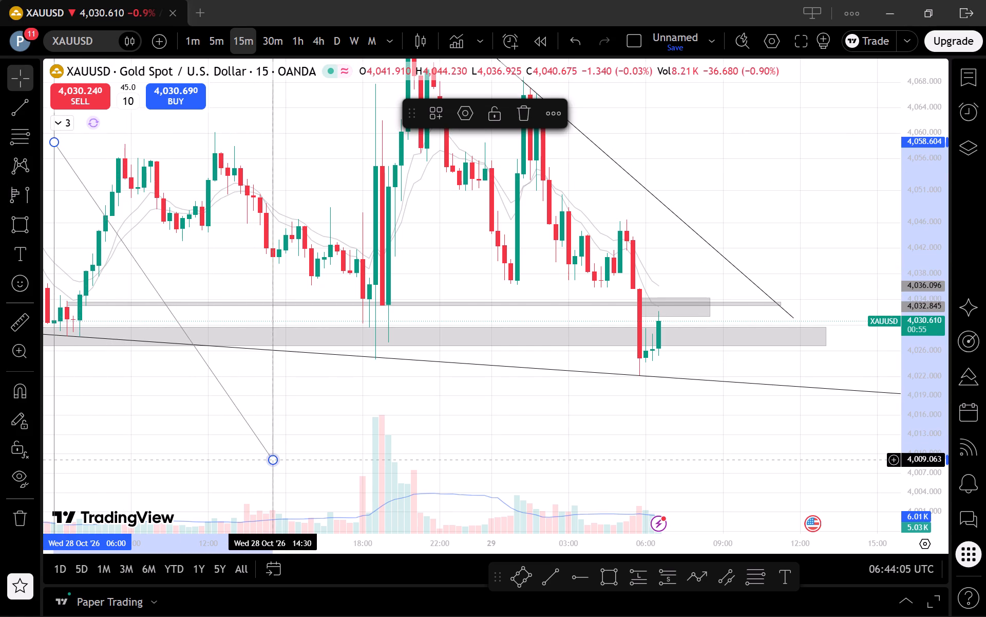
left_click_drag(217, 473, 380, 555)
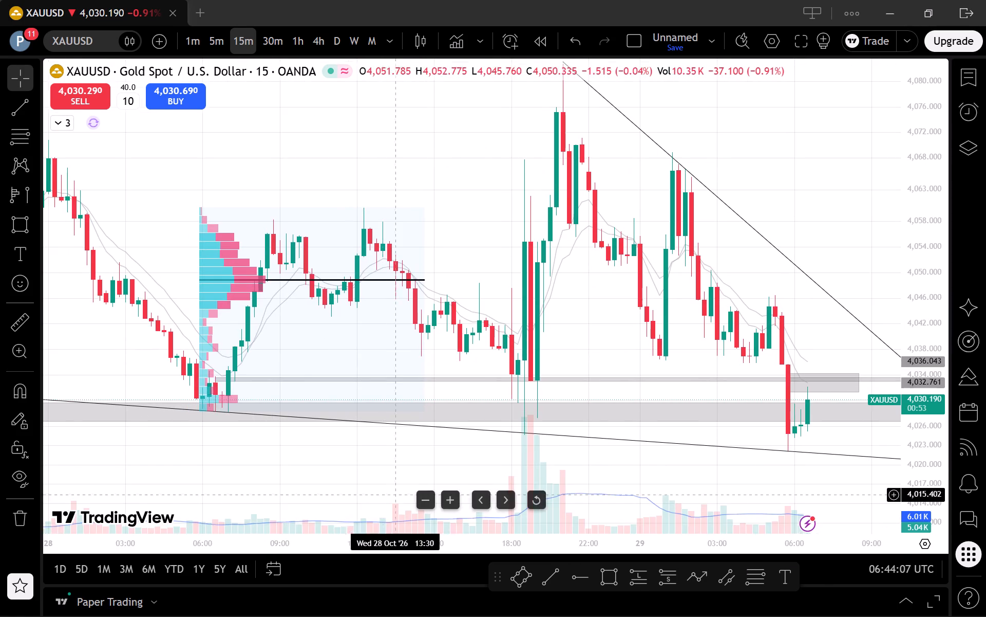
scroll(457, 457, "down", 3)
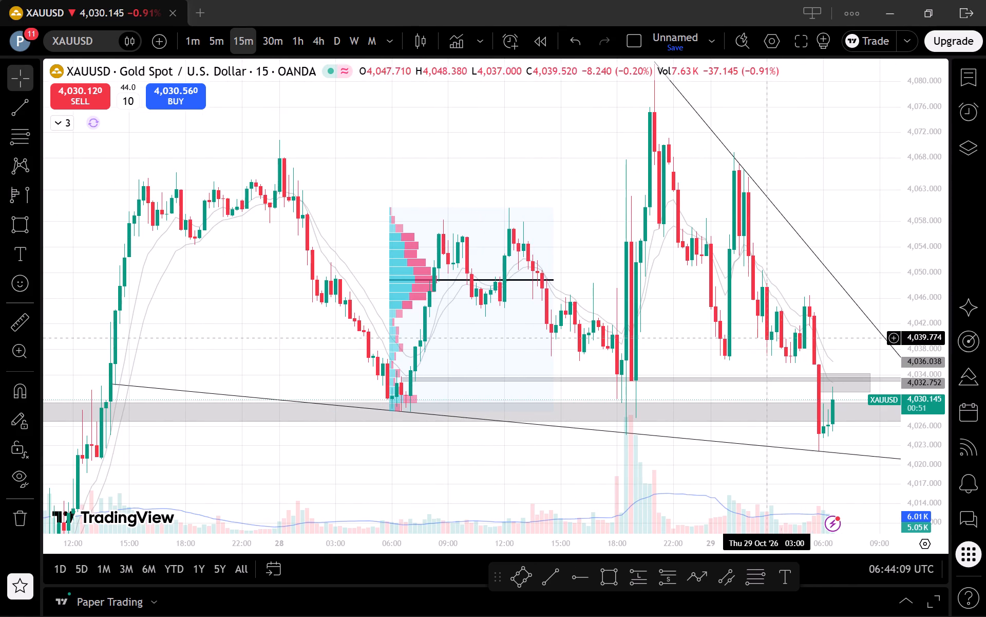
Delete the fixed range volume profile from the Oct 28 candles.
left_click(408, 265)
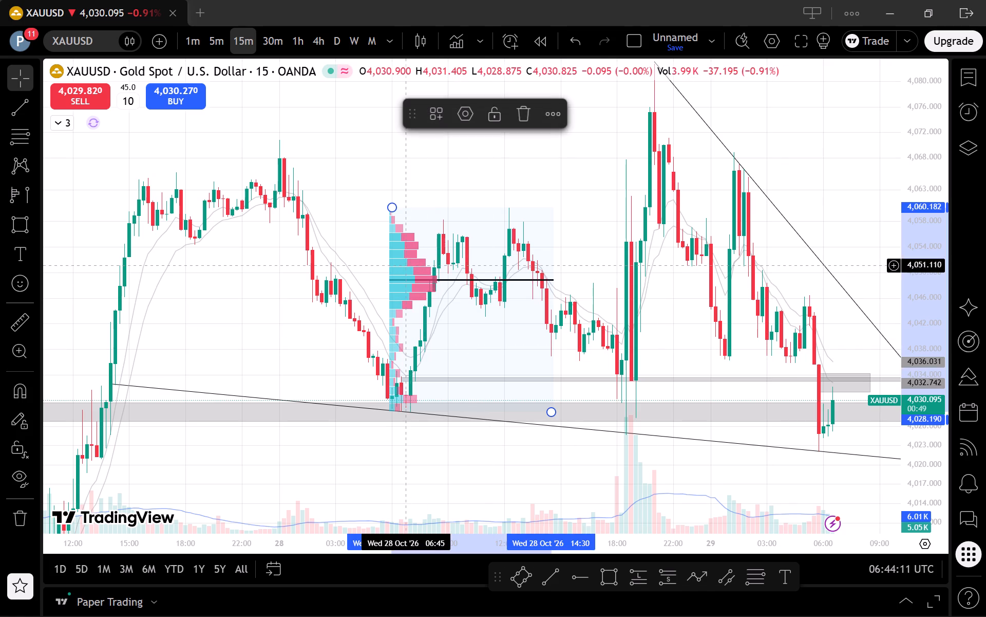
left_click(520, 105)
Examine the wider 15-minute price action from Oct 27 to Oct 29 around the trend lines and grey zones.
scroll(657, 242, "up", 1)
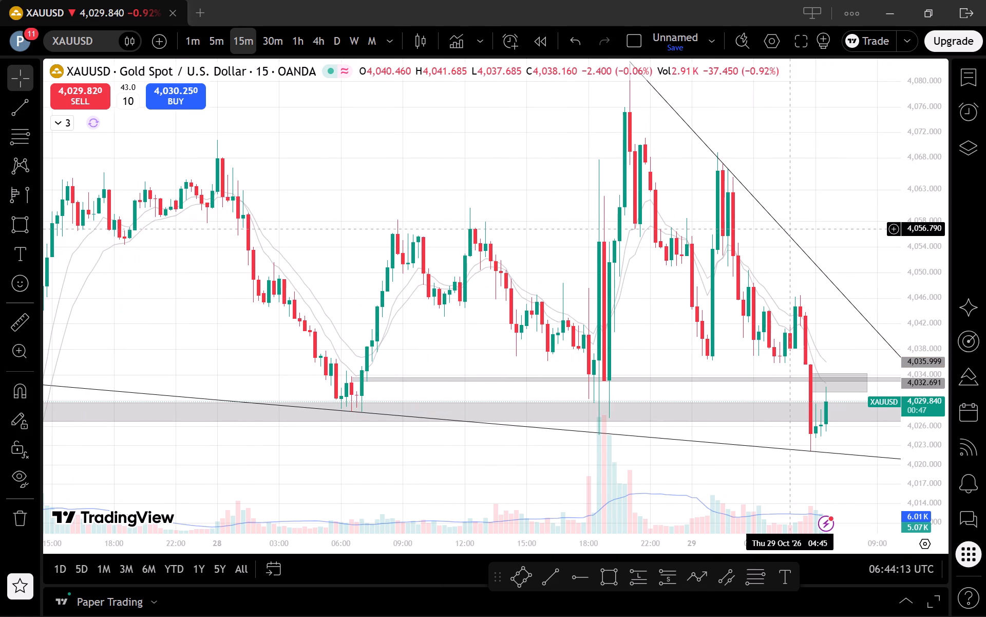
left_click(803, 251)
left_click(693, 244)
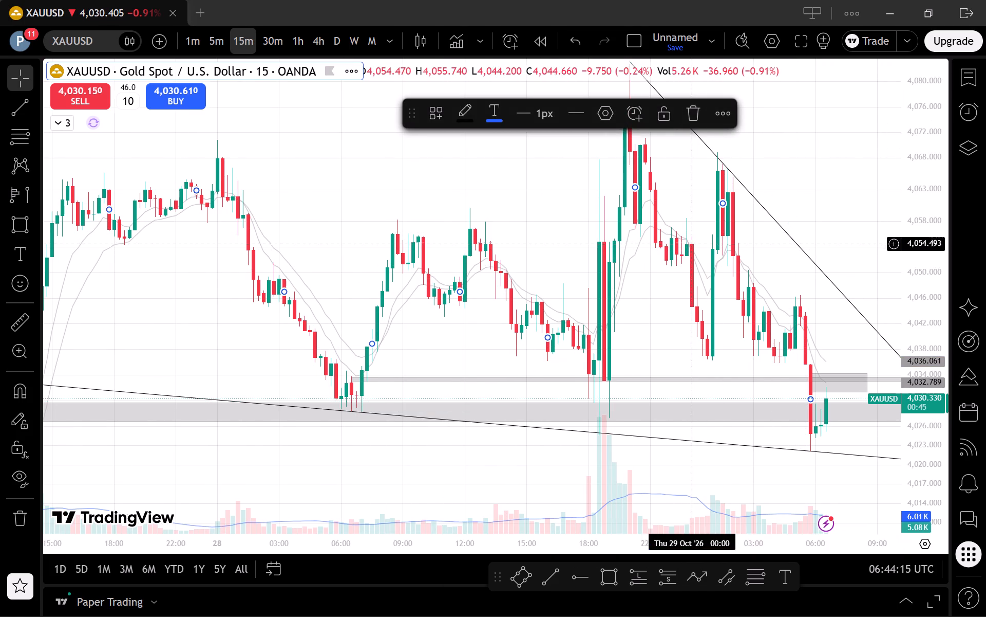
scroll(790, 260, "up", 1)
left_click_drag(925, 236, 912, 444)
scroll(863, 432, "down", 4)
left_click_drag(837, 431, 798, 439)
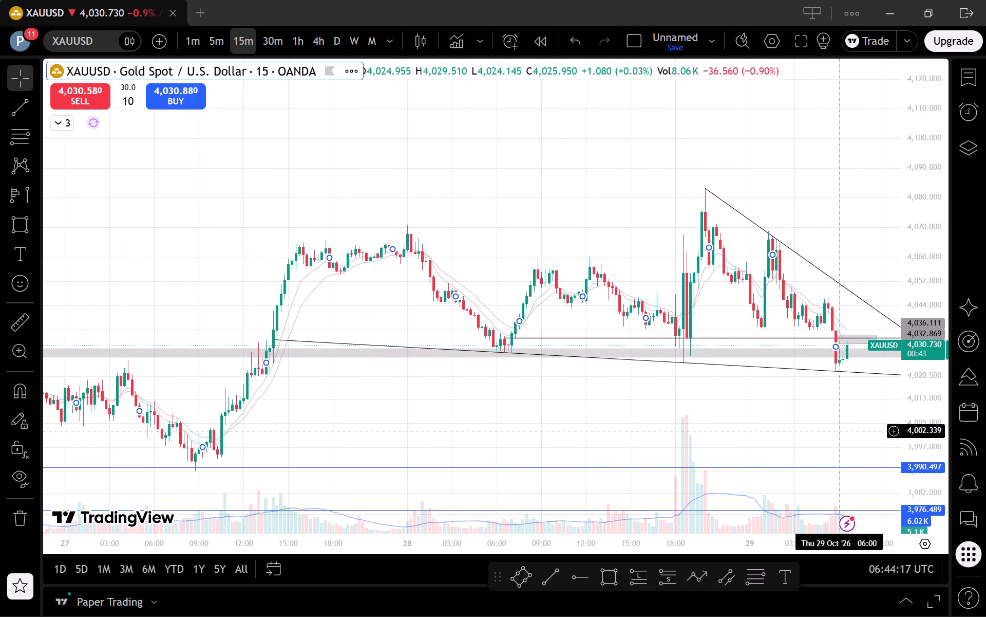
left_click_drag(798, 439, 669, 440)
Switch to the 1-hour chart and examine price around the converging trend lines, grey zones and the blue horizontal levels below.
left_click(301, 47)
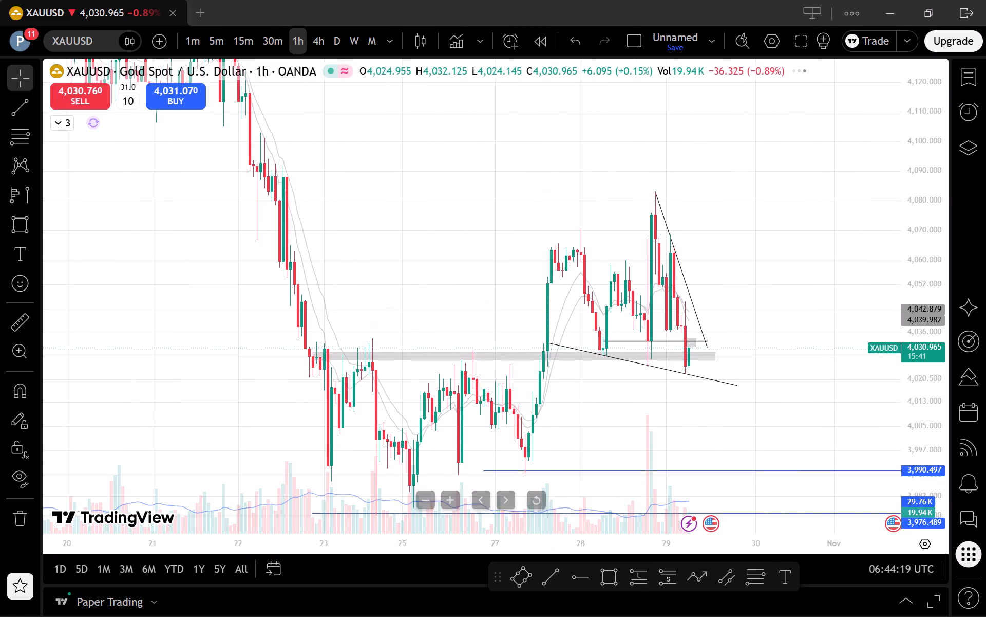
left_click(542, 499)
scroll(573, 477, "up", 11)
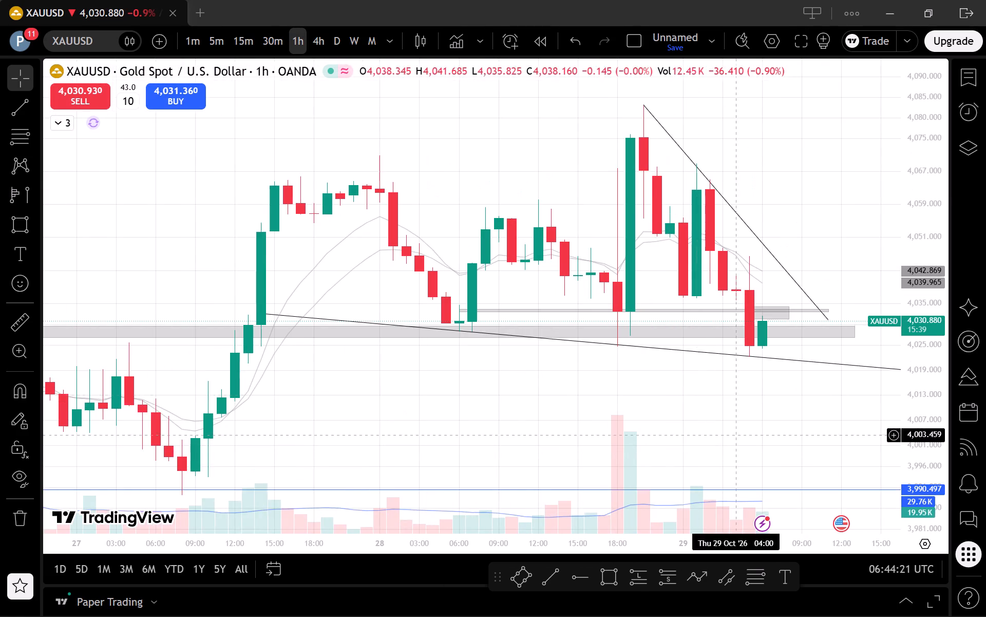
left_click_drag(939, 371, 918, 427)
scroll(828, 418, "down", 7)
left_click_drag(821, 412, 625, 401)
scroll(666, 409, "down", 2)
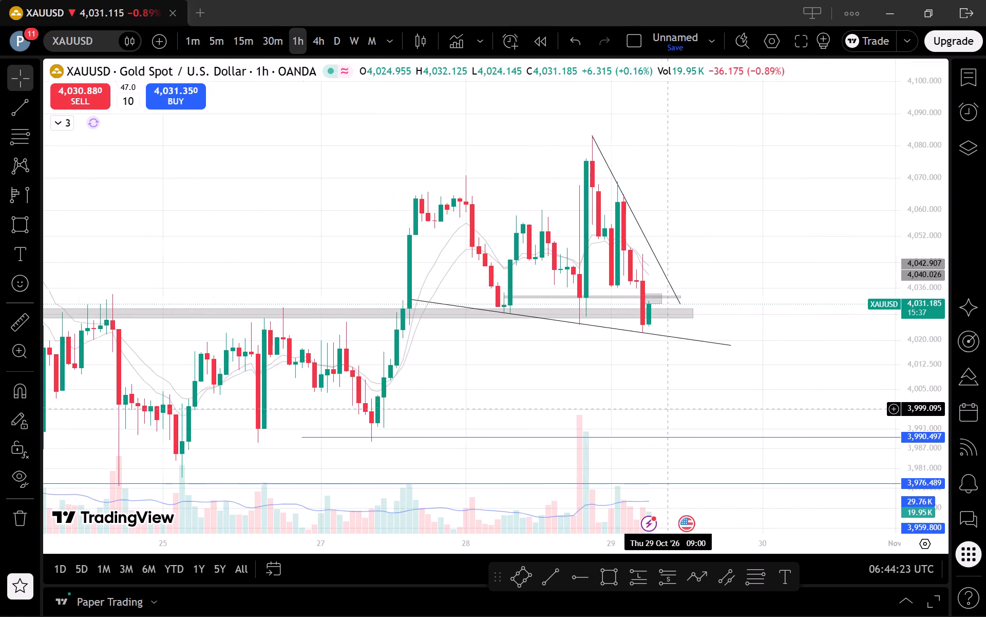
scroll(666, 409, "down", 1)
scroll(714, 403, "up", 2)
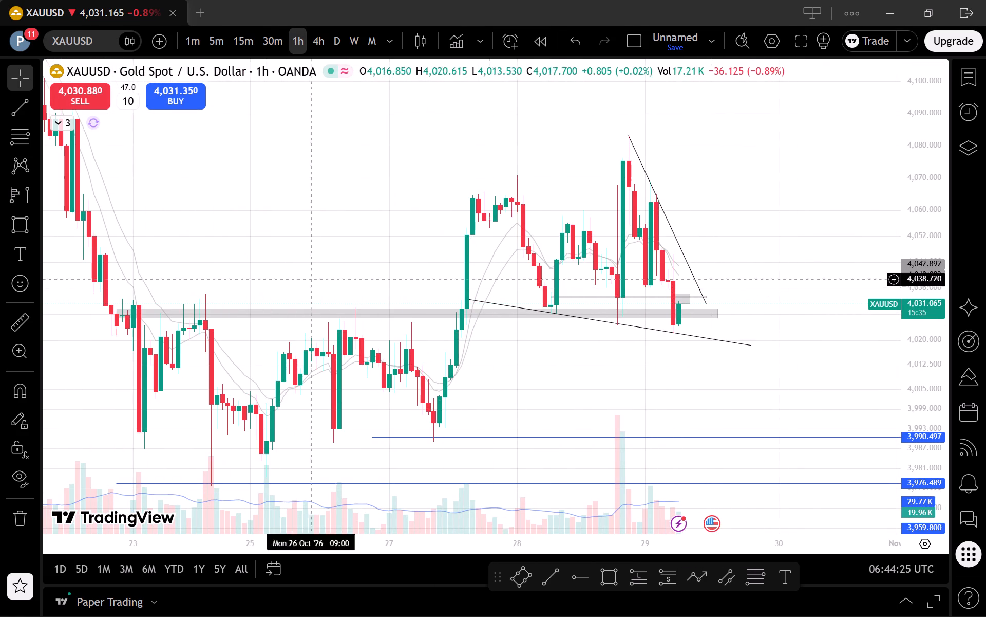
Add the Fixed range volume profile tool to the favourite drawing tools.
left_click(33, 194)
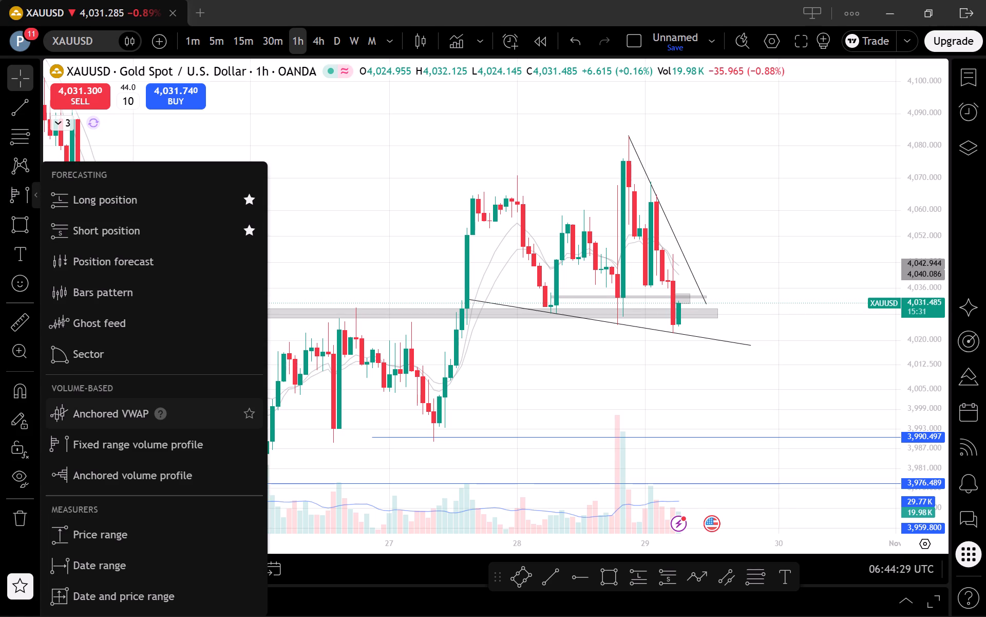
scroll(164, 405, "down", 1)
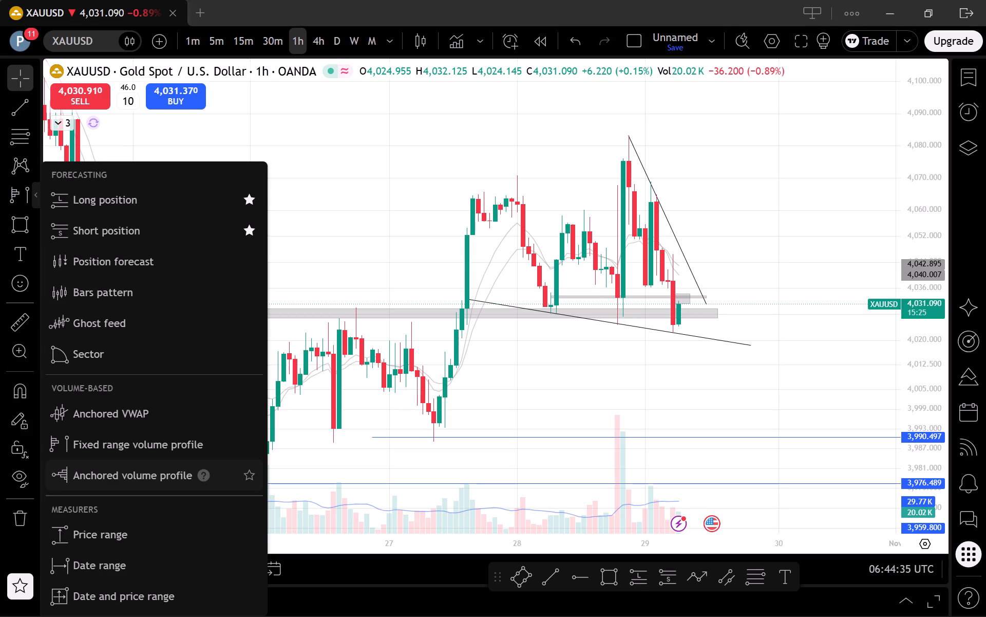
left_click(251, 442)
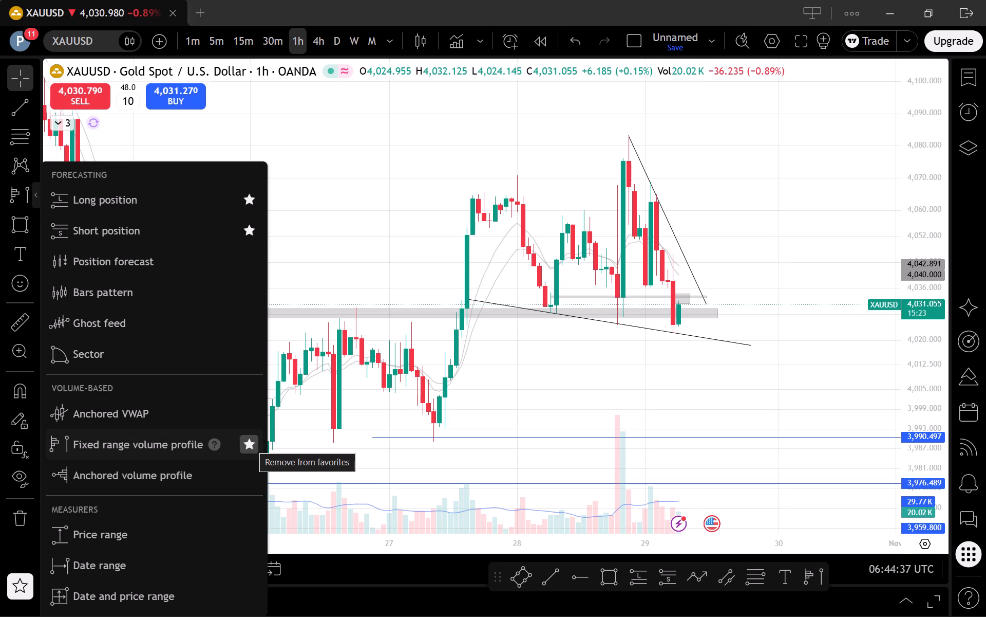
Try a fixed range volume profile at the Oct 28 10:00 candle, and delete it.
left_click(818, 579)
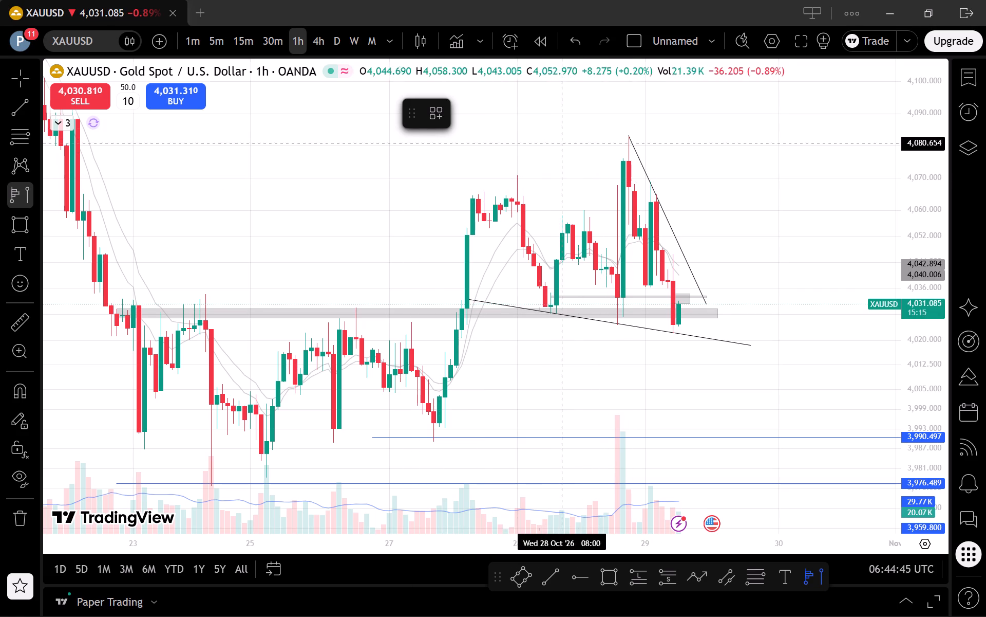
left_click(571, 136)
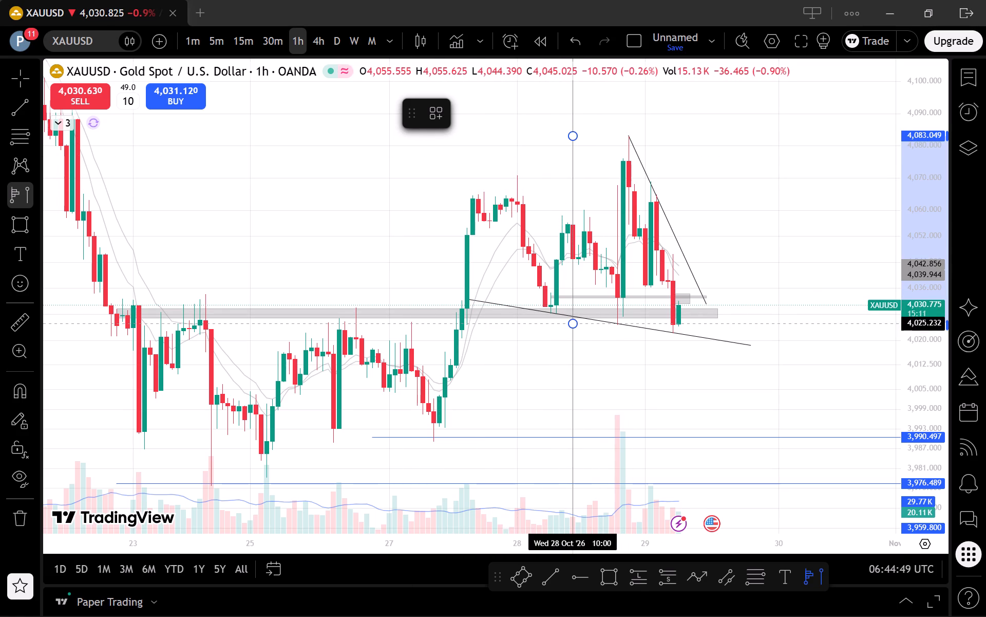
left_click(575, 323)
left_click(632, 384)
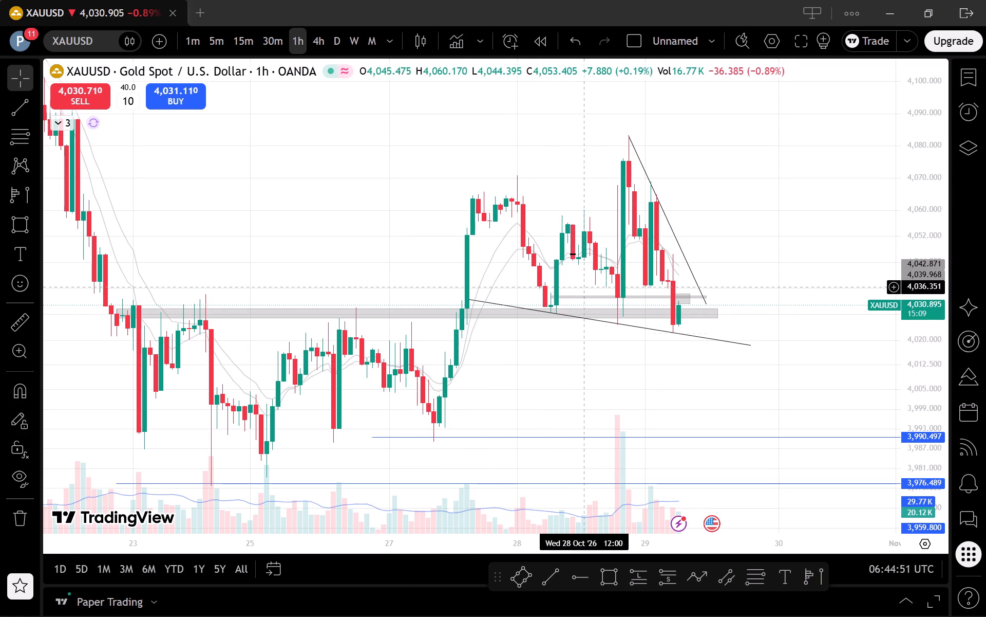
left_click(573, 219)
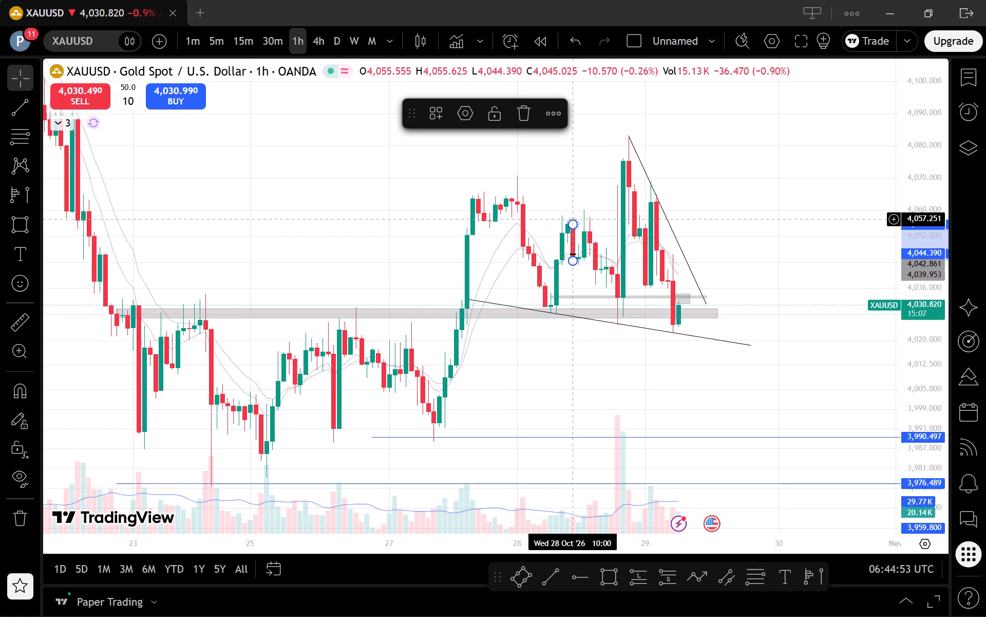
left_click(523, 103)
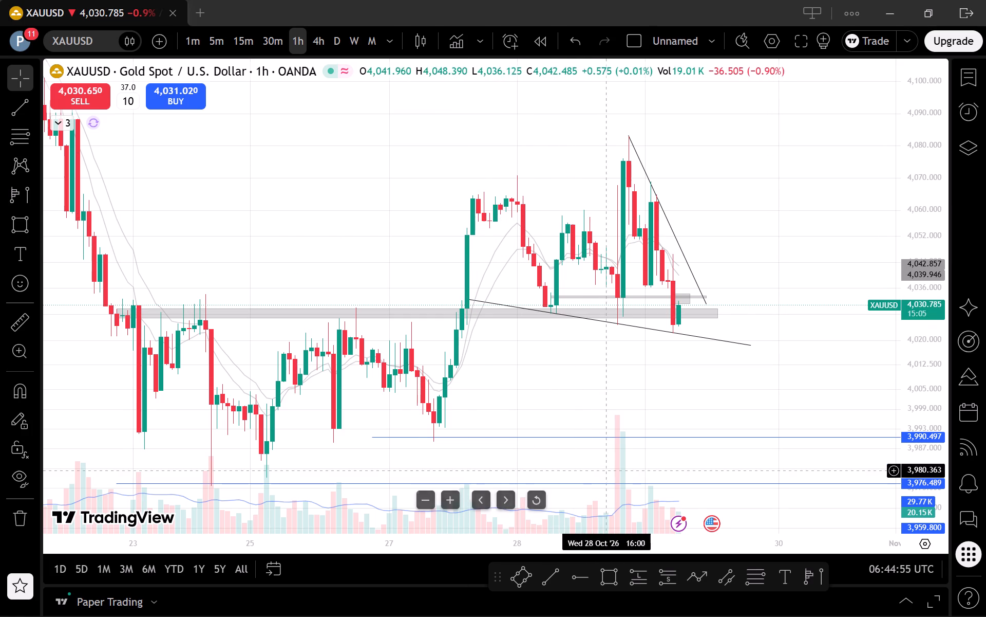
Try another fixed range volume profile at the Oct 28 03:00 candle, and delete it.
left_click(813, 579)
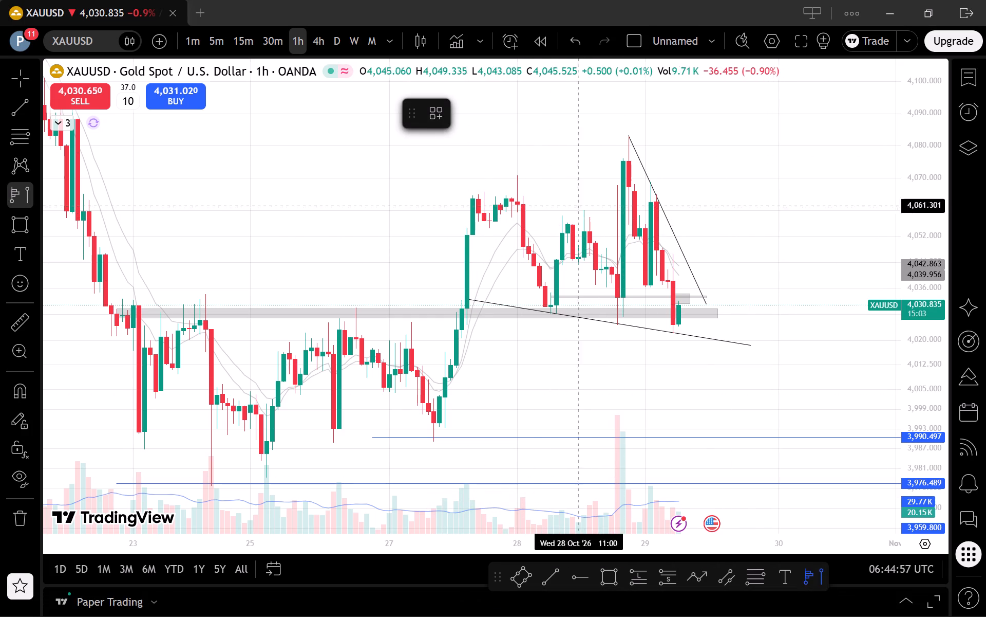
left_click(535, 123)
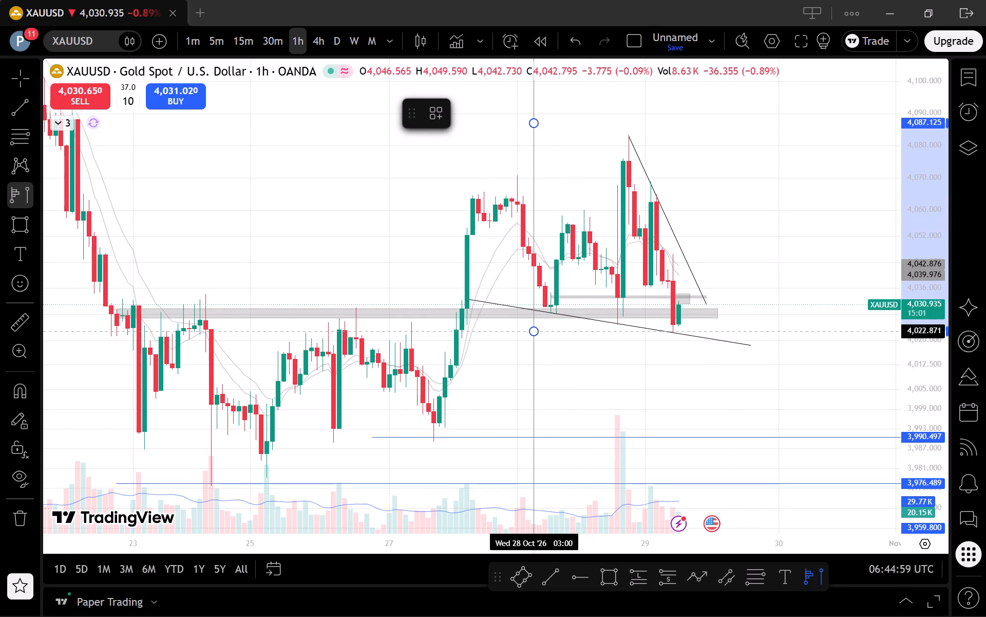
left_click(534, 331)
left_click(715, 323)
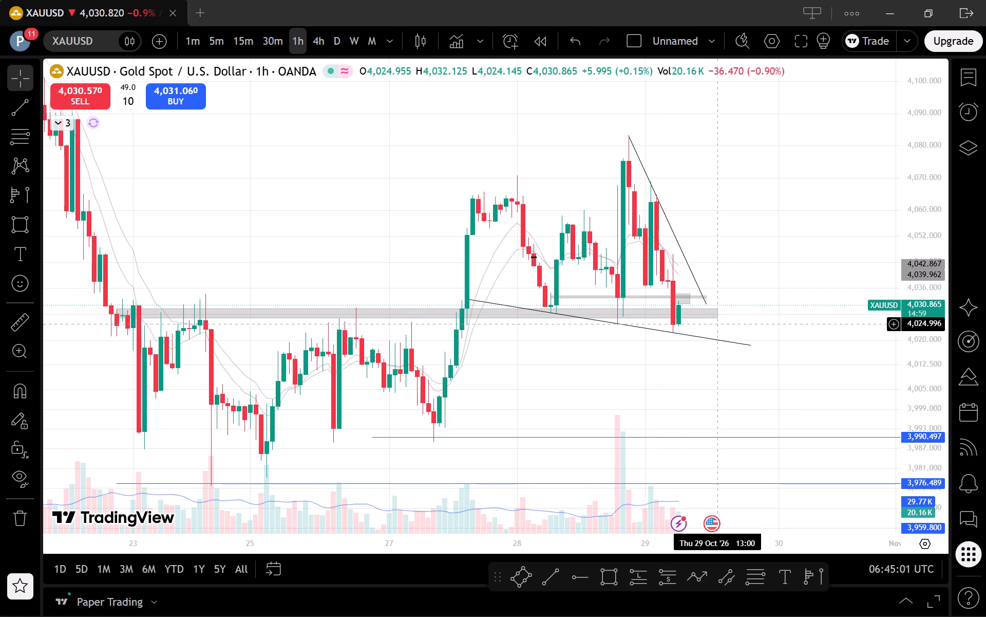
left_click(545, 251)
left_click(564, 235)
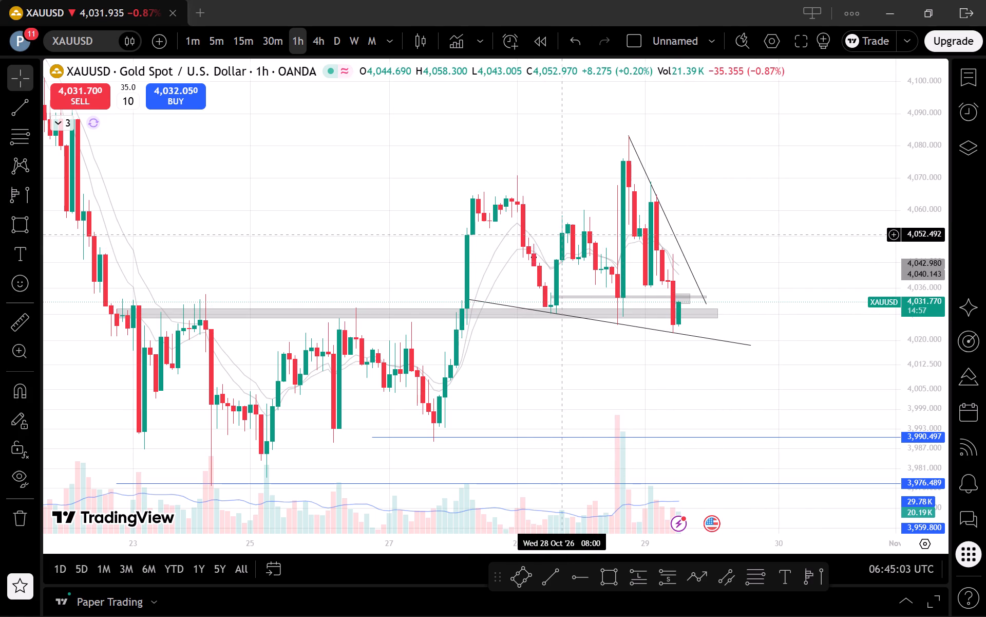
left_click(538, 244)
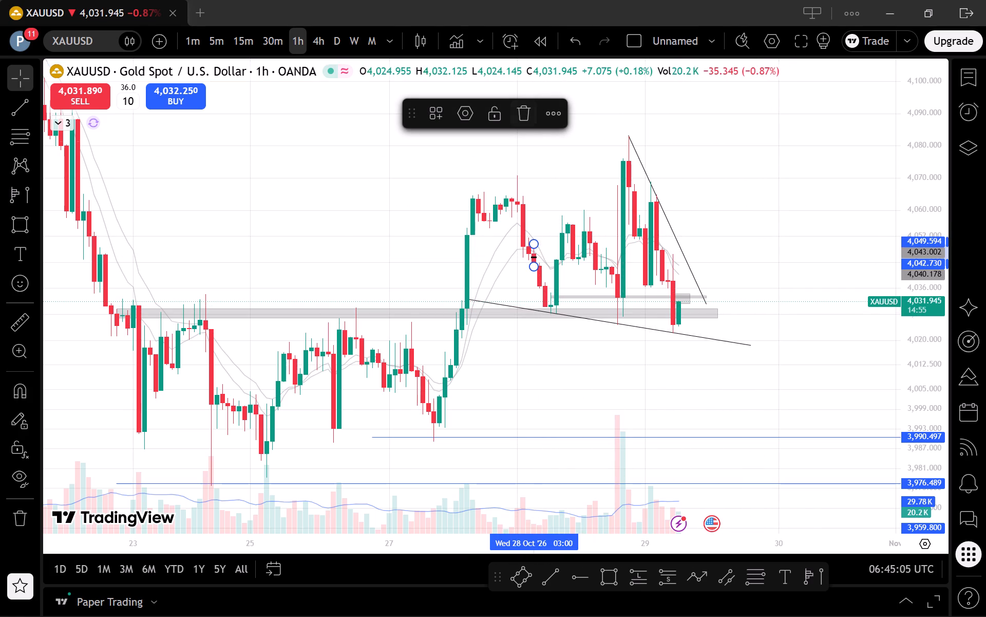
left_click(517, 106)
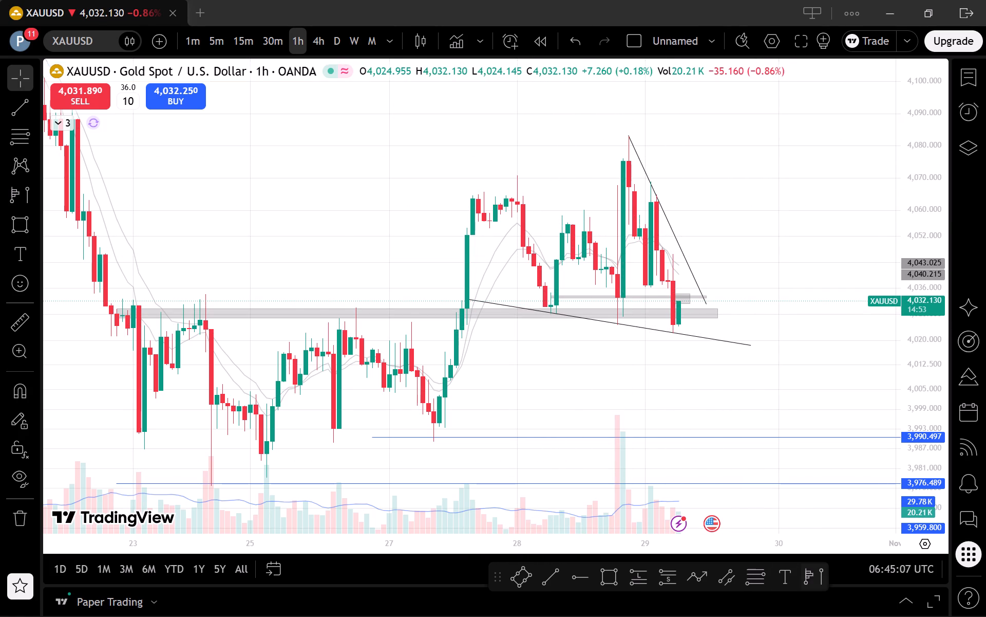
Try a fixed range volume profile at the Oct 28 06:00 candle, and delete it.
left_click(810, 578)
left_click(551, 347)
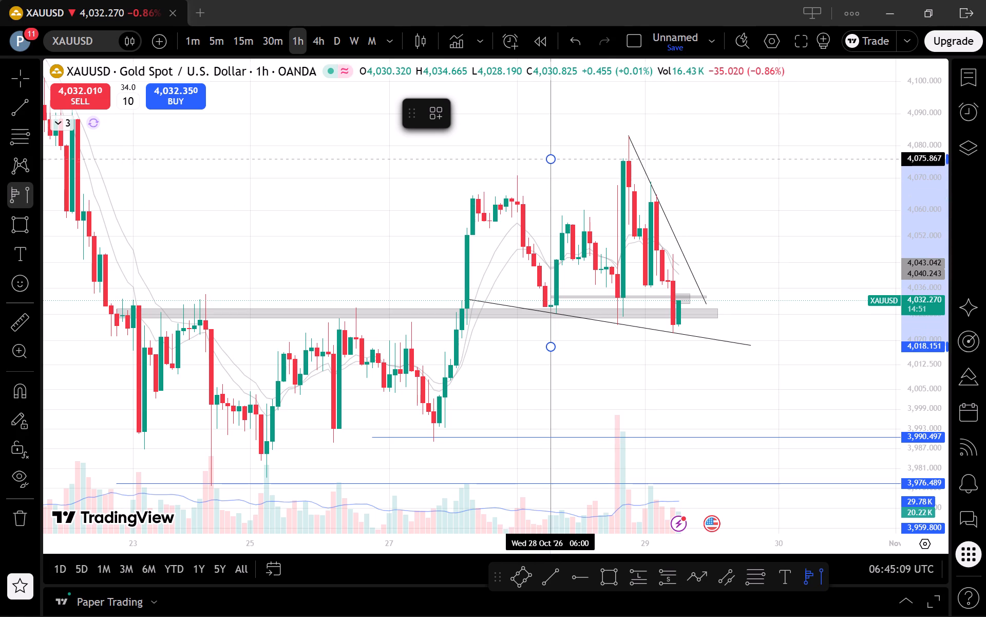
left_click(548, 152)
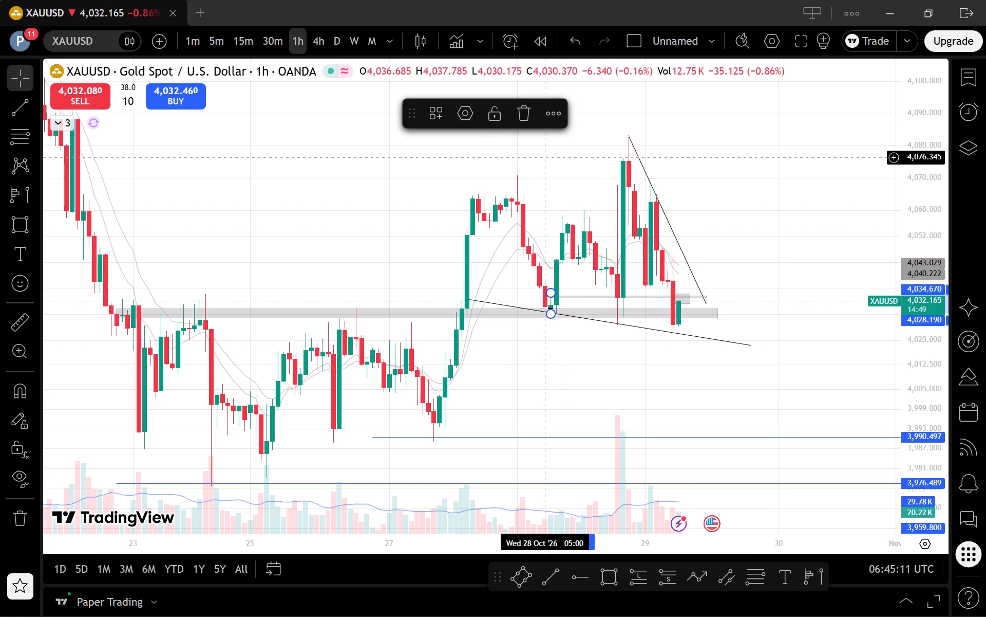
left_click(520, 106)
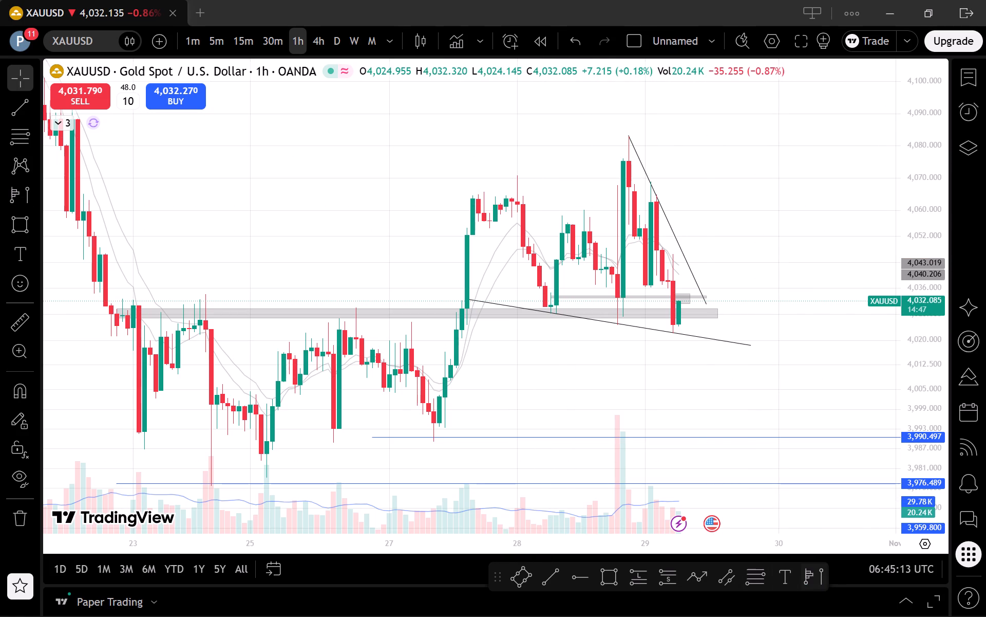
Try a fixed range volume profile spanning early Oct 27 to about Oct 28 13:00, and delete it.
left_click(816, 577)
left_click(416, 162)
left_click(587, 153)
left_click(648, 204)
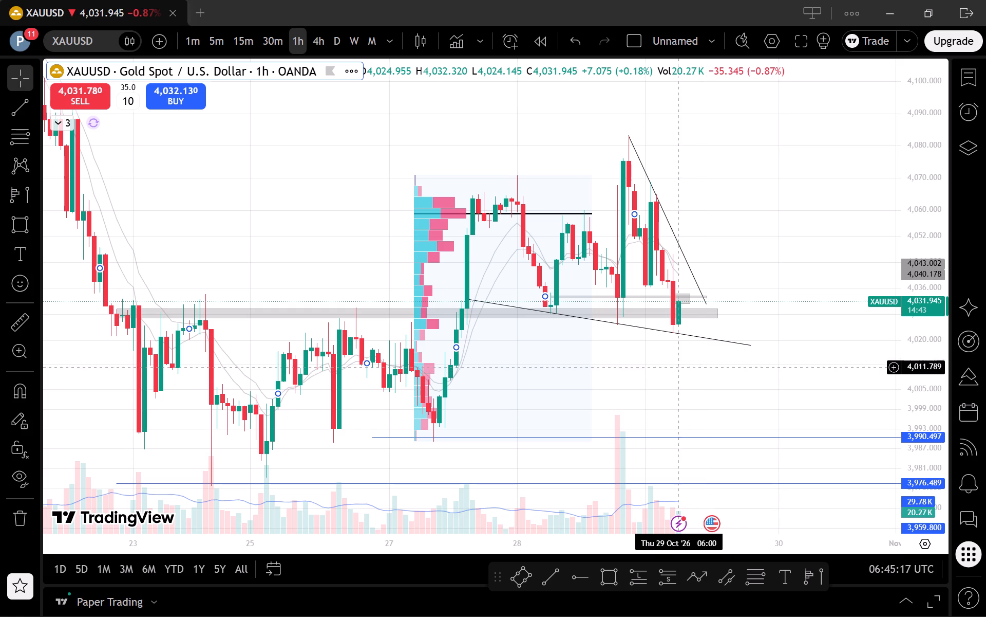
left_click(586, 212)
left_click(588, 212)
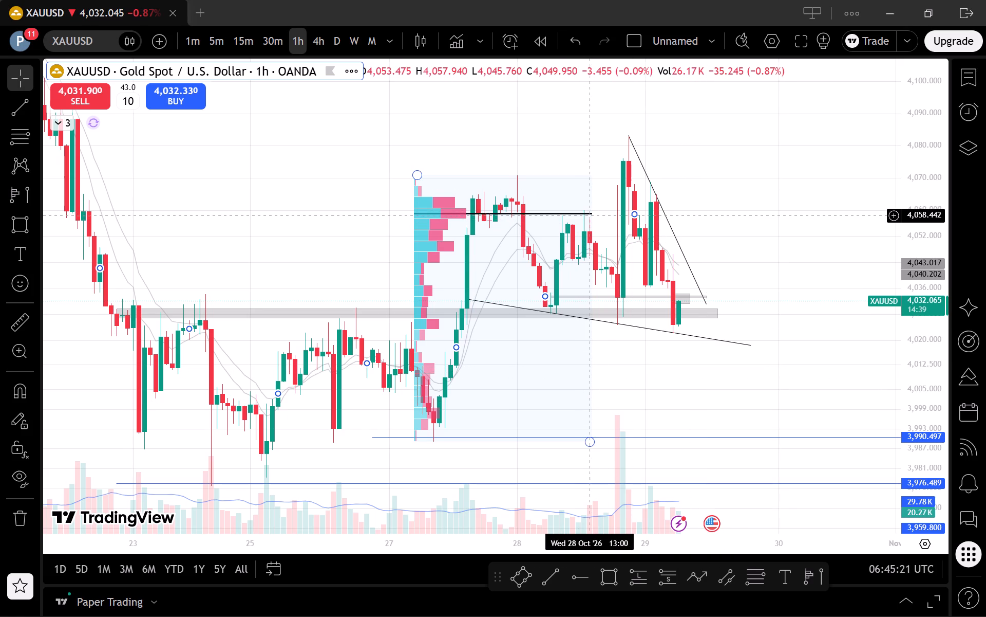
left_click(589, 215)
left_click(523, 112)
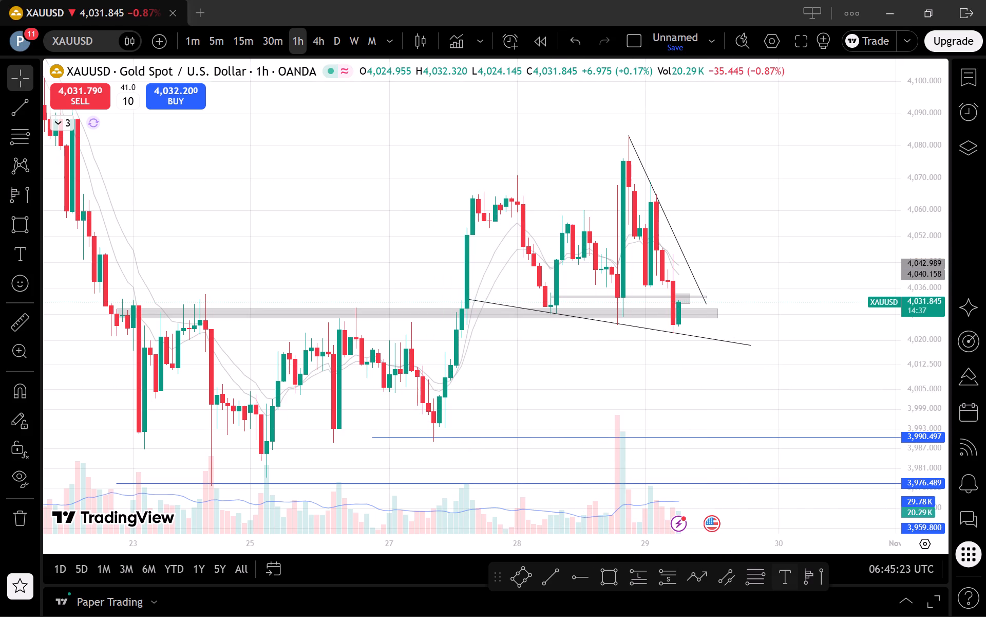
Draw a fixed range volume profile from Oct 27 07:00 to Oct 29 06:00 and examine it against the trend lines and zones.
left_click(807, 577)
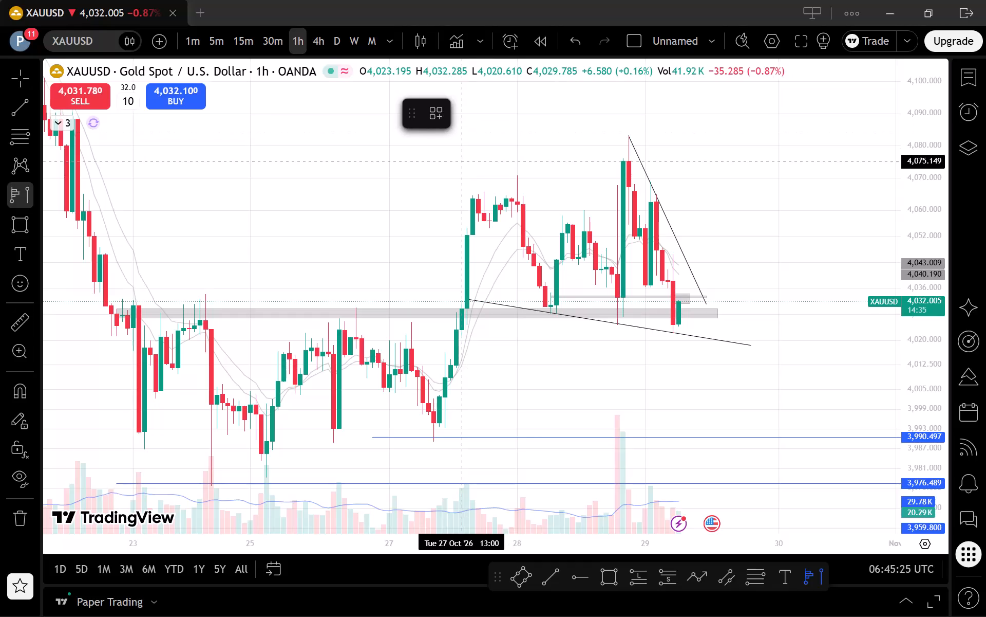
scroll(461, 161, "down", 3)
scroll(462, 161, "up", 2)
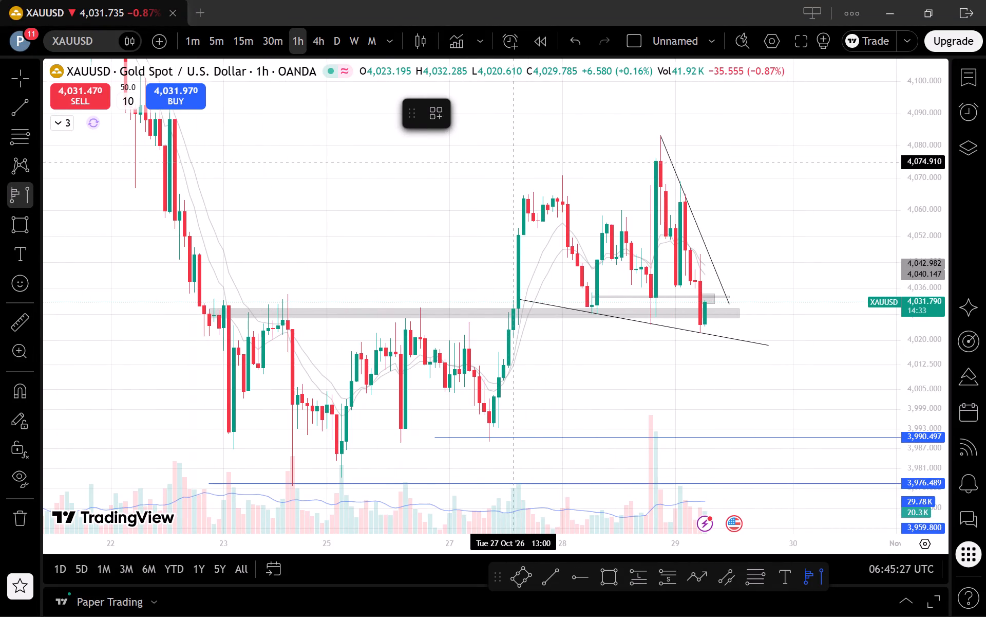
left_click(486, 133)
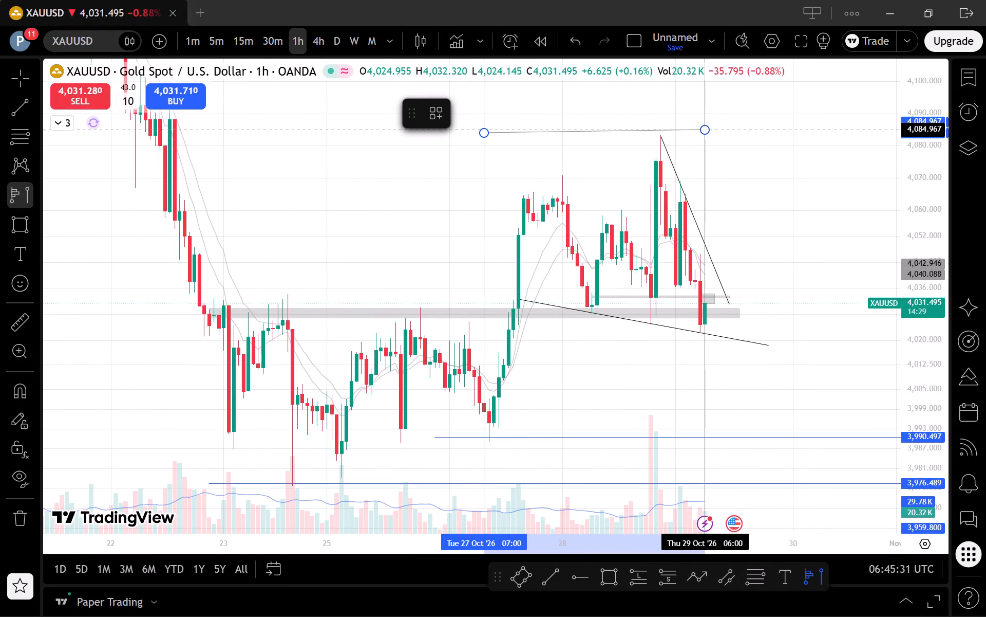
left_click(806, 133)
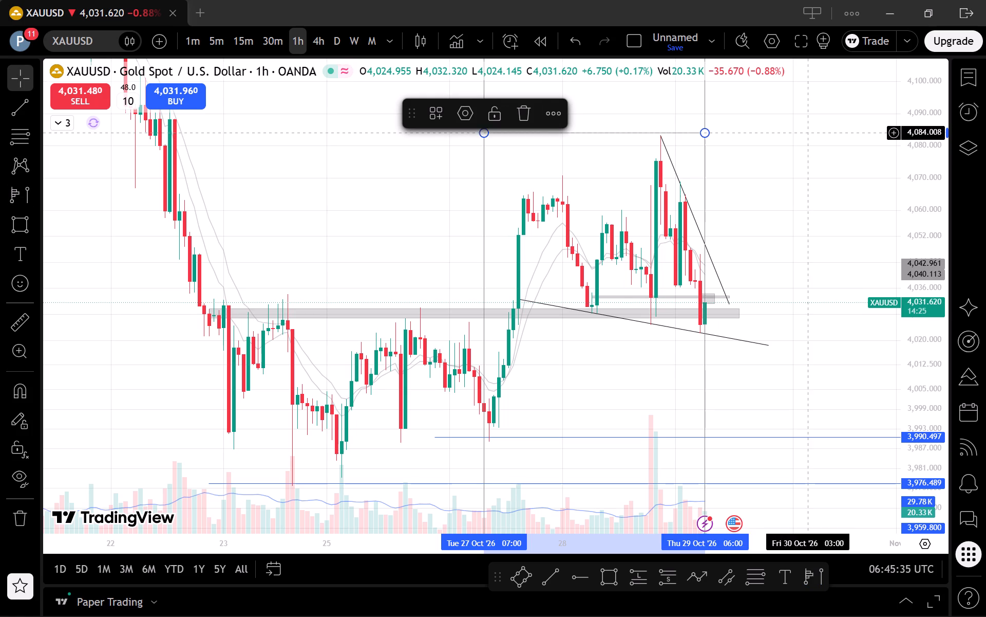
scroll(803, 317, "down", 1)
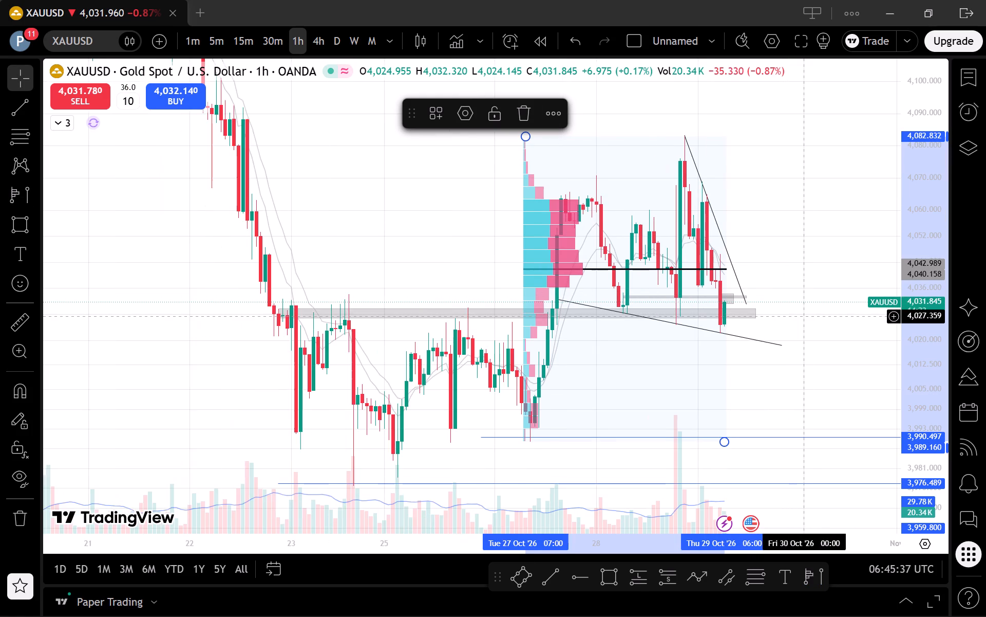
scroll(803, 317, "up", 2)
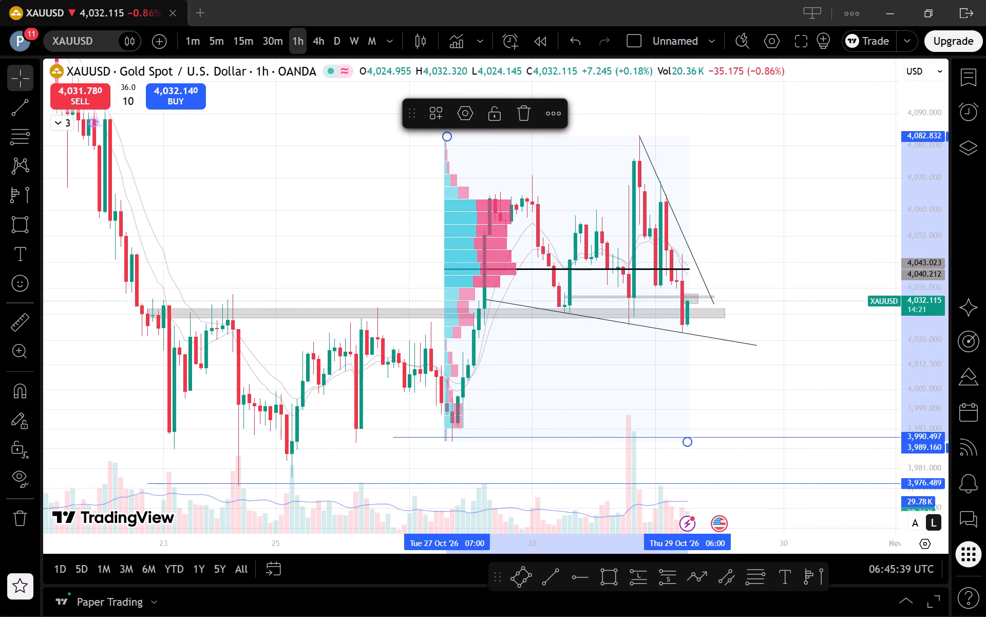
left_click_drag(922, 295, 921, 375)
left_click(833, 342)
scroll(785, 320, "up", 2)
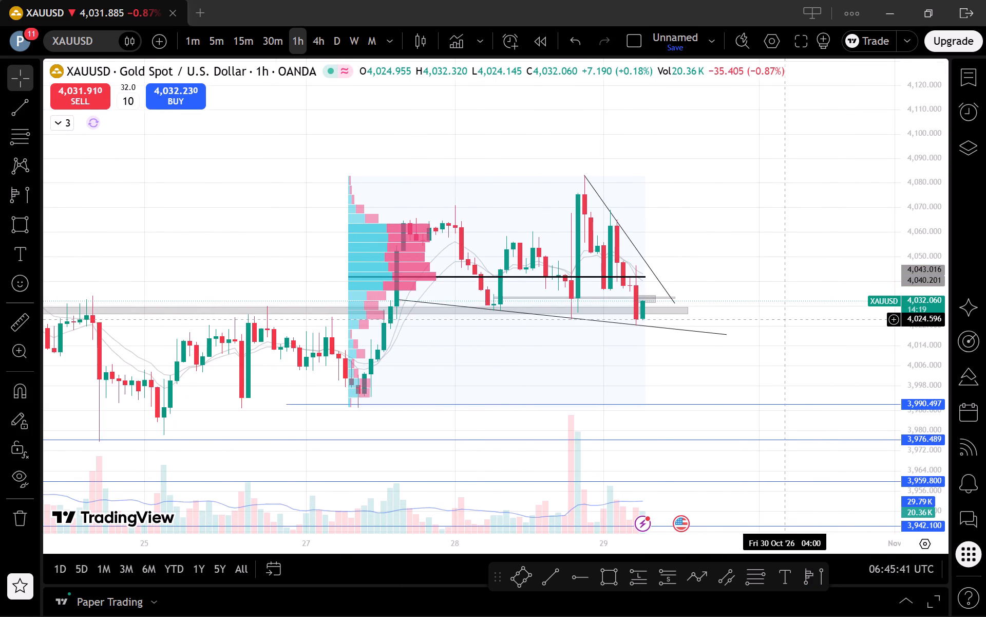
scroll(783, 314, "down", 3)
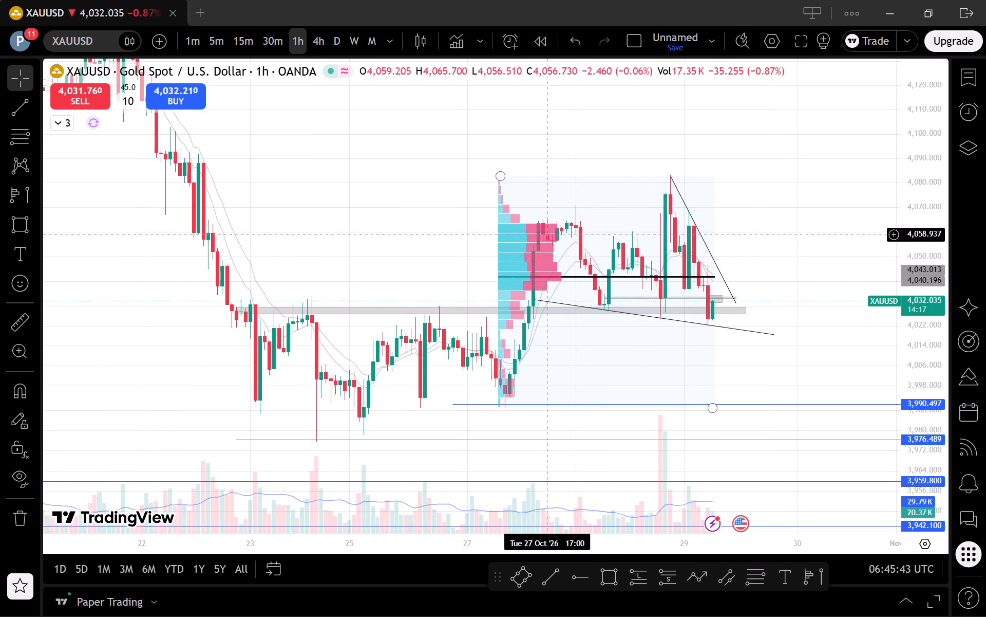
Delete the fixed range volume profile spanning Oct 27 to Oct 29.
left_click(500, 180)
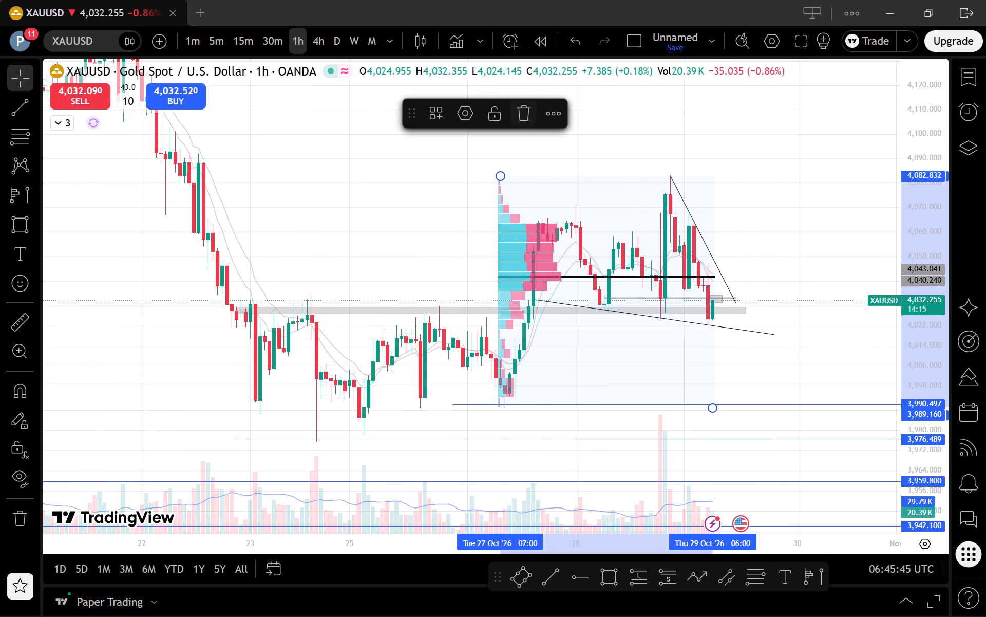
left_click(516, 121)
On the 5-minute chart, draw a fixed range volume profile from Oct 29 00:45 to 06:45.
left_click(216, 38)
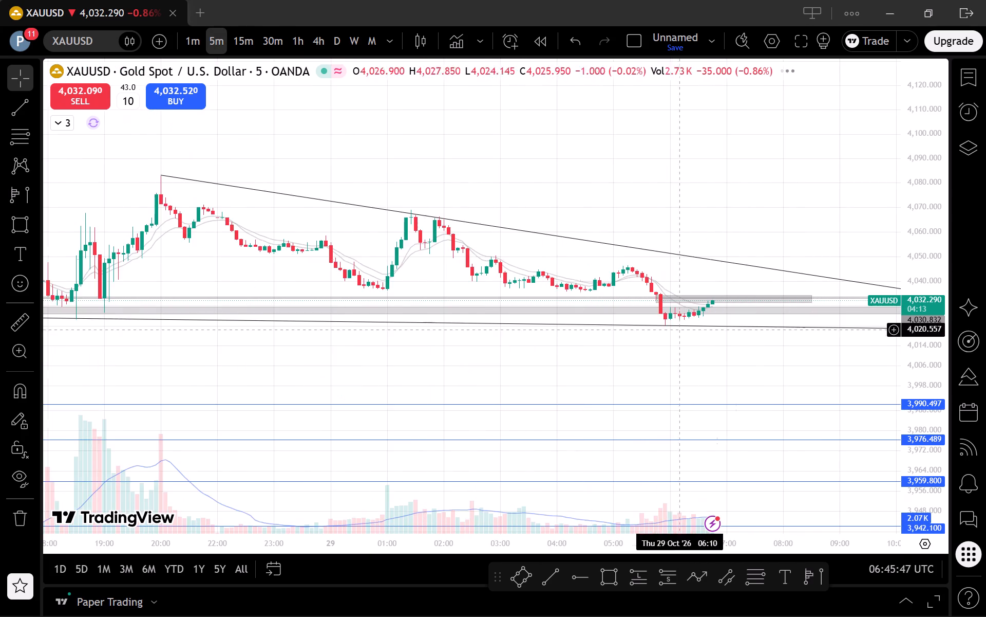
scroll(757, 368, "down", 4)
left_click_drag(925, 471, 882, 217)
left_click_drag(845, 193, 849, 260)
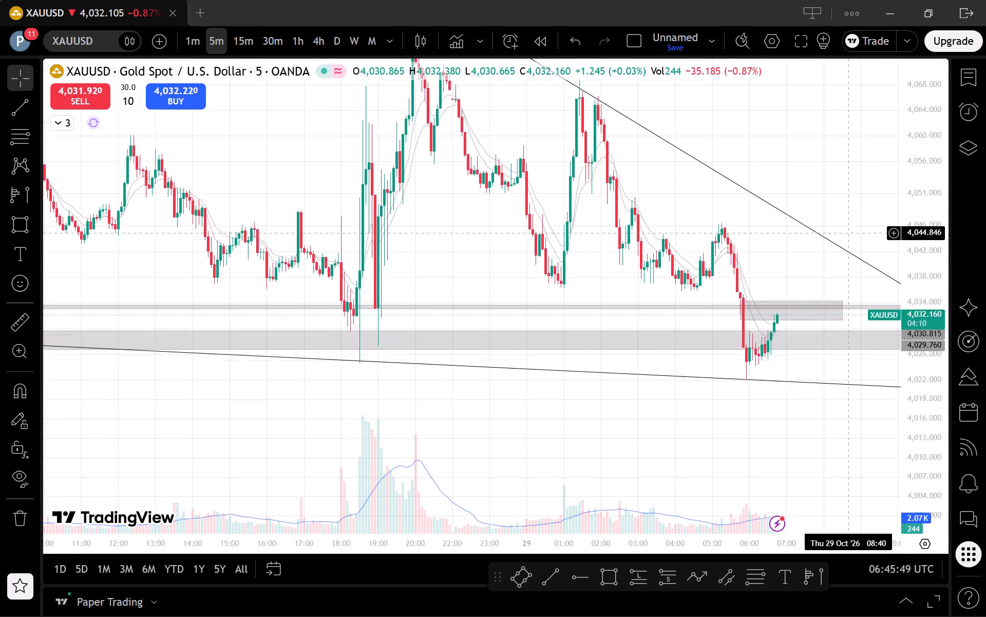
left_click_drag(849, 260, 757, 294)
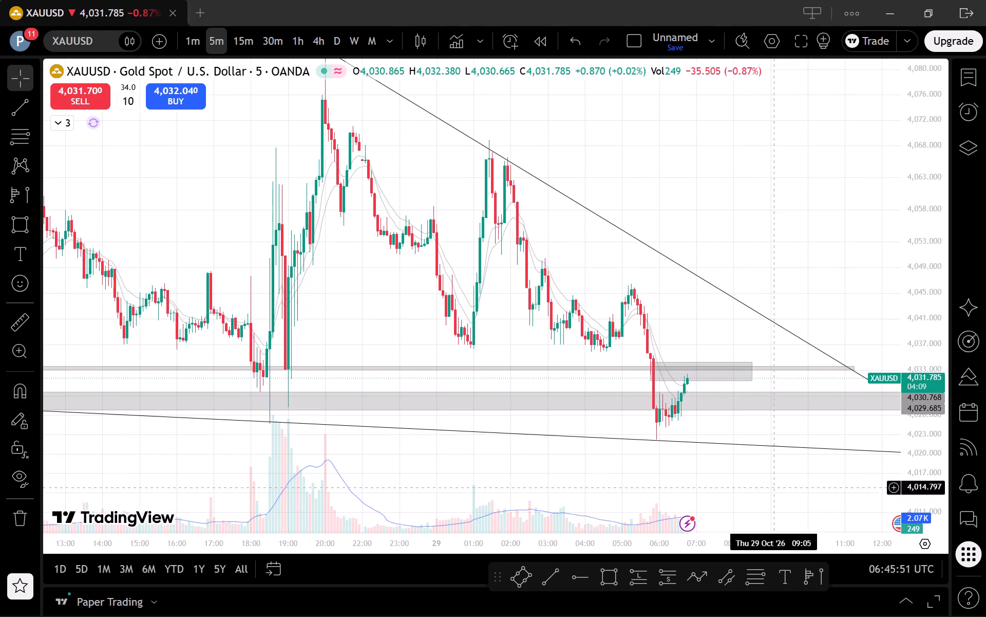
left_click(817, 579)
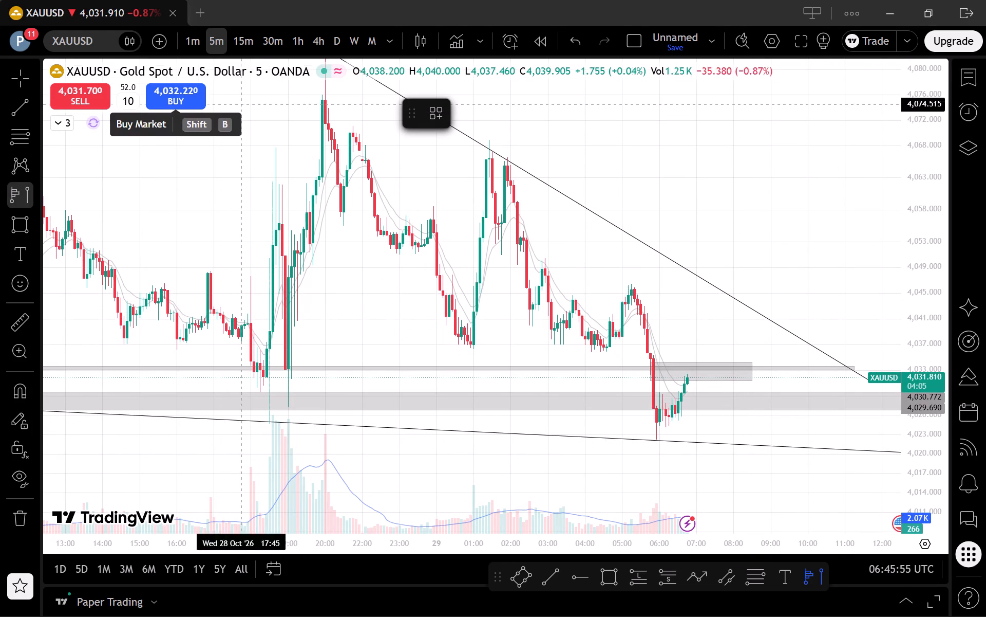
left_click(464, 137)
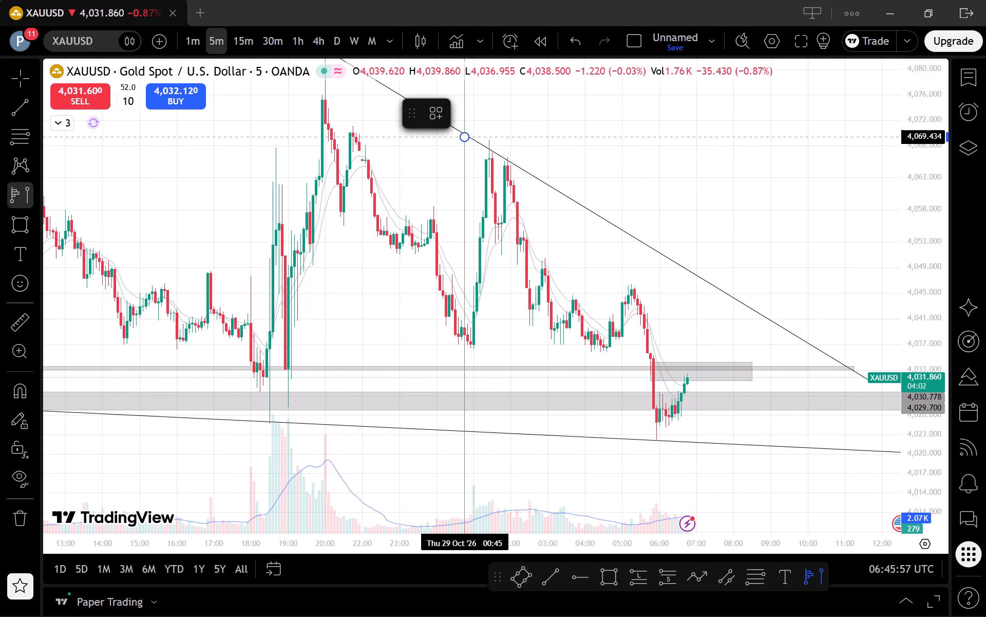
left_click(779, 135)
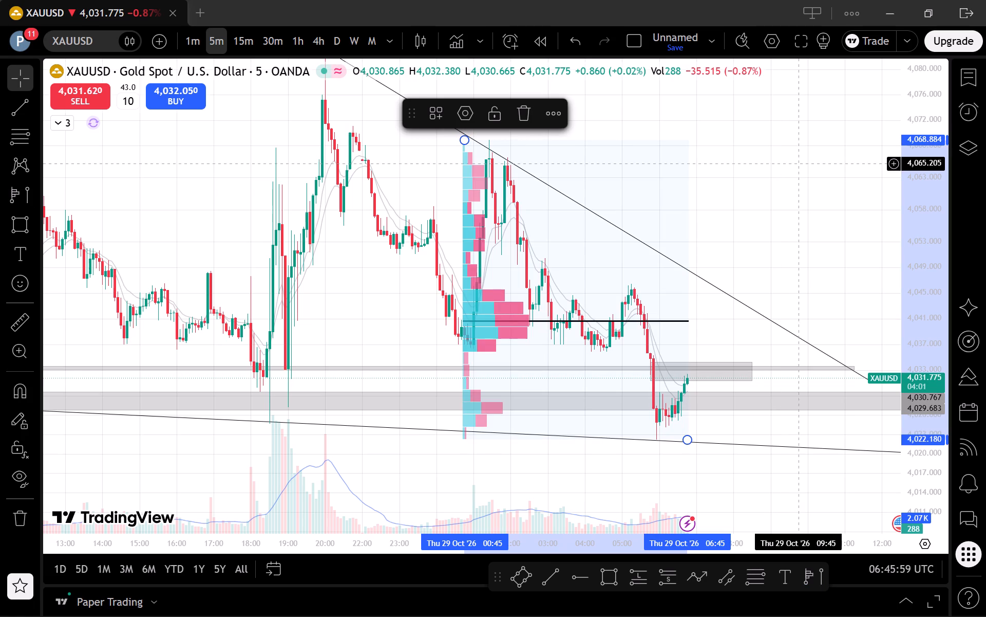
left_click(804, 180)
Select the fixed range volume profile on the Oct 29 candles.
left_click_drag(802, 206, 816, 240)
scroll(827, 253, "up", 1)
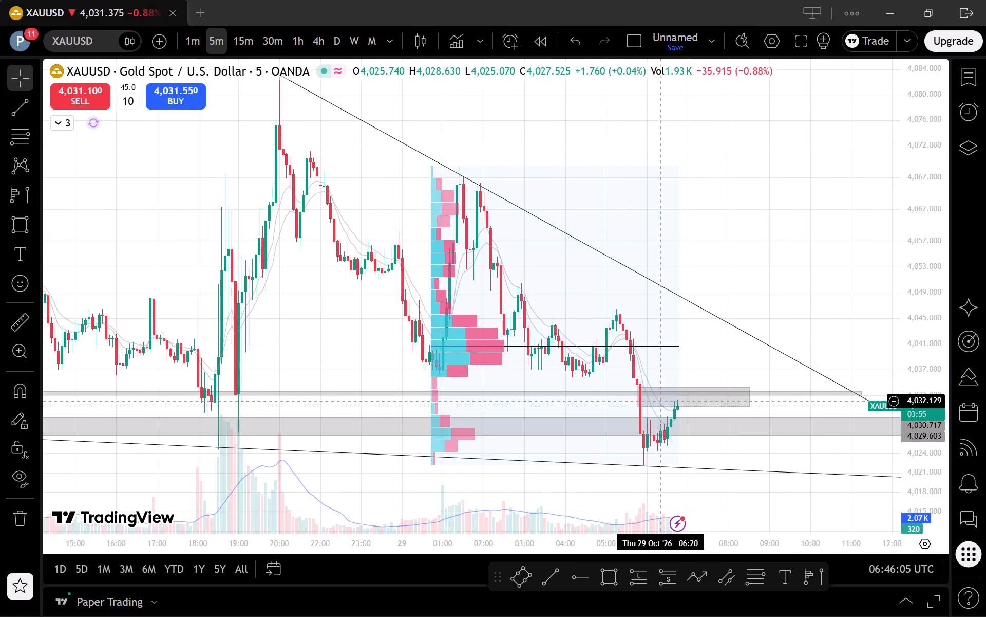
left_click(672, 348)
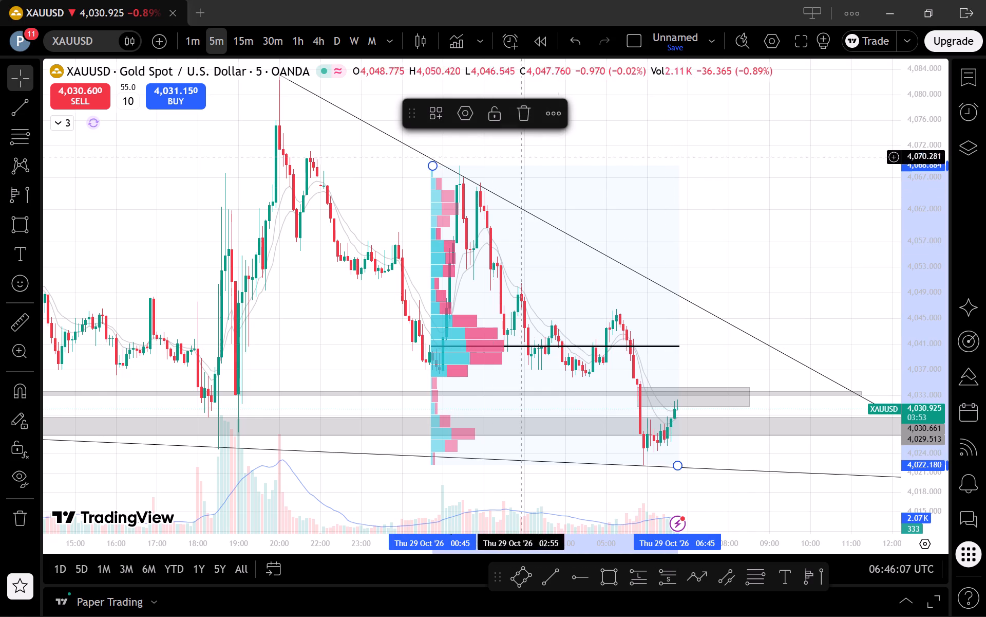
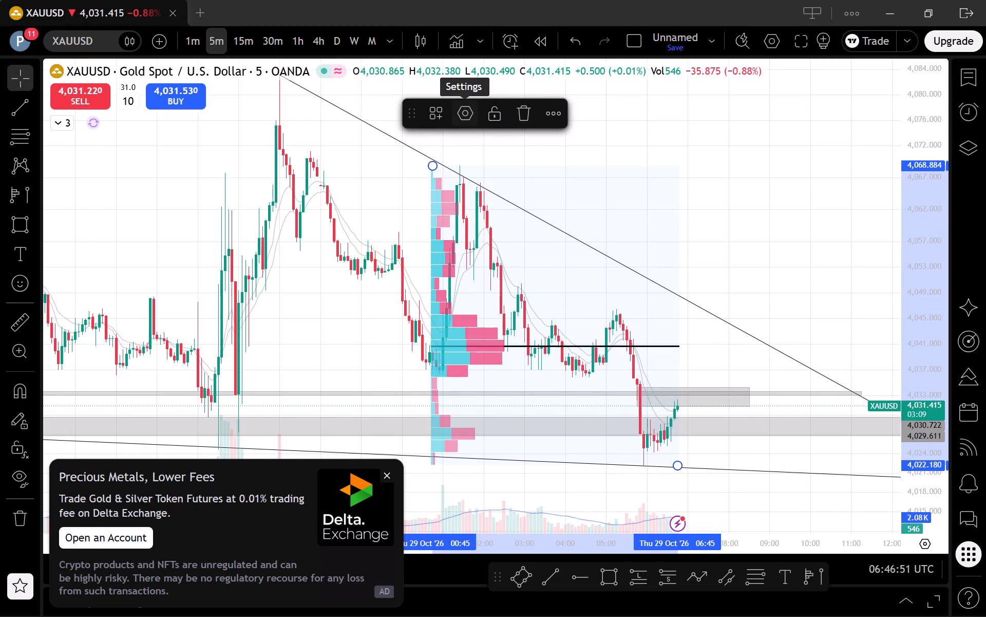
Delete the selected fixed range volume profile on the Oct 29 candles and close the Delta Exchange advertisement.
left_click(524, 107)
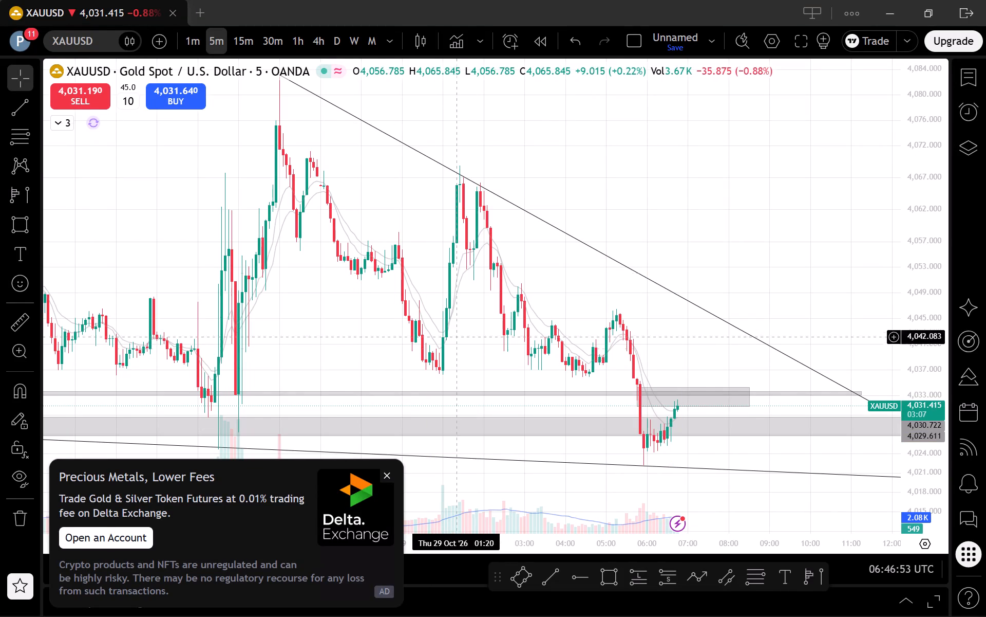
left_click(389, 474)
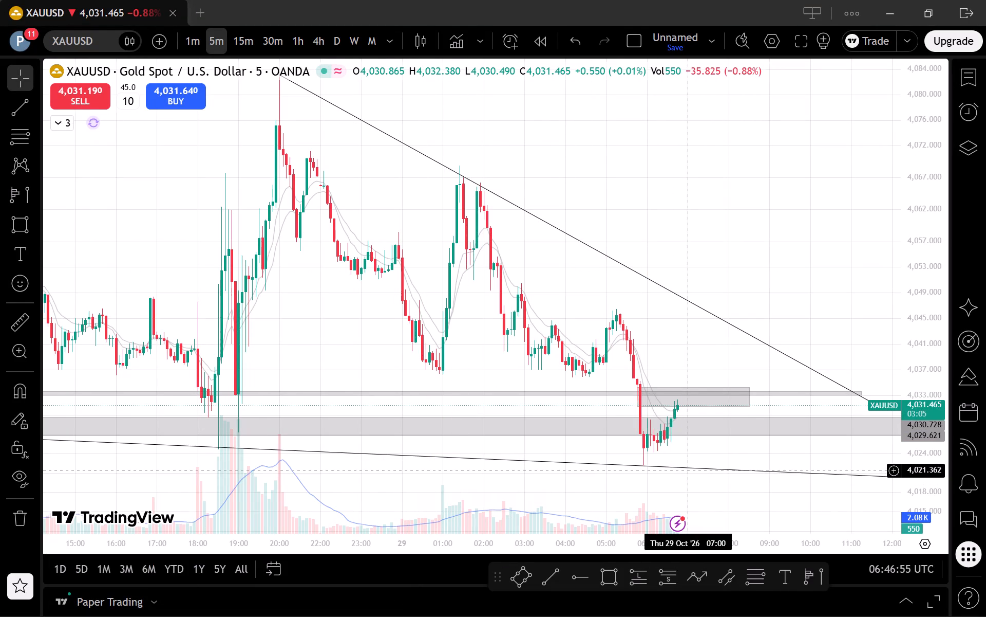
Compare the 15-minute and 5-minute charts, and sell 10 units of XAUUSD at market.
scroll(707, 492, "up", 1)
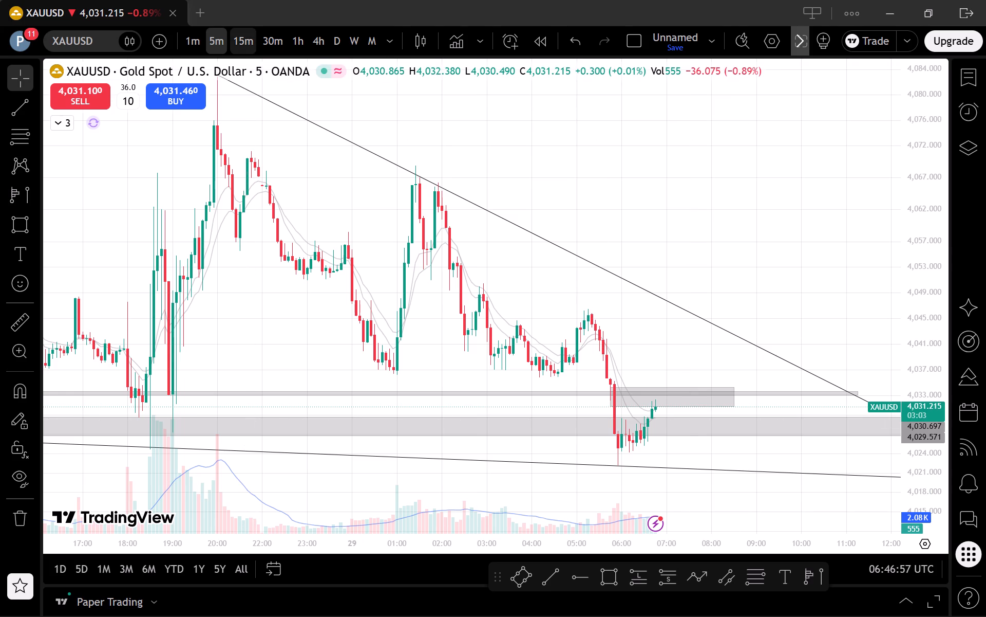
left_click(250, 36)
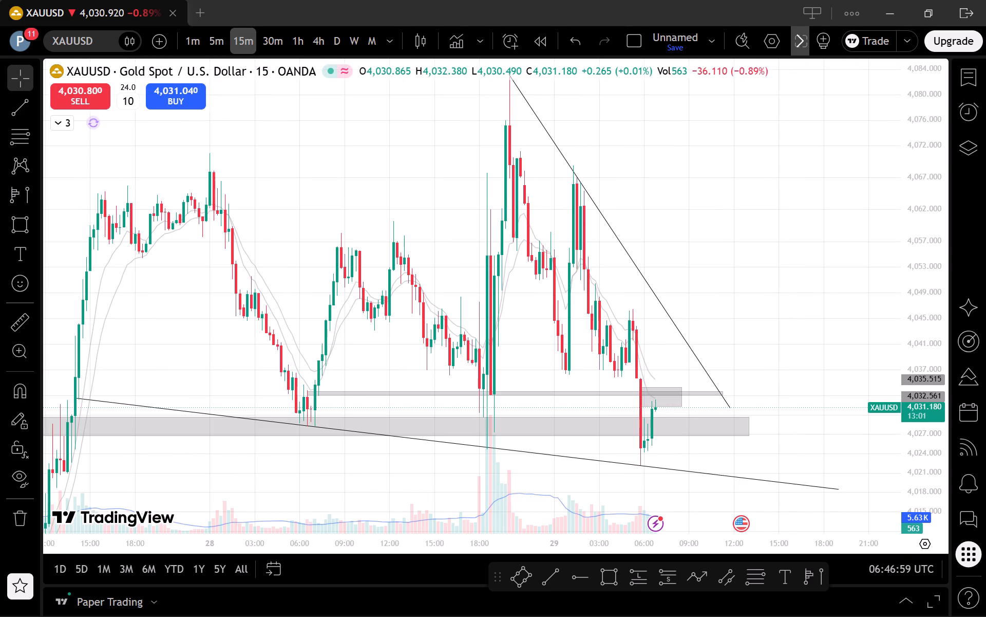
left_click(214, 41)
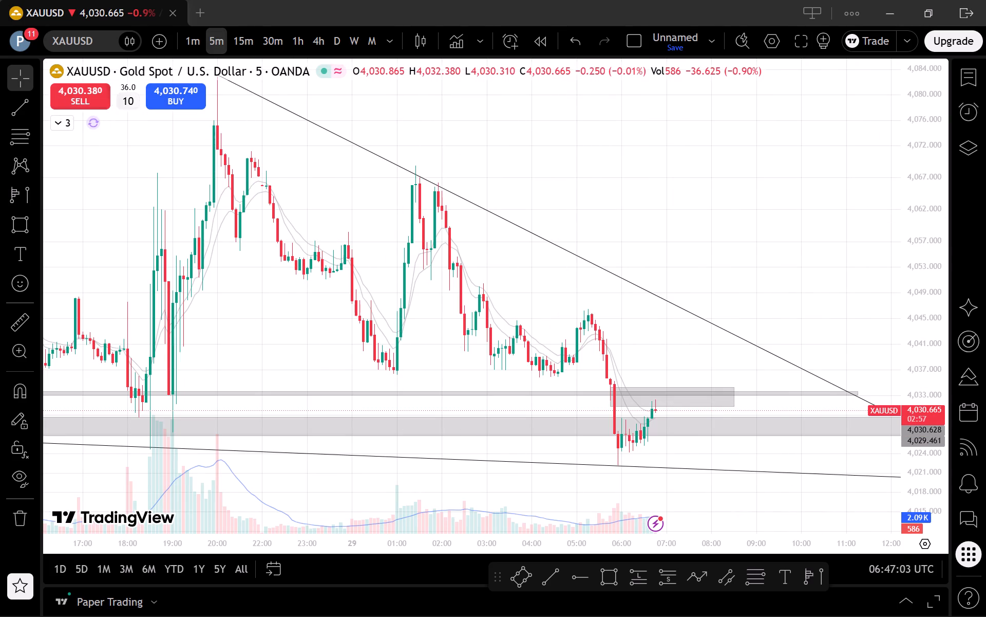
left_click(96, 95)
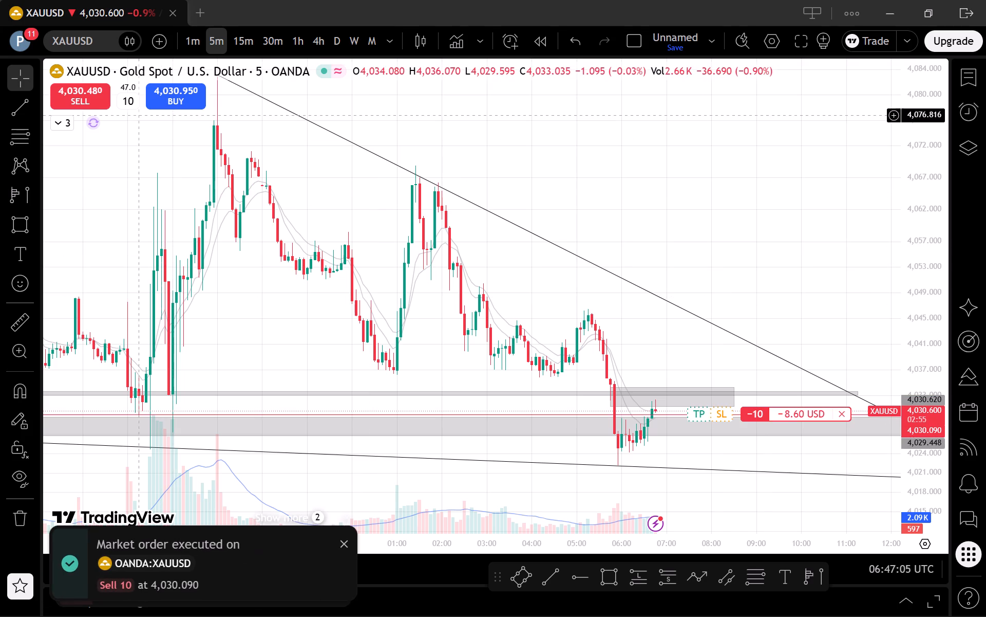
On the 1-minute chart, add a stop loss to the short position at 4,035.701, above the upper grey zones.
left_click(185, 40)
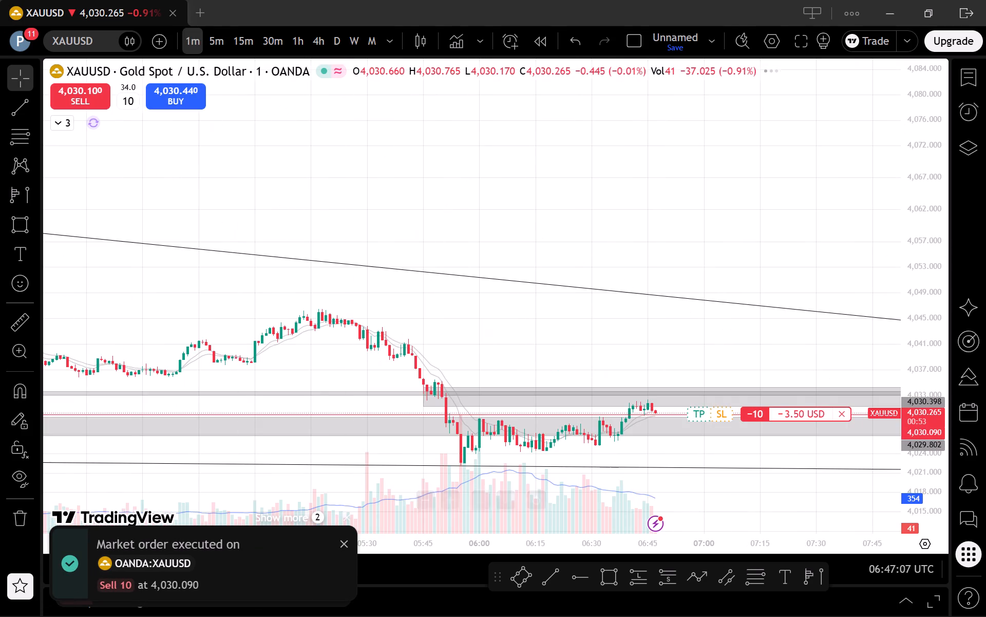
left_click(346, 512)
scroll(623, 481, "down", 3)
left_click_drag(914, 494, 915, 492)
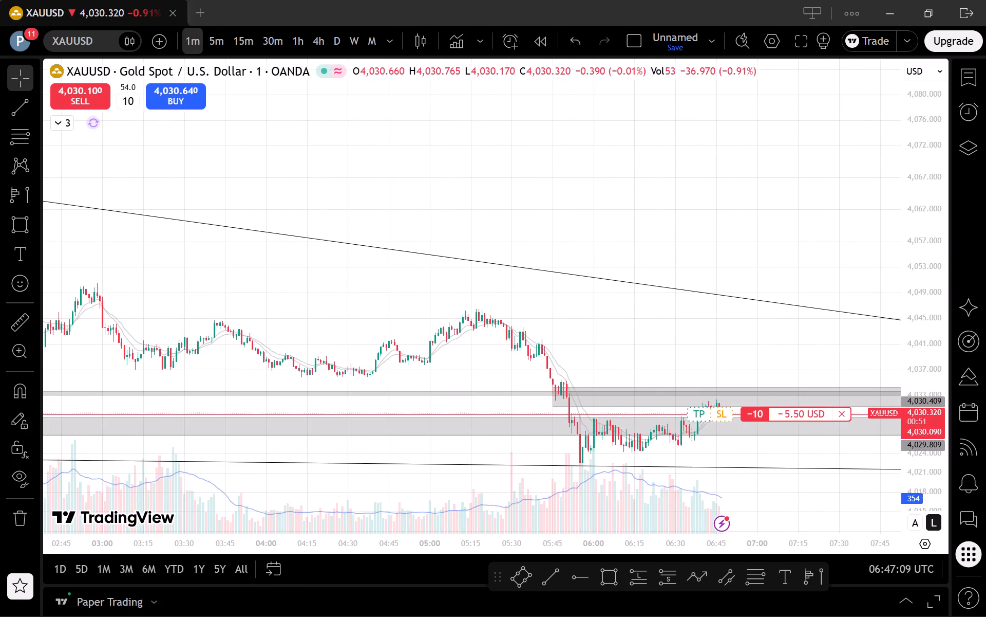
left_click_drag(915, 492, 899, 288)
left_click_drag(771, 383, 656, 202)
scroll(717, 362, "down", 1)
left_click_drag(710, 291, 692, 253)
left_click_drag(725, 377, 768, 289)
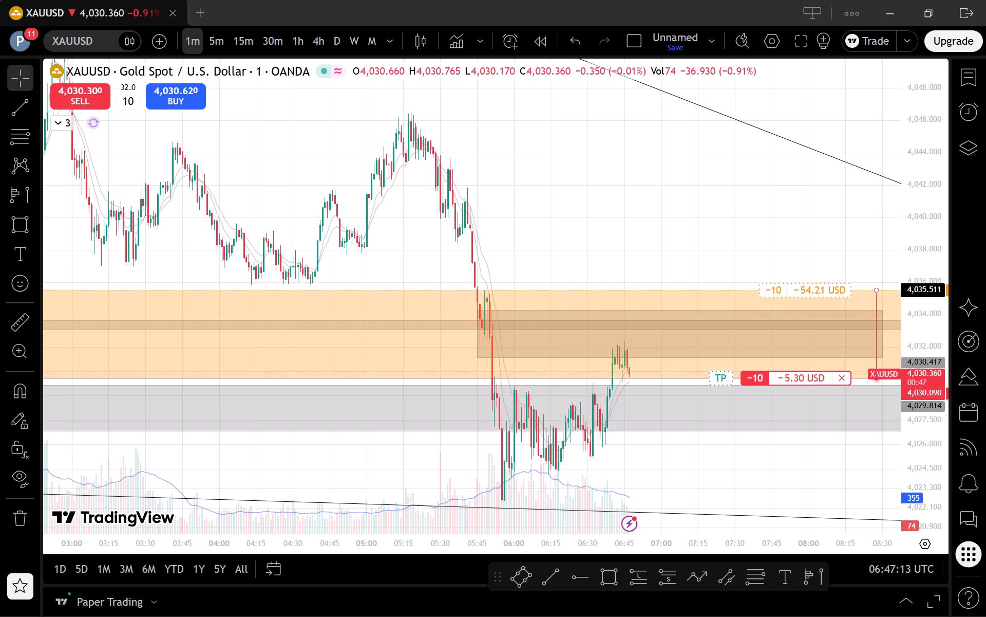
left_click_drag(768, 289, 771, 287)
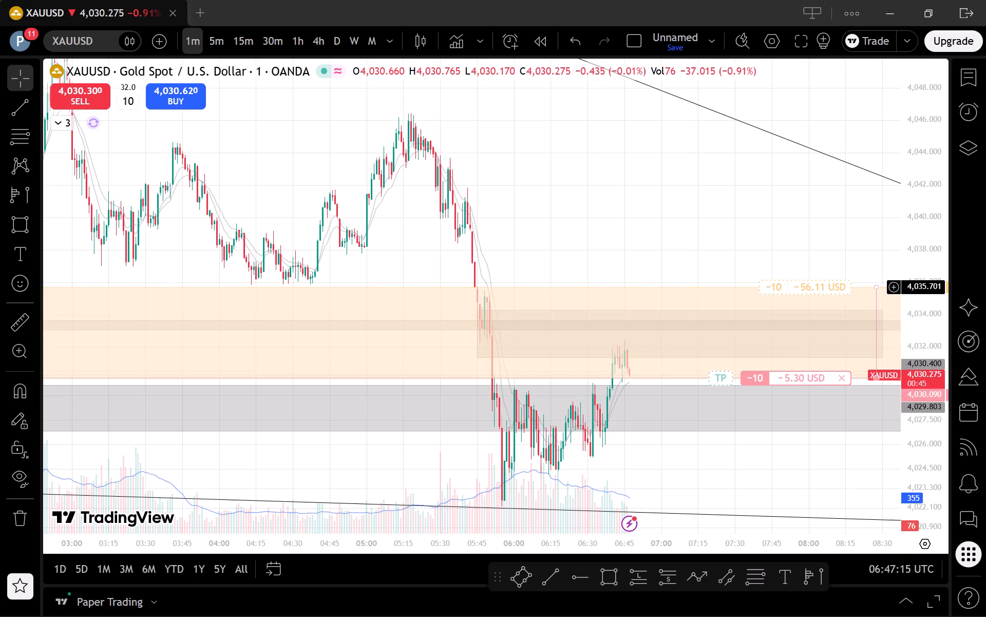
On the 5-minute chart, move the short position's stop loss to 4,034.824, just above the upper grey zones.
left_click(207, 40)
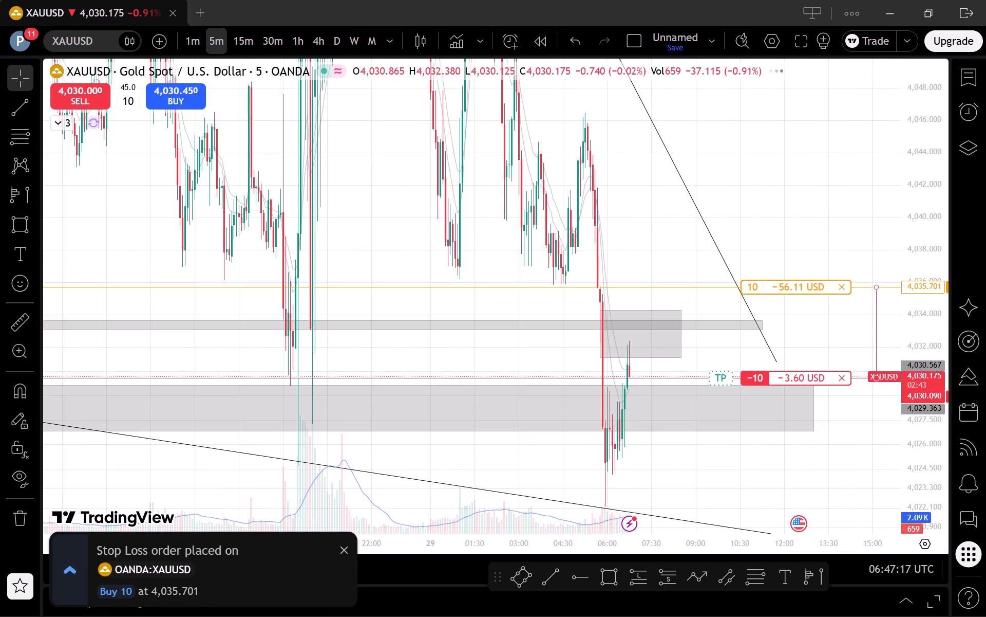
left_click_drag(942, 184, 938, 433)
scroll(755, 450, "up", 1)
left_click_drag(682, 481, 707, 437)
scroll(668, 359, "up", 2)
left_click_drag(774, 260, 791, 260)
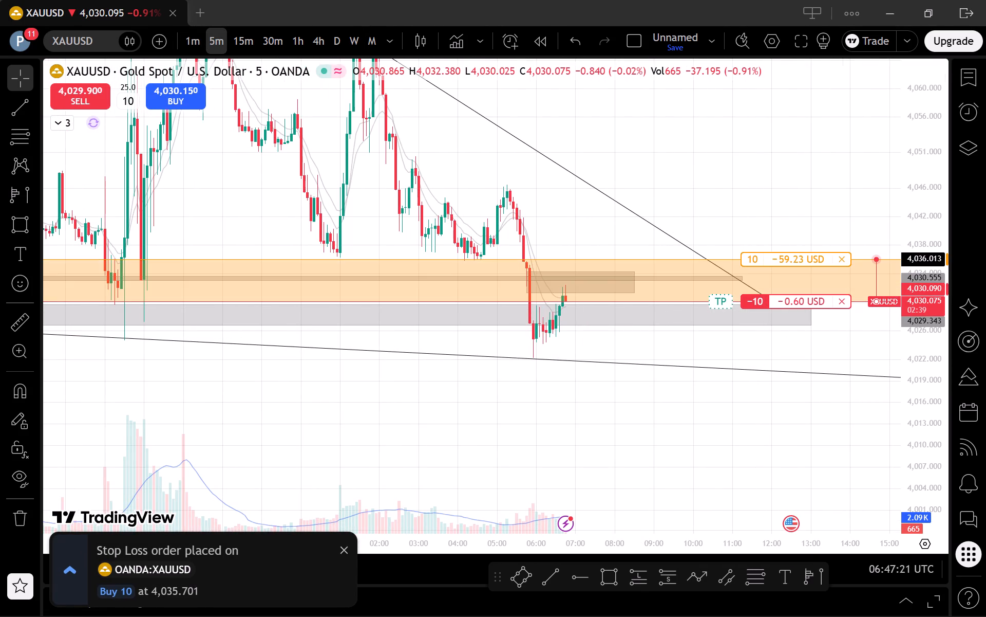
left_click_drag(791, 260, 813, 268)
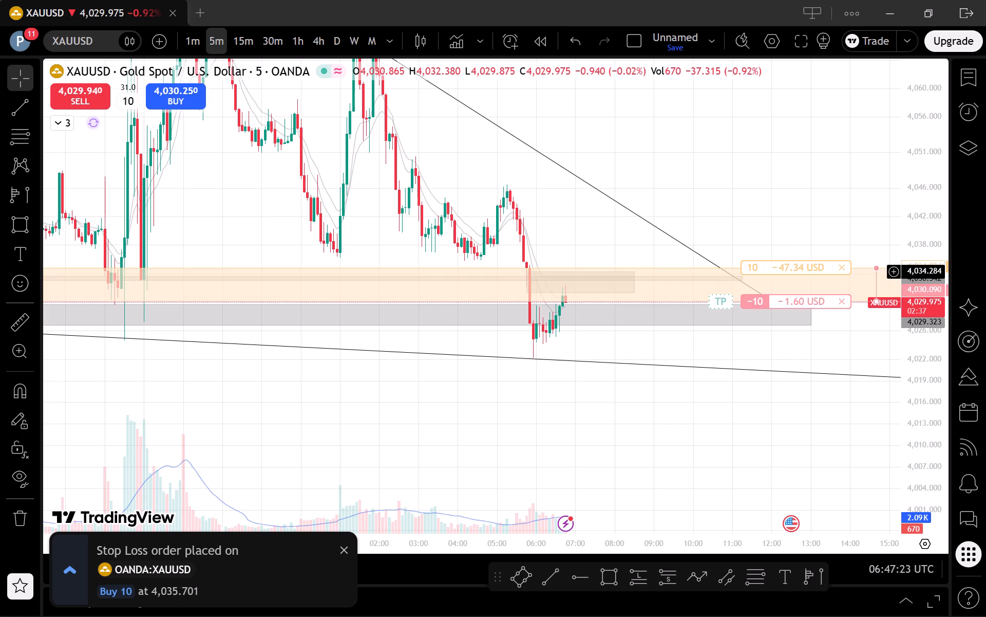
Add a take profit to the short position at 4,014.561, below the lower trend line.
left_click_drag(718, 303, 752, 335)
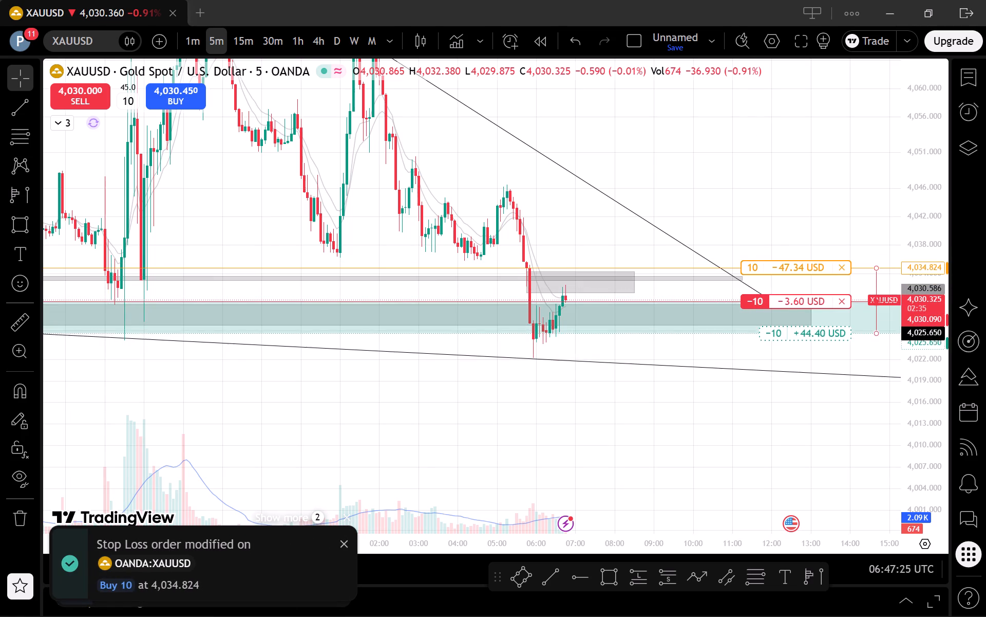
left_click_drag(752, 335, 791, 396)
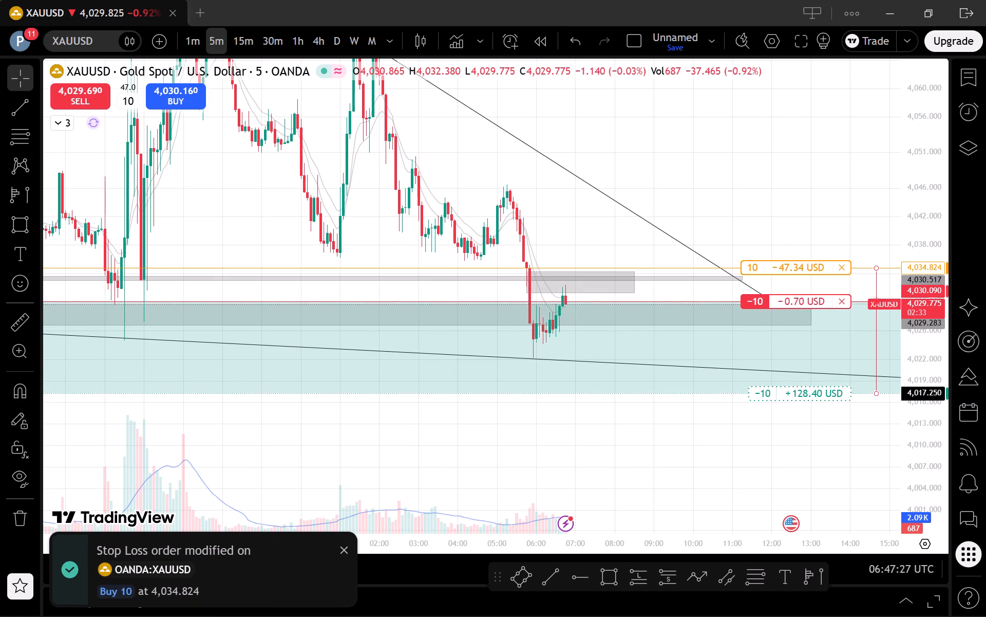
left_click_drag(791, 396, 813, 413)
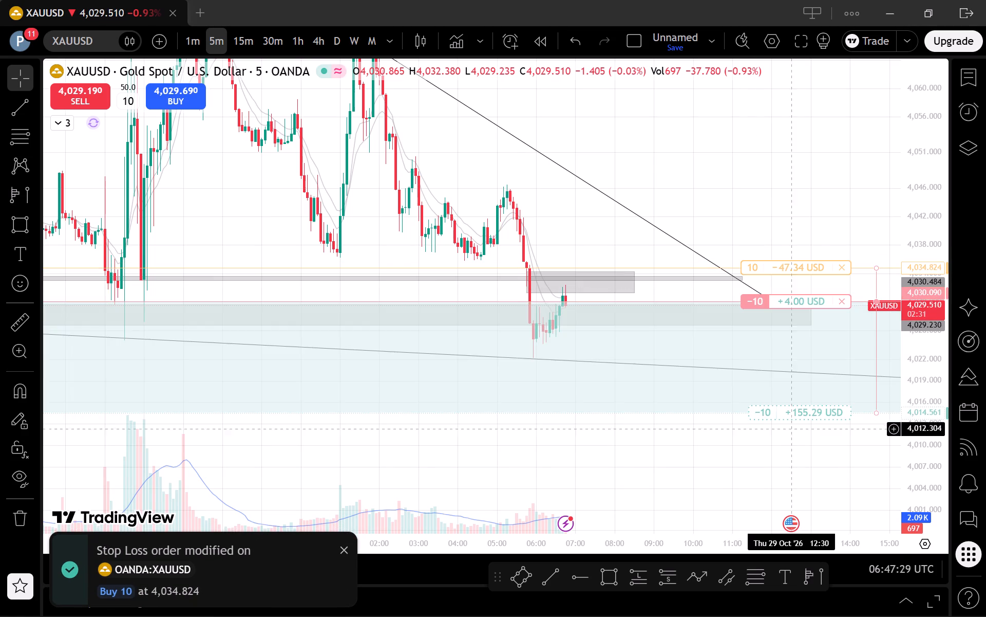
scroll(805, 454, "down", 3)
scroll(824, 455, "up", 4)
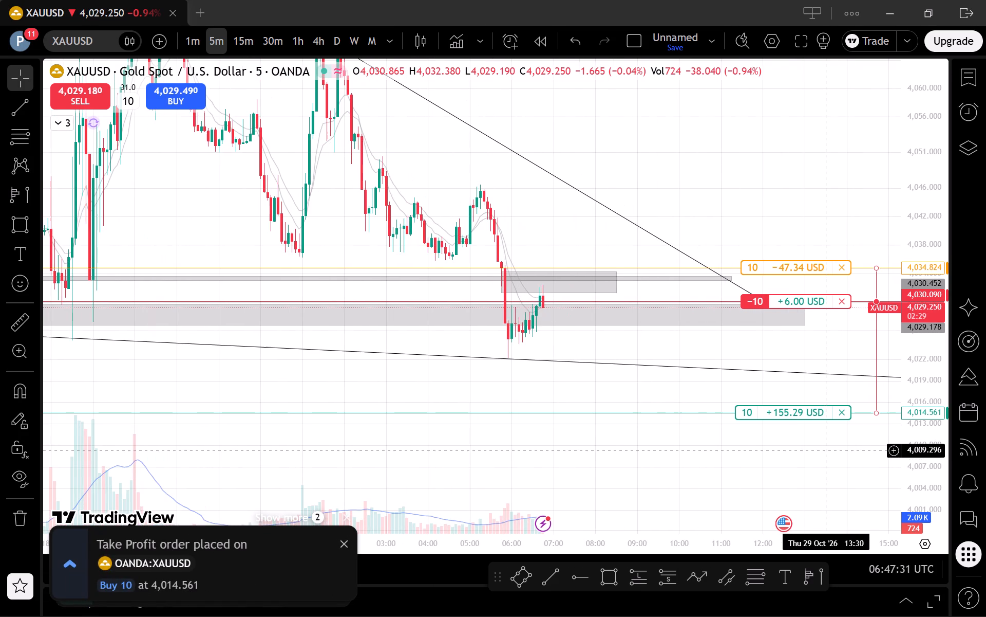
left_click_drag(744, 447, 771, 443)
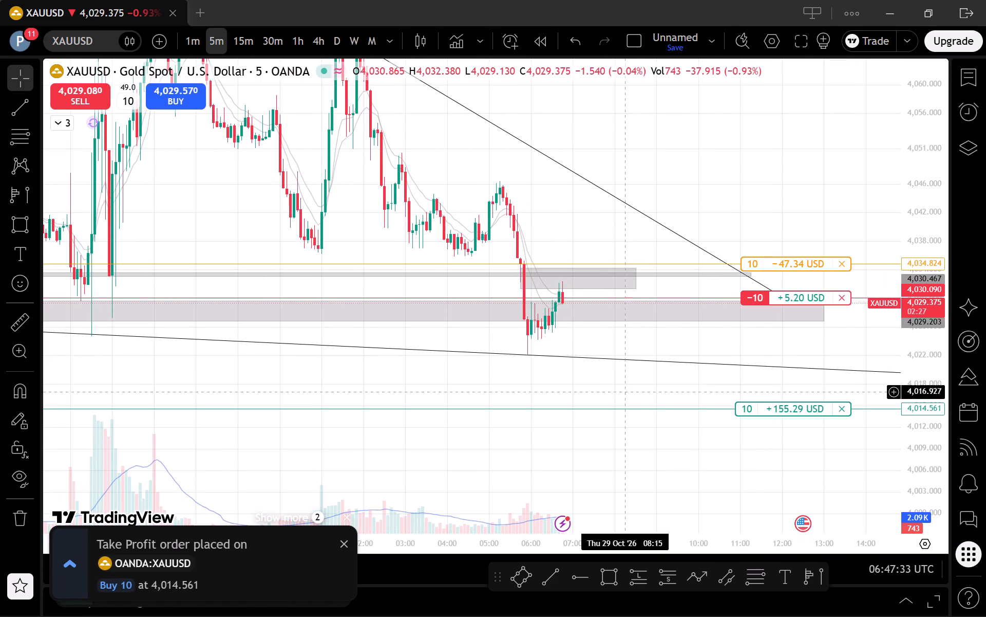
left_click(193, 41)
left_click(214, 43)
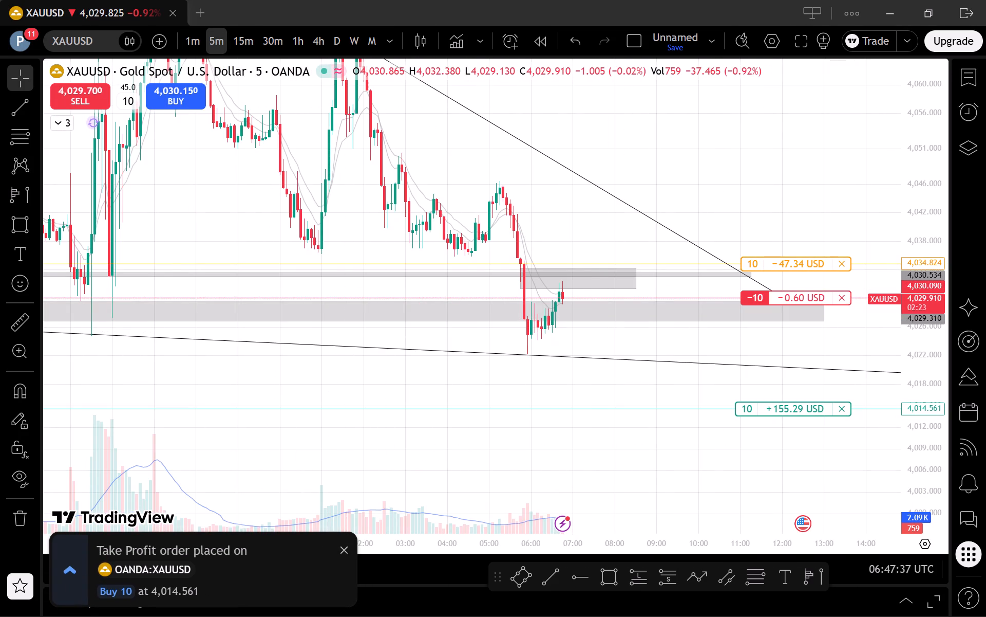
On the 1-minute chart, draw a rising trend line from the 05:54 low at 4,022.228 to about 4,028 at 07:09.
left_click(196, 39)
scroll(704, 378, "down", 2)
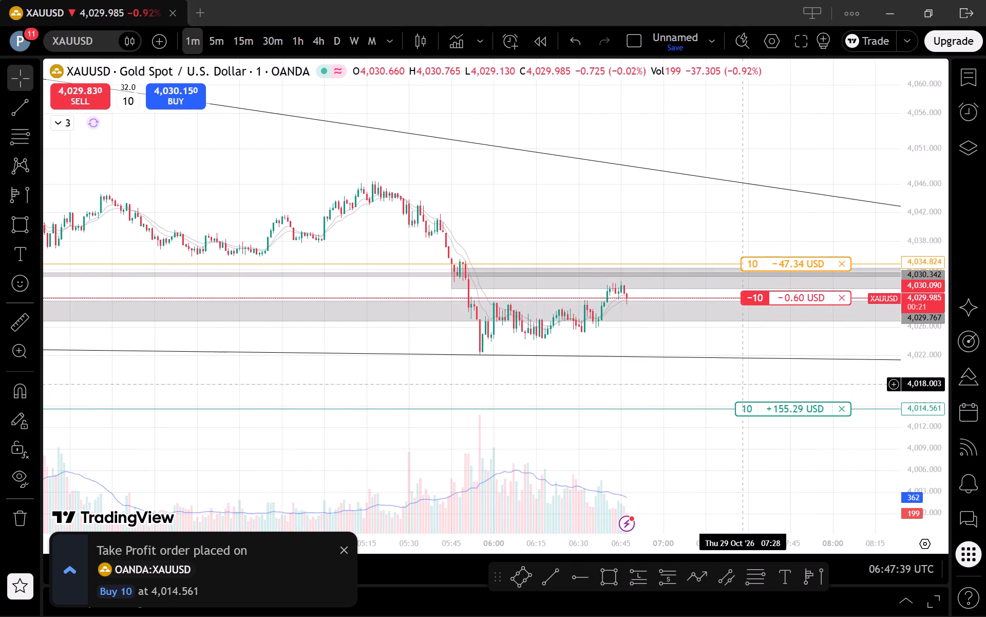
left_click_drag(933, 484, 893, 238)
scroll(719, 394, "up", 2)
left_click_drag(703, 407, 707, 405)
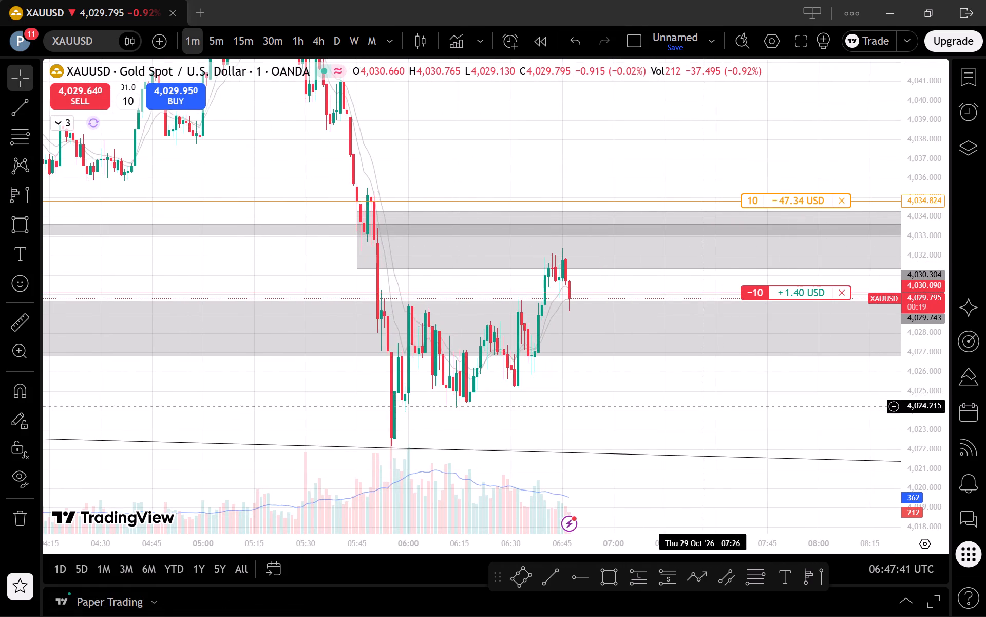
left_click_drag(707, 405, 755, 383)
left_click(557, 581)
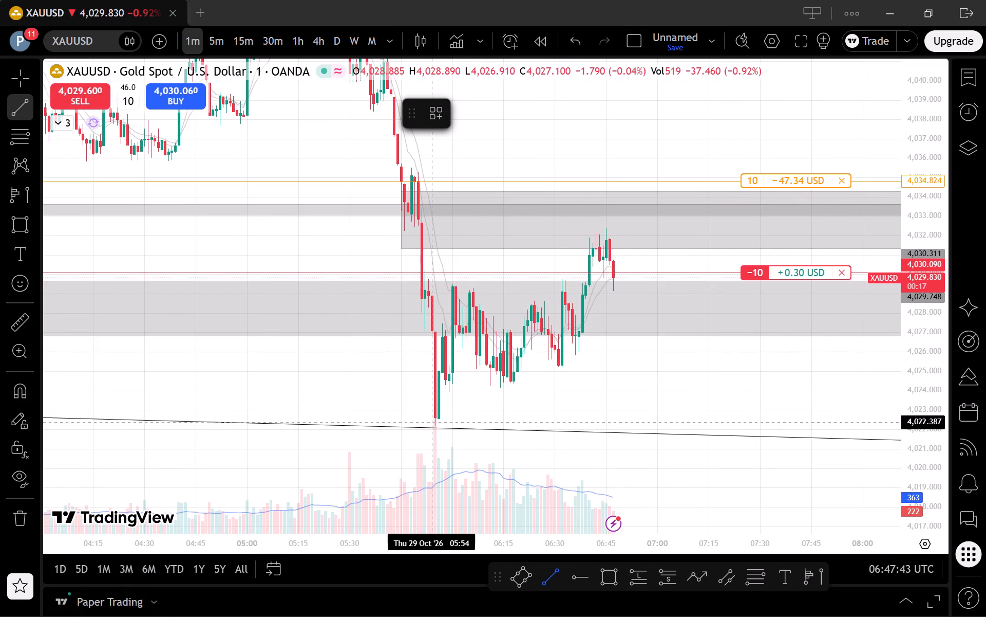
left_click(431, 425)
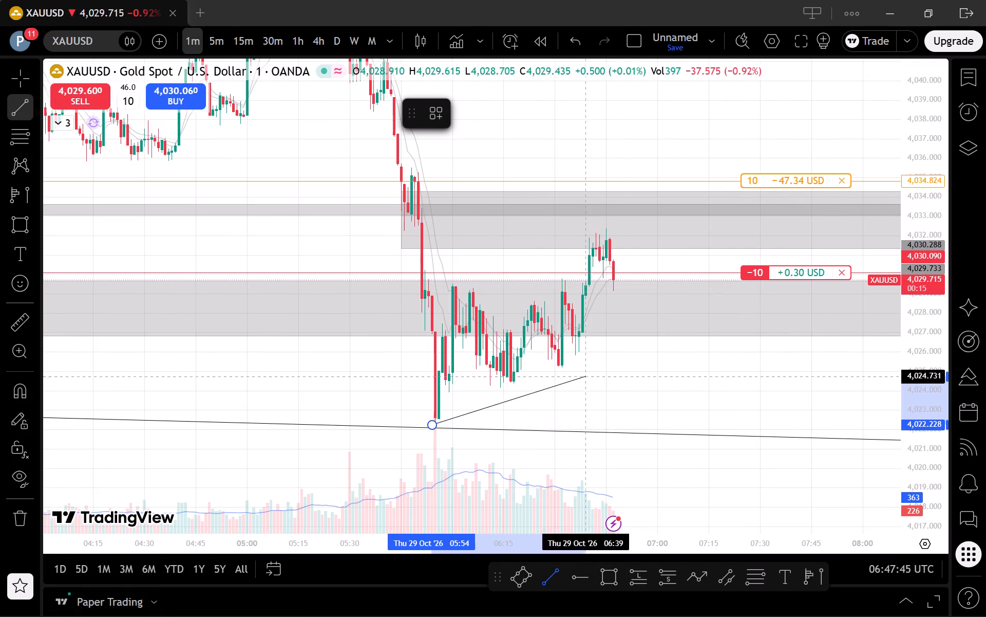
left_click(687, 314)
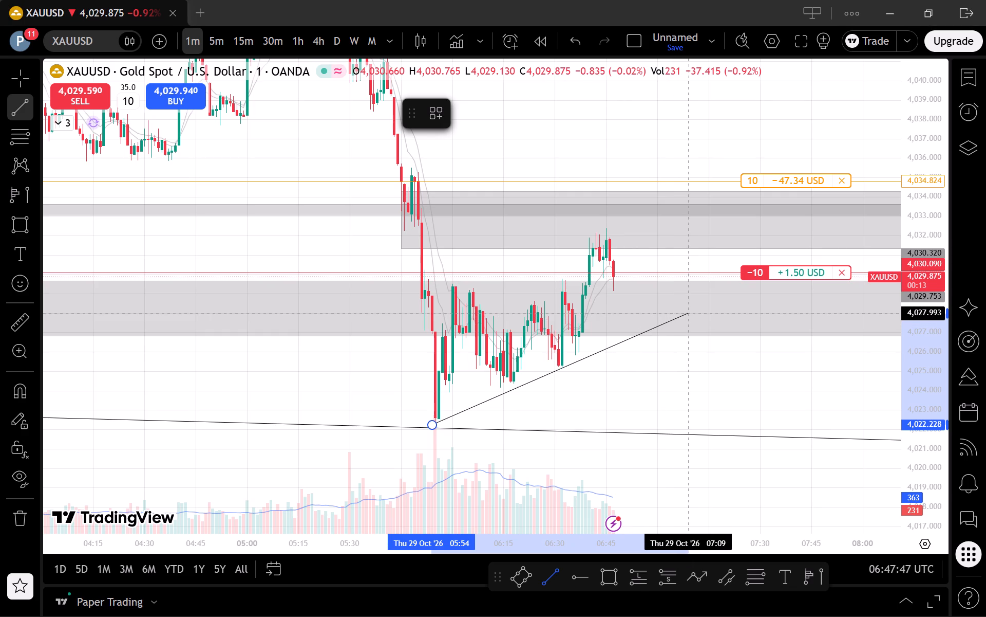
left_click(594, 382)
On the 5-minute chart, draw a short position forecast from the 06:45 candle with entry at 4,030.187 and stop at 4,034.751.
scroll(654, 400, "up", 2)
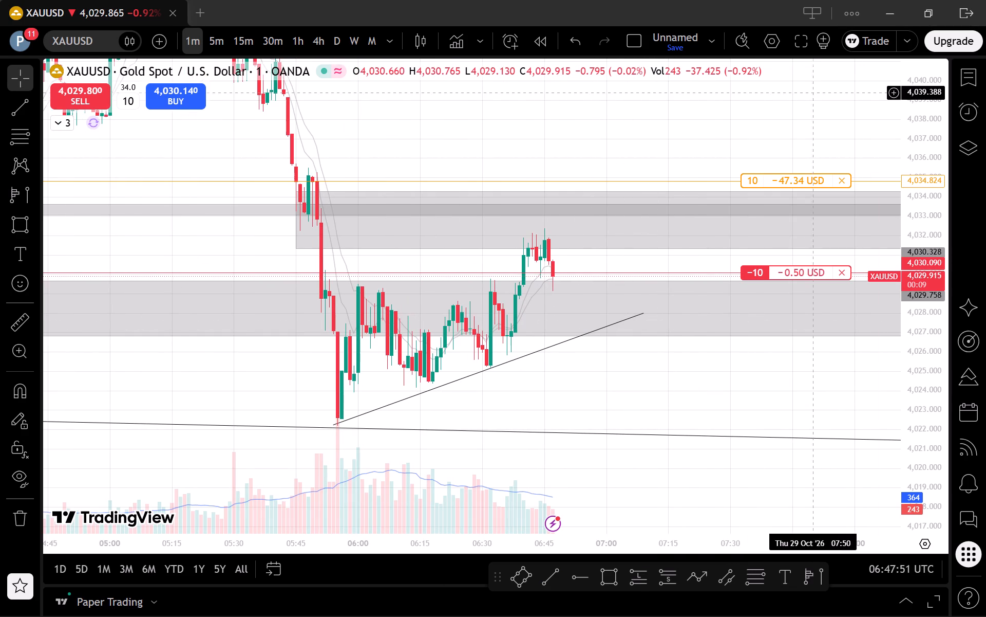
left_click(219, 37)
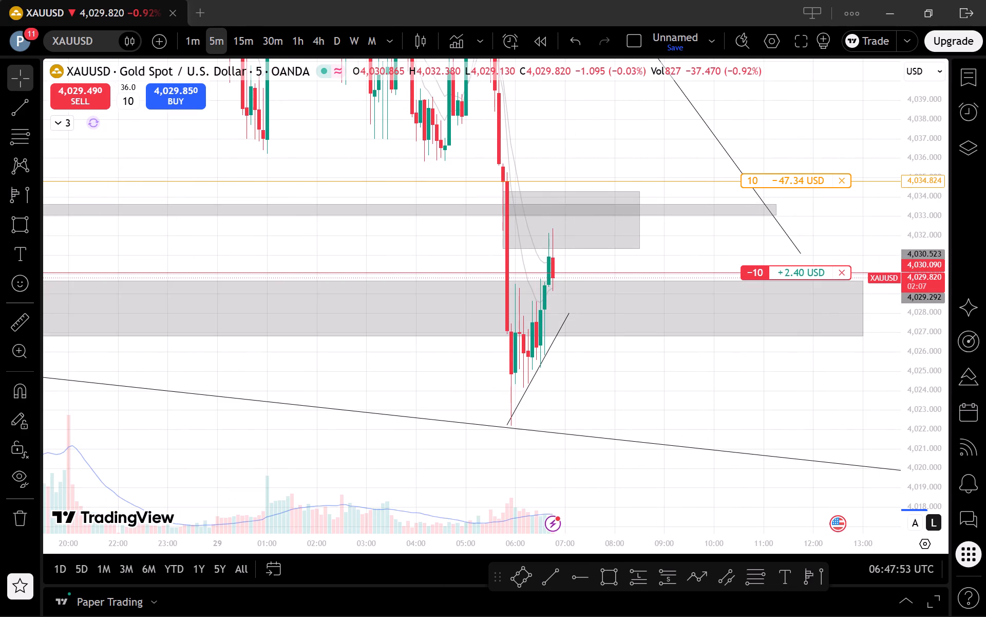
left_click_drag(931, 225, 938, 413)
scroll(875, 394, "up", 1)
left_click_drag(769, 367, 808, 367)
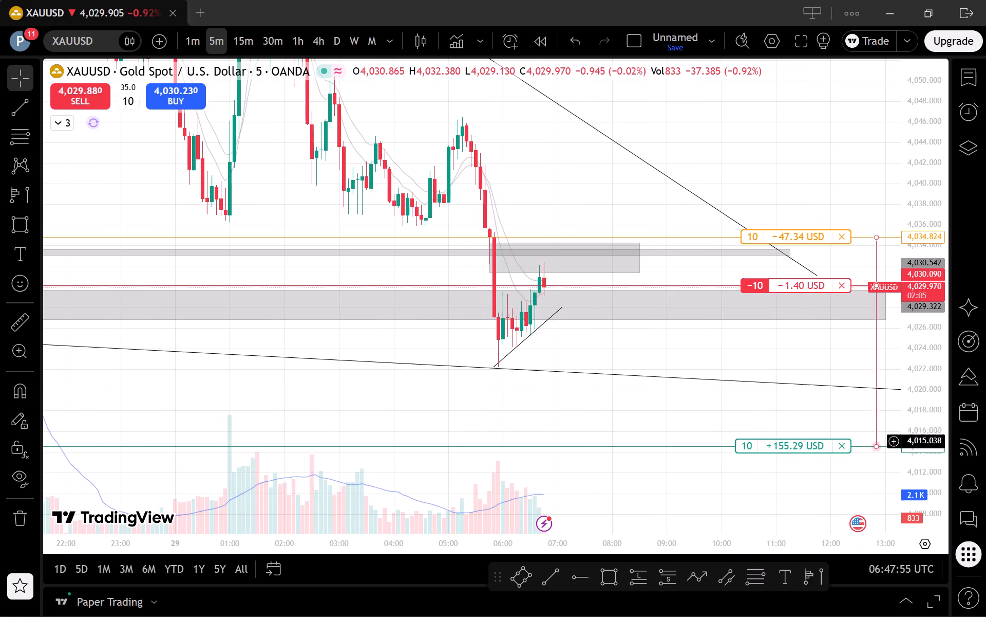
left_click(667, 578)
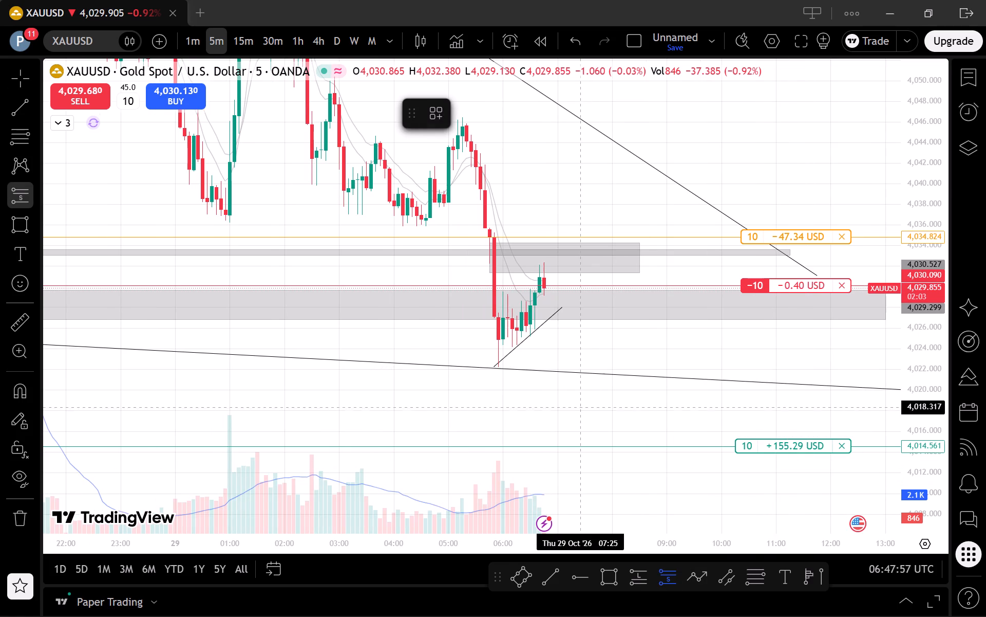
left_click(543, 285)
left_click_drag(546, 180, 568, 220)
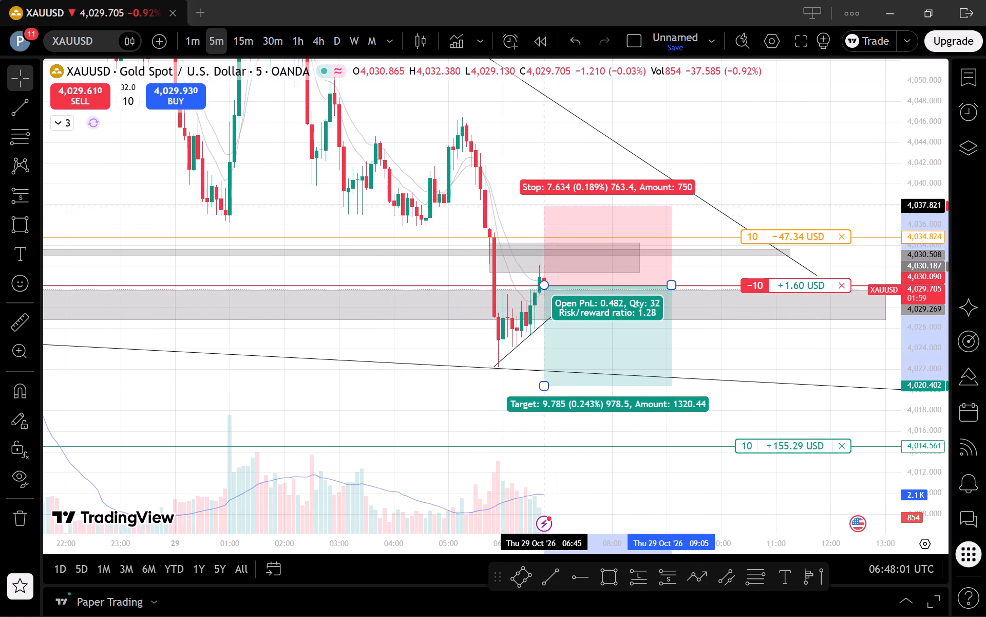
left_click_drag(568, 220, 596, 237)
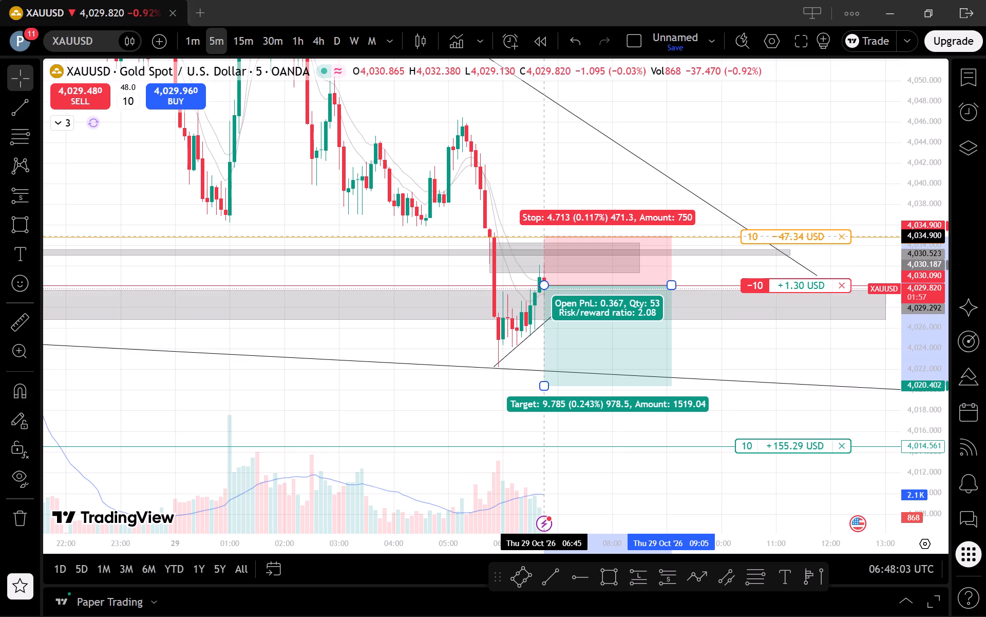
left_click_drag(596, 237, 596, 238)
Set the short position forecast's target level to 4,016.230.
left_click_drag(544, 391, 561, 415)
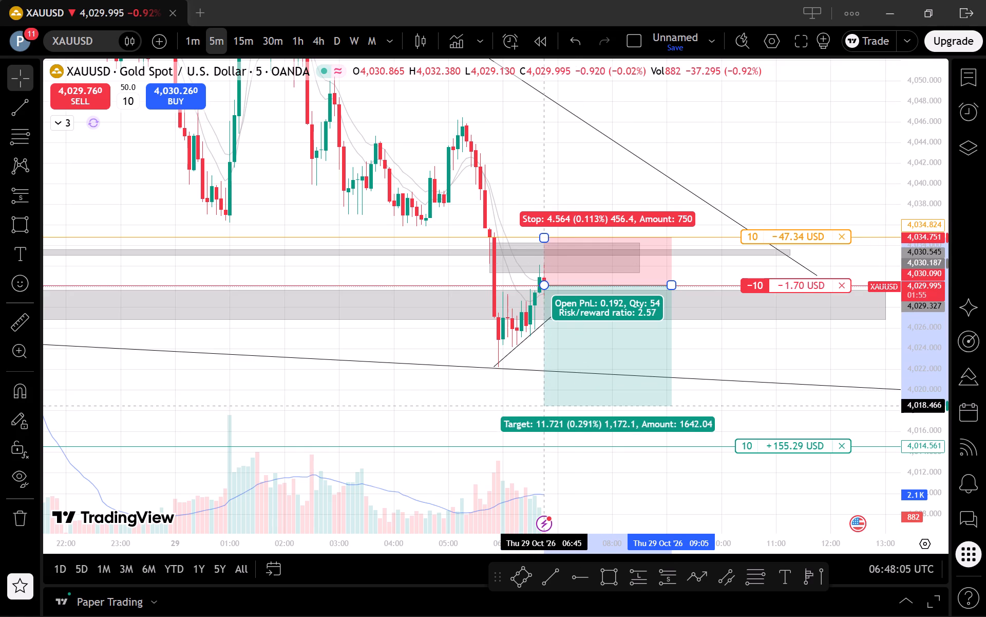
left_click_drag(561, 415, 586, 446)
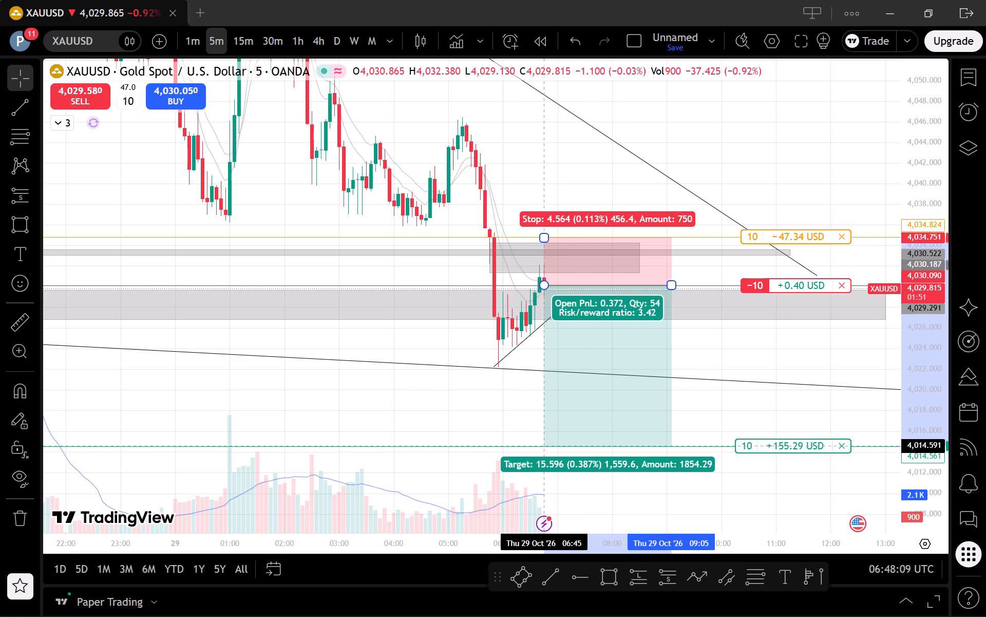
left_click_drag(586, 446, 639, 429)
Move the take profit order to 4,016.156, in line with the bottom of the short position forecast.
left_click_drag(754, 445, 788, 431)
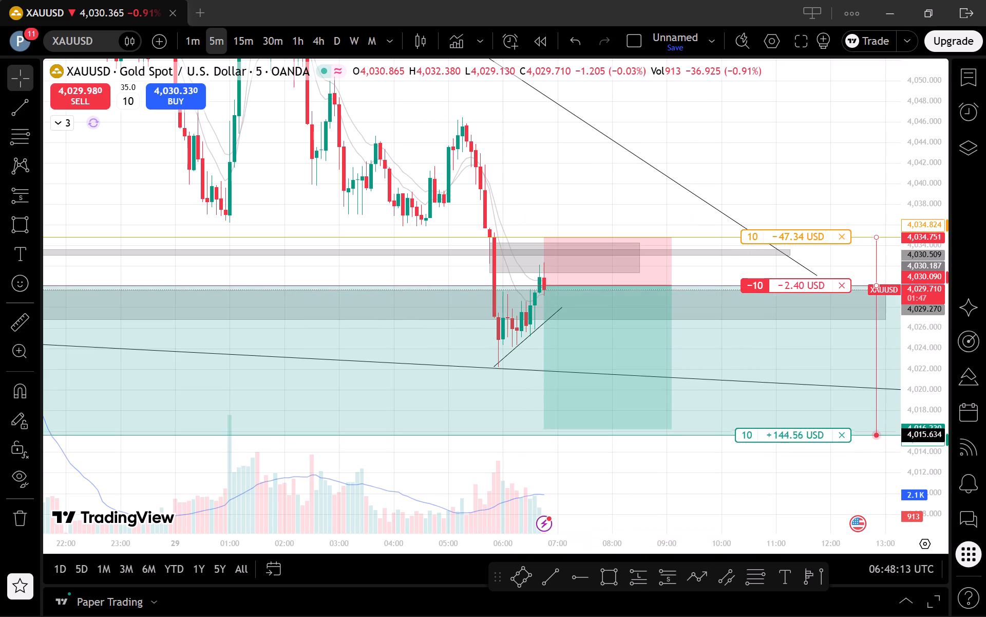
left_click_drag(788, 431, 790, 430)
left_click(788, 472)
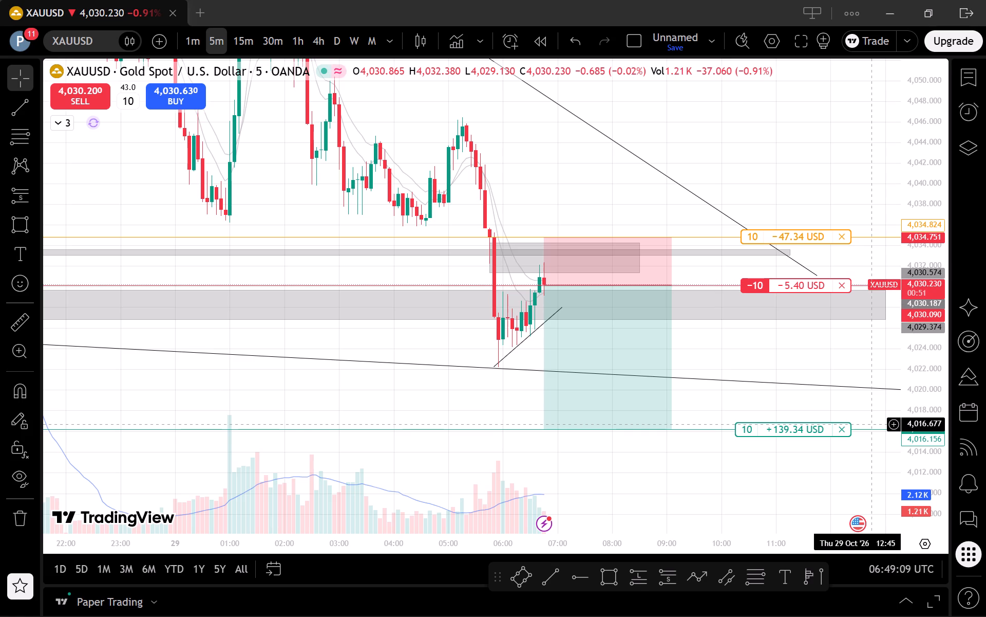
On the 5-minute chart, shorten the short position forecast so that its far edge ends at 08:20.
left_click(192, 38)
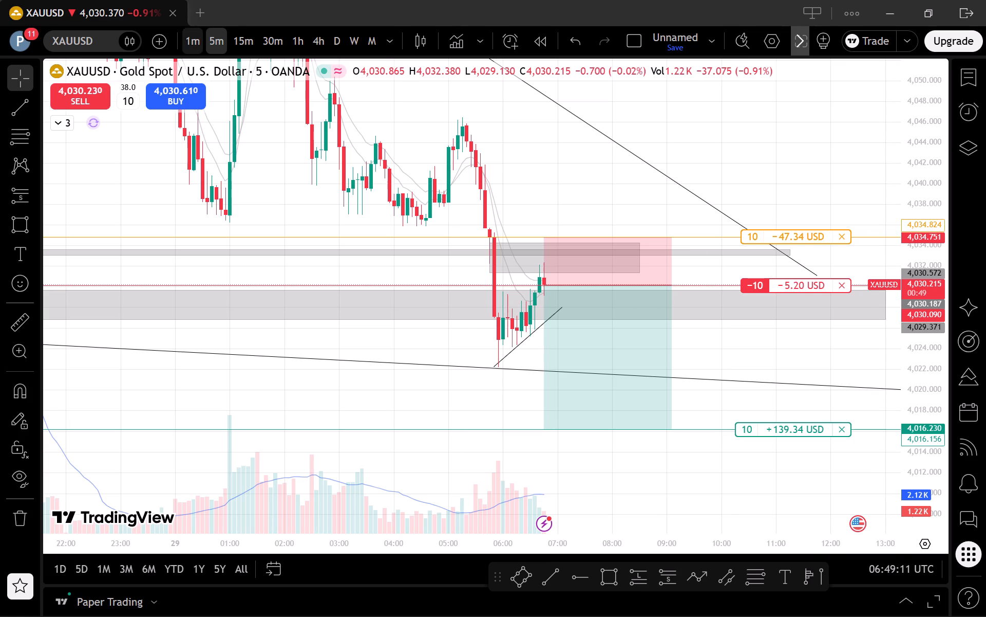
scroll(208, 47, "down", 2)
scroll(383, 143, "down", 2)
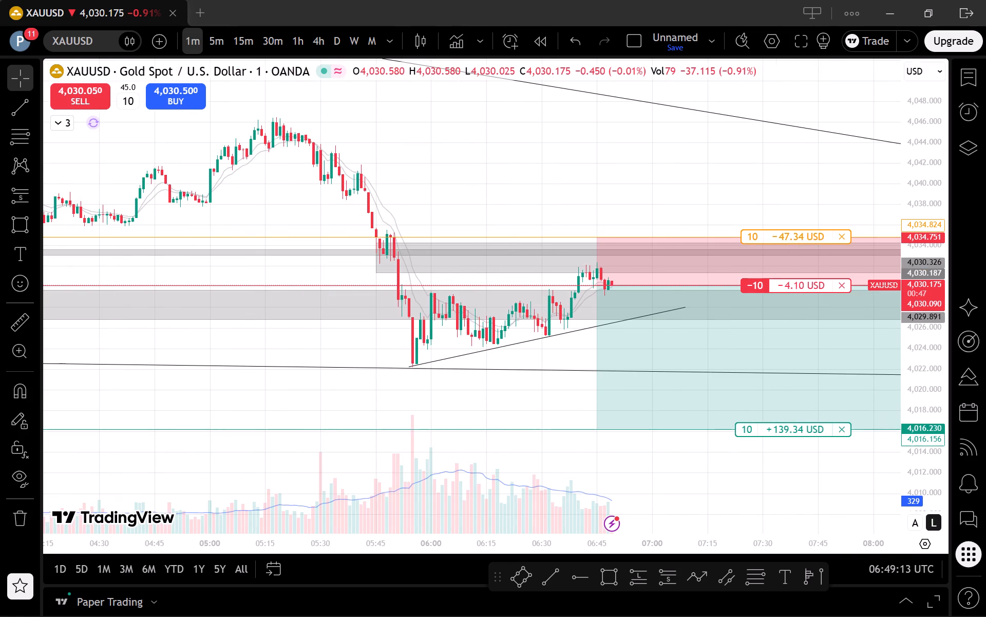
left_click_drag(919, 453, 921, 358)
scroll(856, 347, "up", 3)
left_click(600, 371)
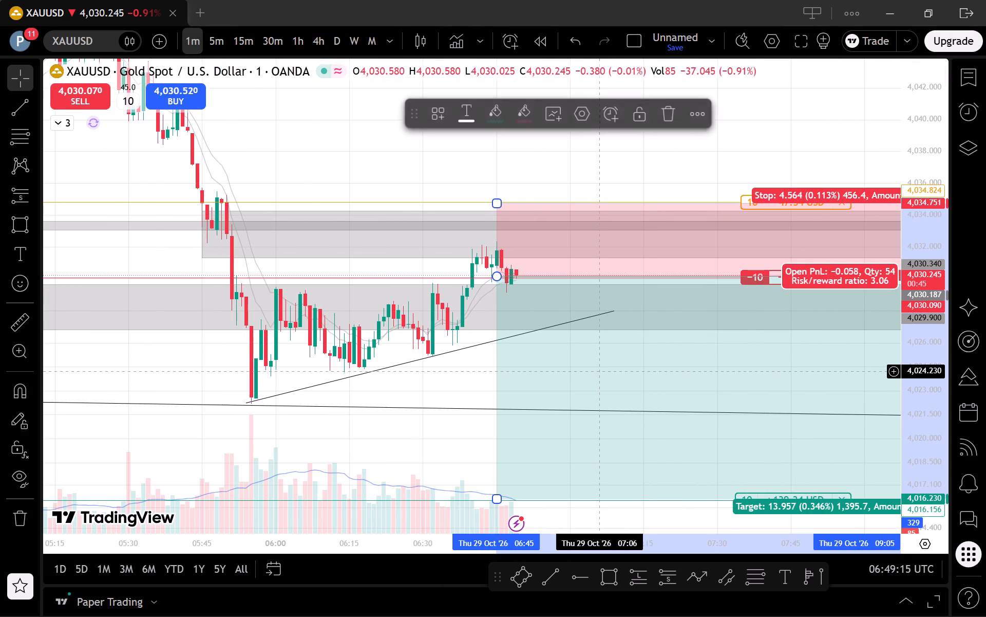
left_click_drag(458, 382, 158, 326)
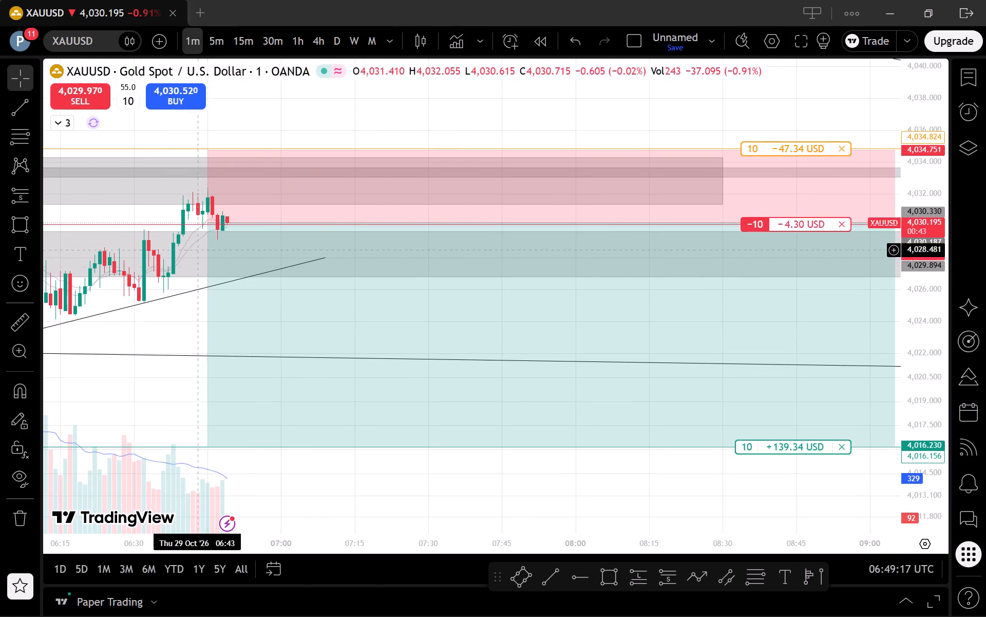
left_click(213, 39)
left_click_drag(368, 224, 367, 224)
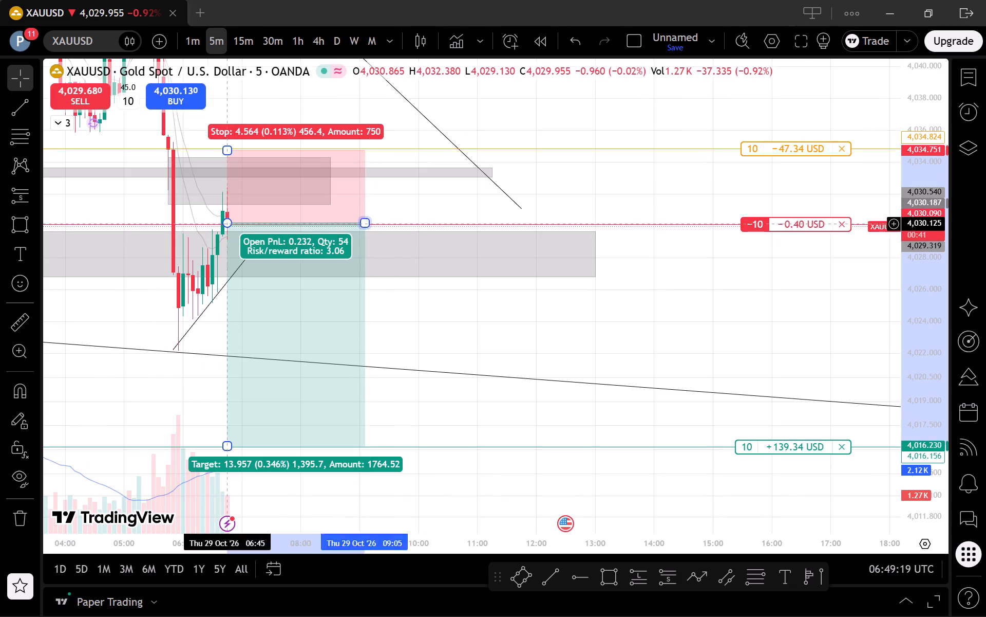
left_click_drag(367, 224, 319, 219)
On the 1-minute chart, lock the short position forecast drawing and deselect it.
left_click(190, 39)
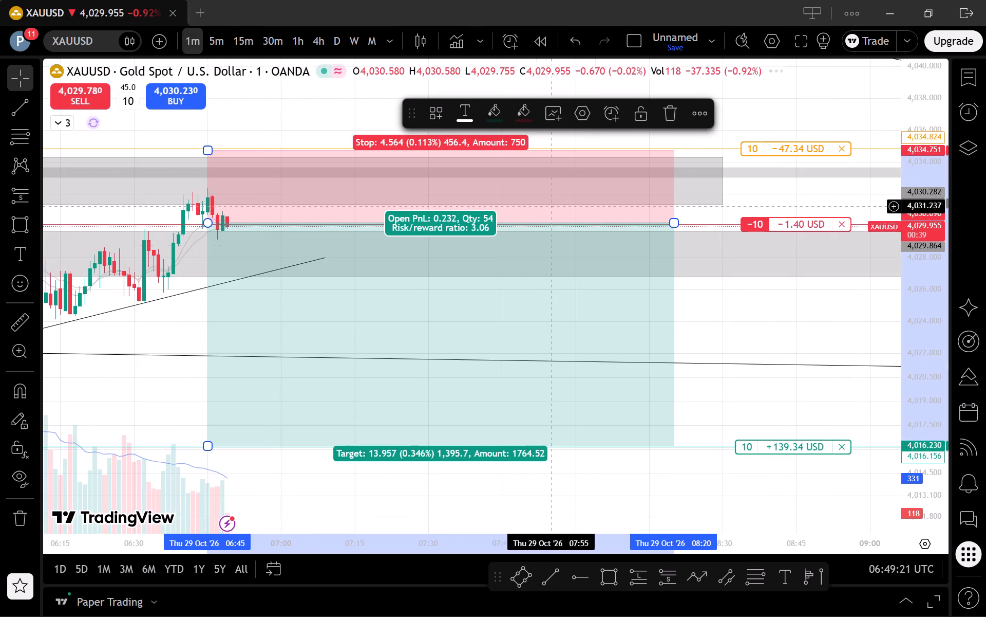
left_click(639, 118)
left_click(724, 254)
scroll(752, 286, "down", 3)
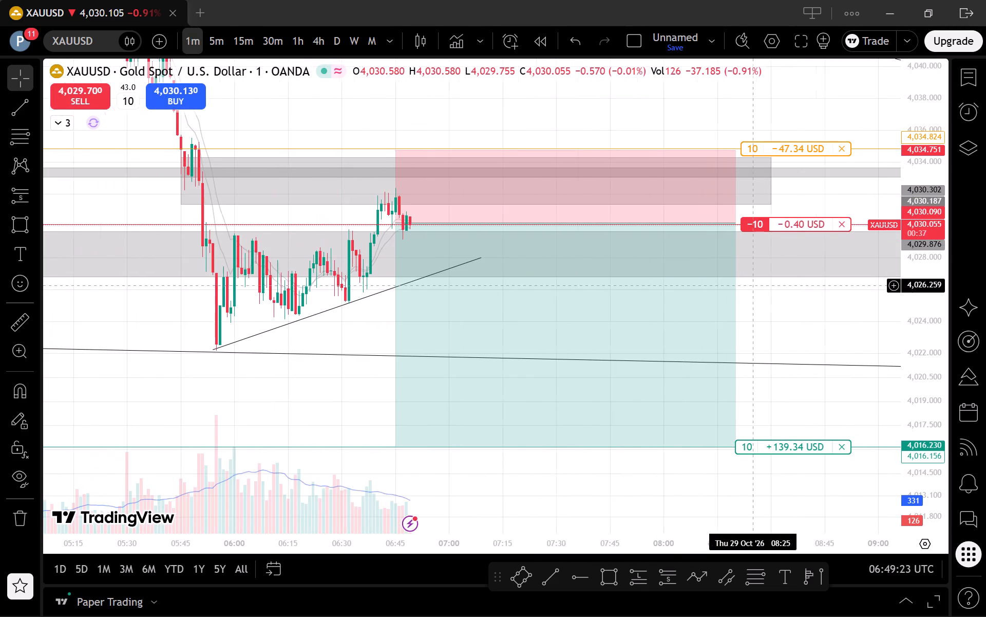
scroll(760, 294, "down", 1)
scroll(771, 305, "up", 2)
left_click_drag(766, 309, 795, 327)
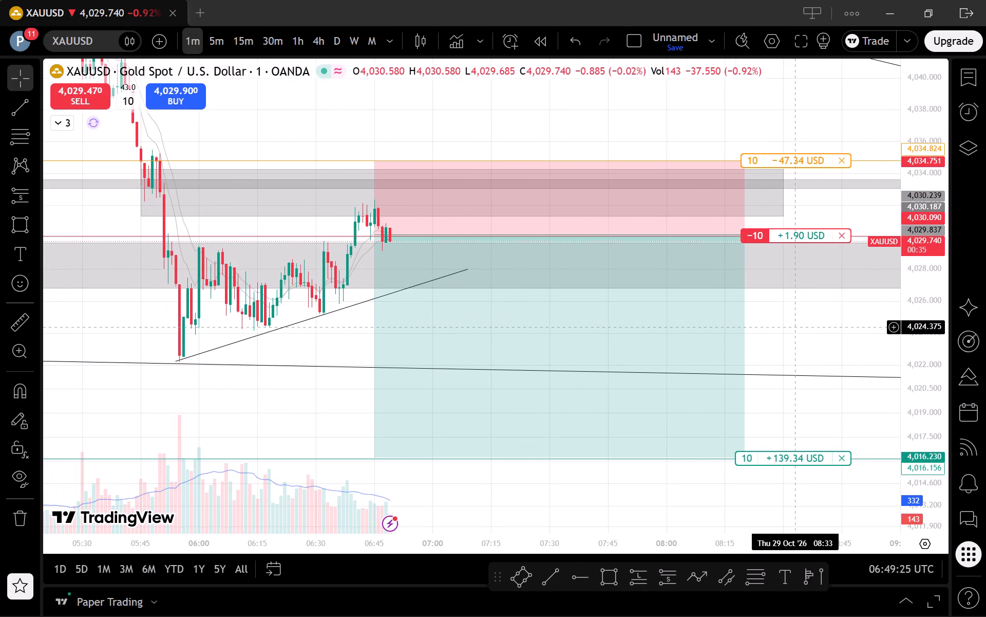
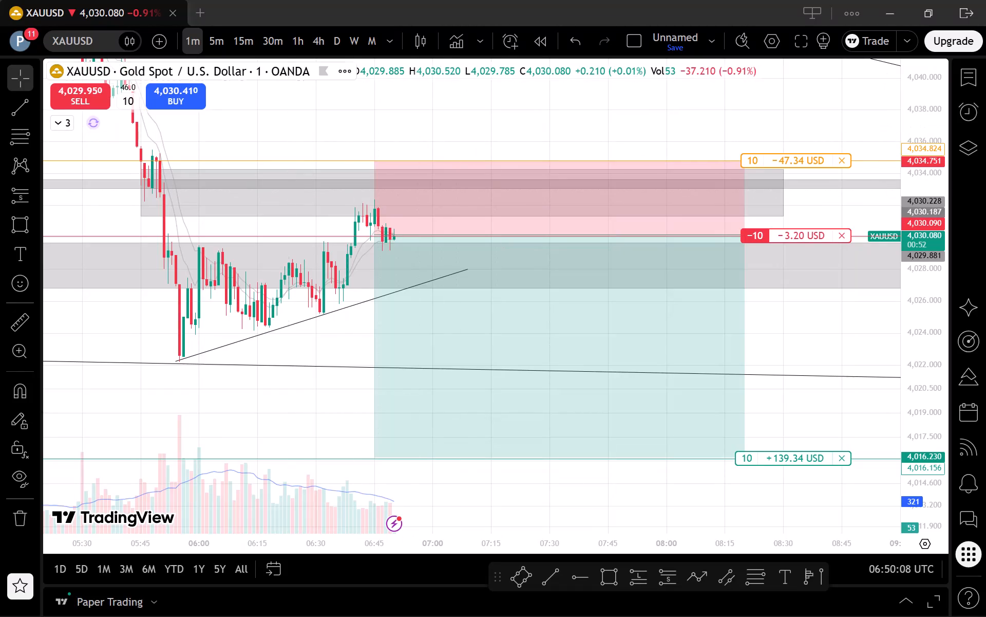
On the 5-minute chart, lower the short position's stop loss order to 4,032.476, just above the latest swing high.
left_click(212, 38)
scroll(363, 266, "up", 3)
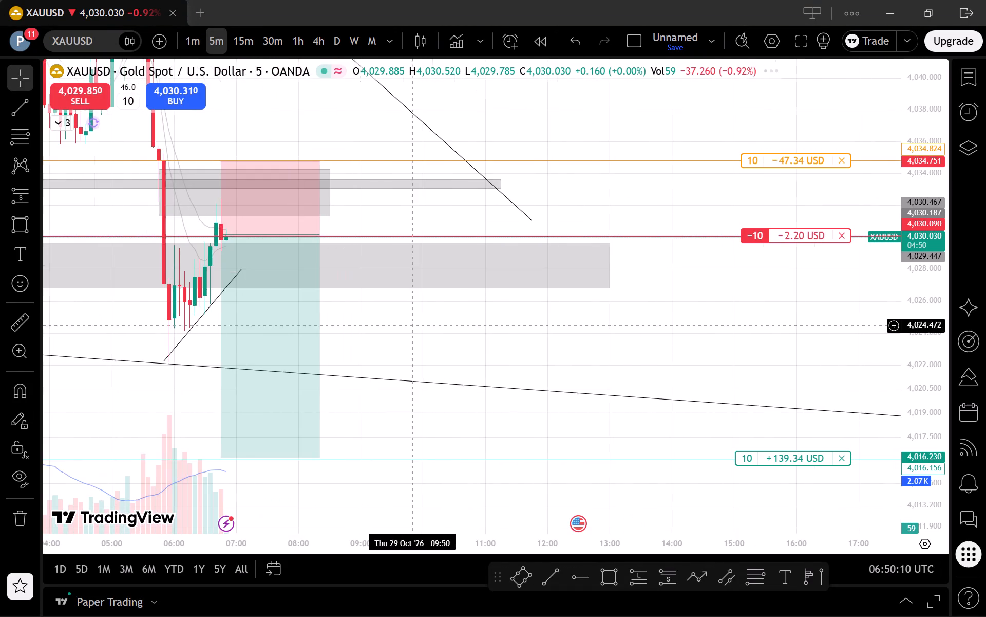
left_click_drag(428, 342, 746, 367)
left_click_drag(927, 324, 955, 395)
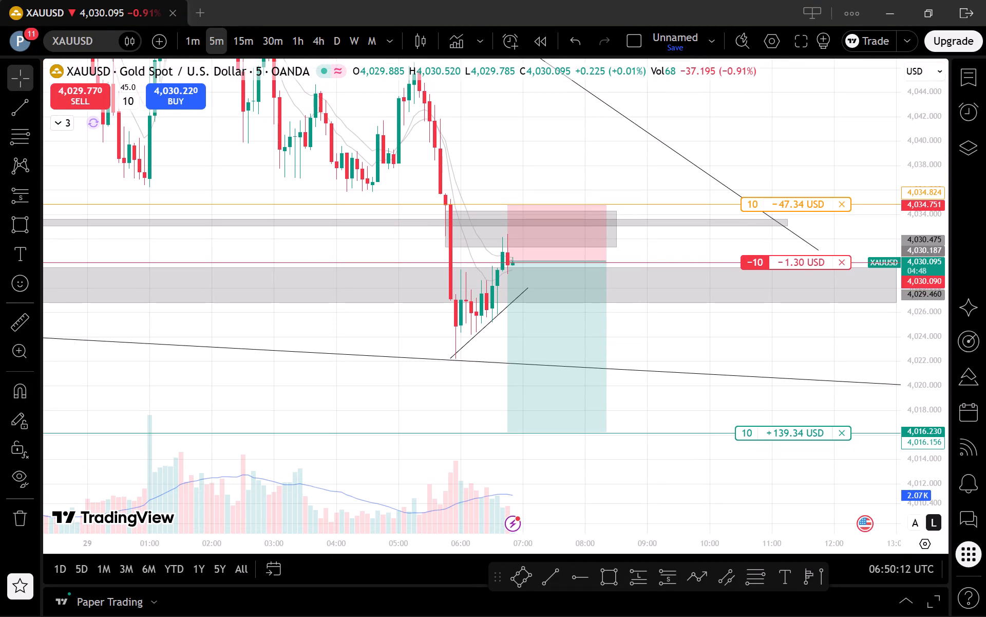
left_click_drag(773, 200, 810, 224)
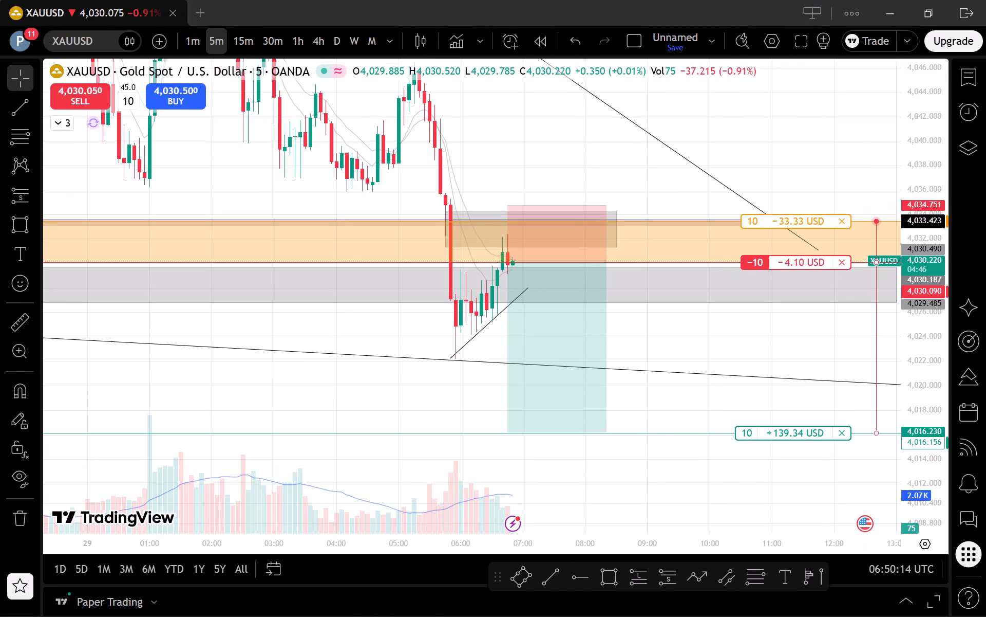
left_click_drag(810, 224, 828, 233)
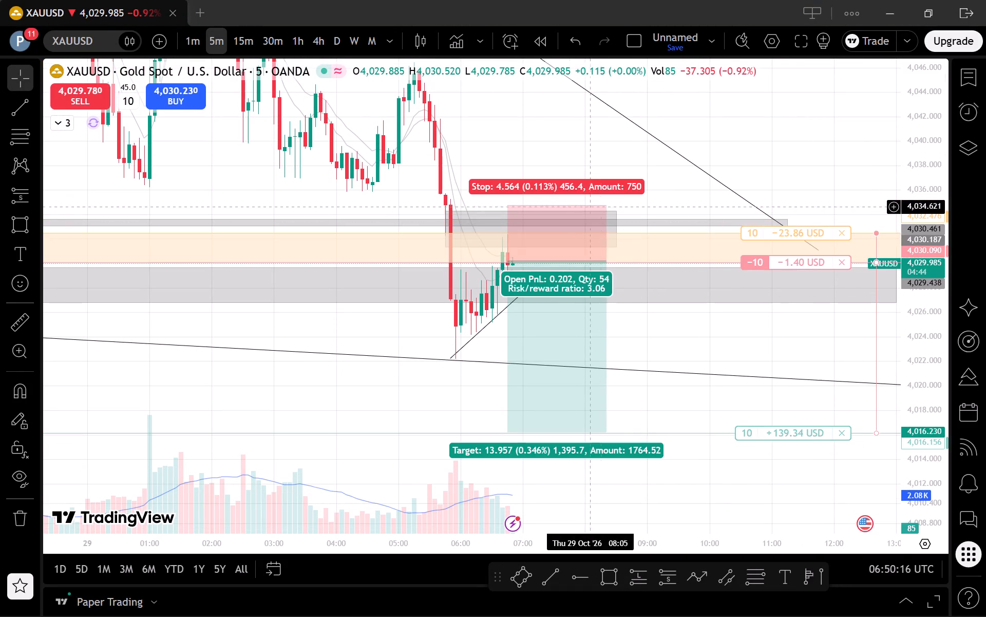
Unlock the short position forecast, set its stop level to 4,032.476 to match the stop loss order, and deselect it.
left_click(512, 208)
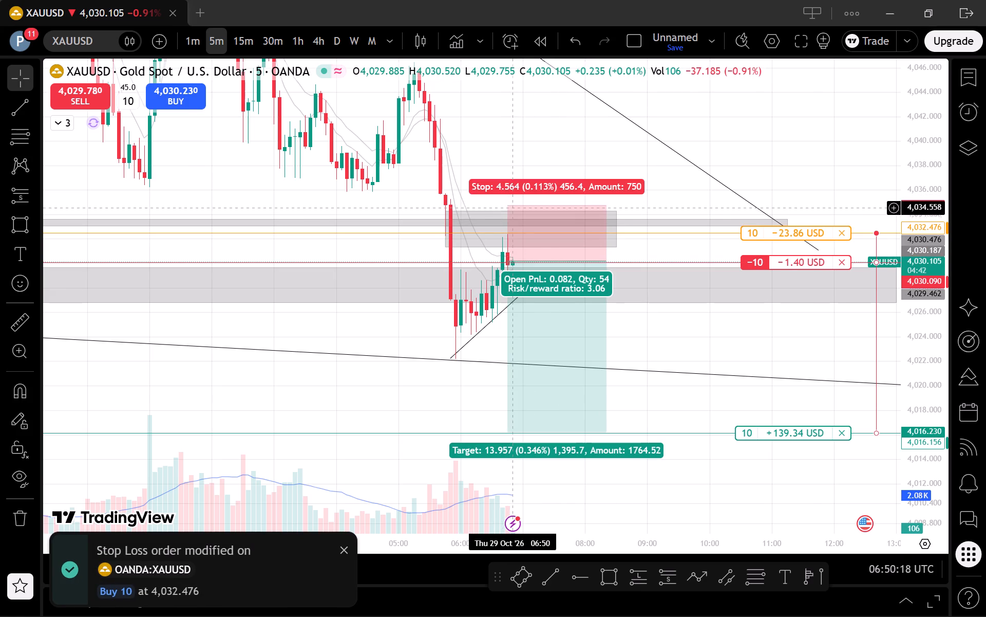
left_click(636, 110)
left_click_drag(510, 204, 609, 233)
left_click(673, 348)
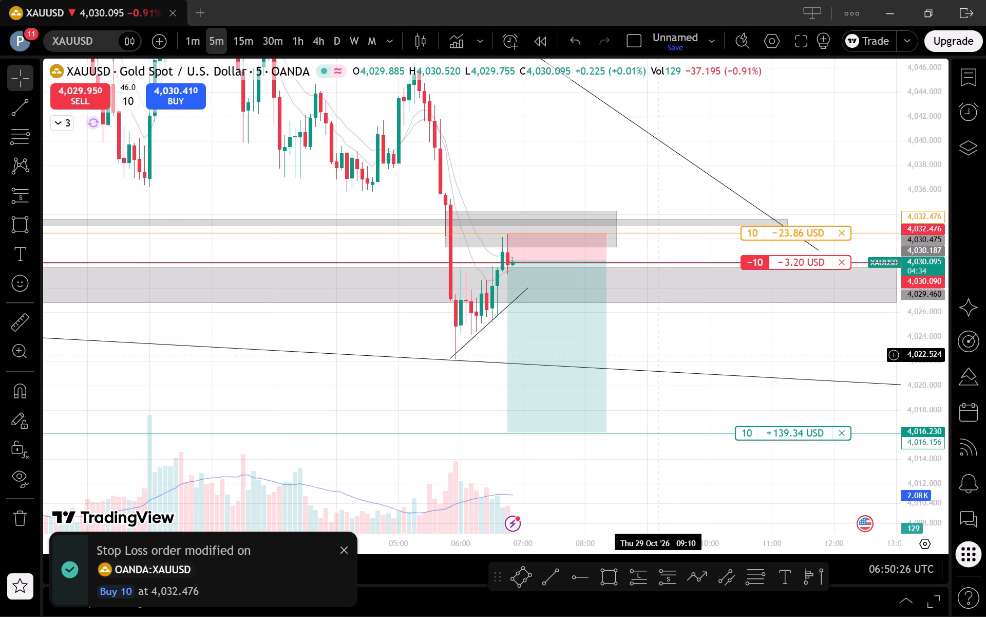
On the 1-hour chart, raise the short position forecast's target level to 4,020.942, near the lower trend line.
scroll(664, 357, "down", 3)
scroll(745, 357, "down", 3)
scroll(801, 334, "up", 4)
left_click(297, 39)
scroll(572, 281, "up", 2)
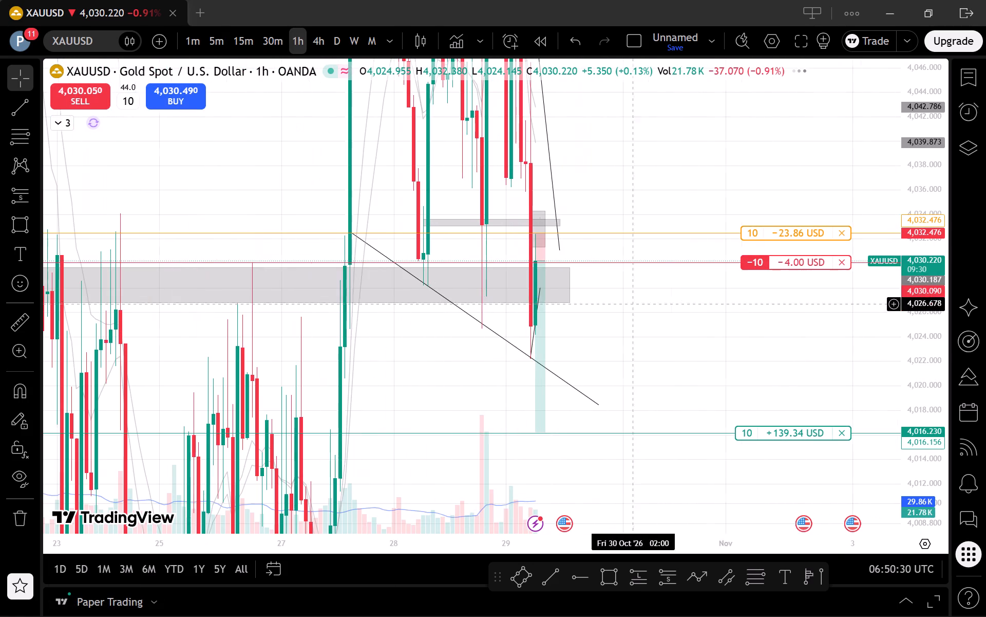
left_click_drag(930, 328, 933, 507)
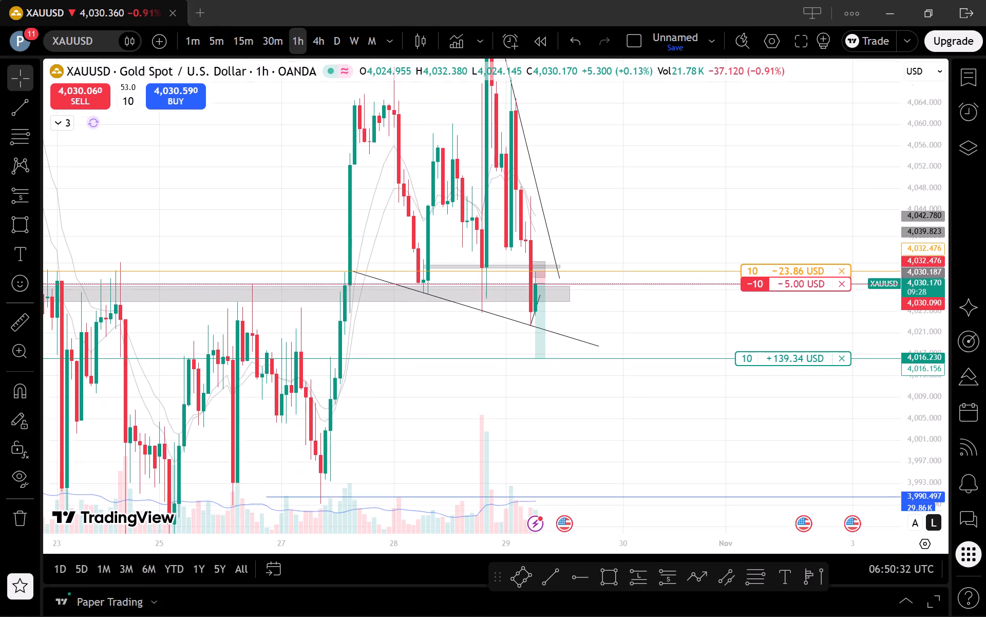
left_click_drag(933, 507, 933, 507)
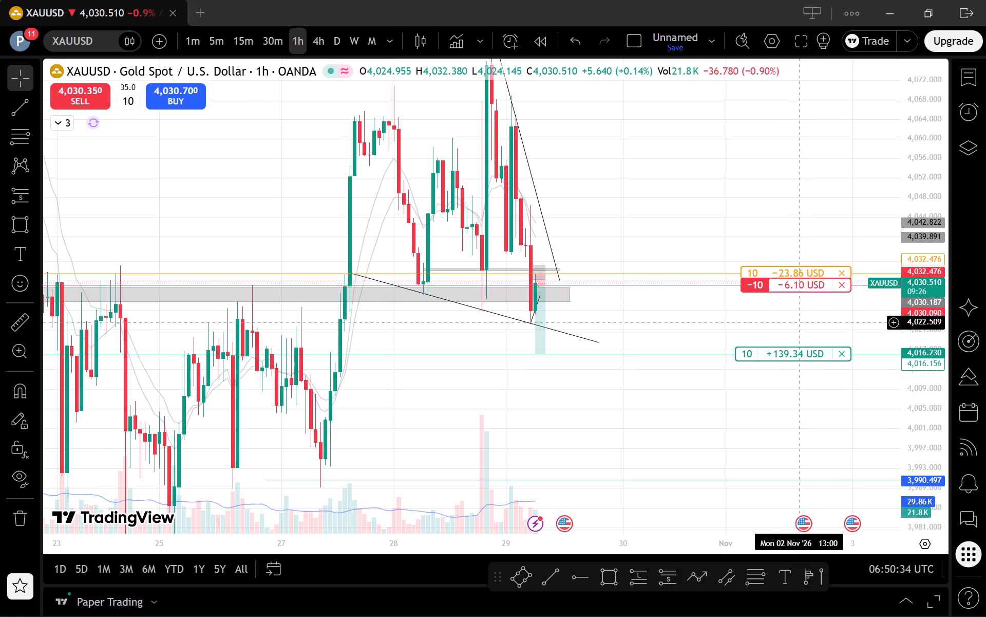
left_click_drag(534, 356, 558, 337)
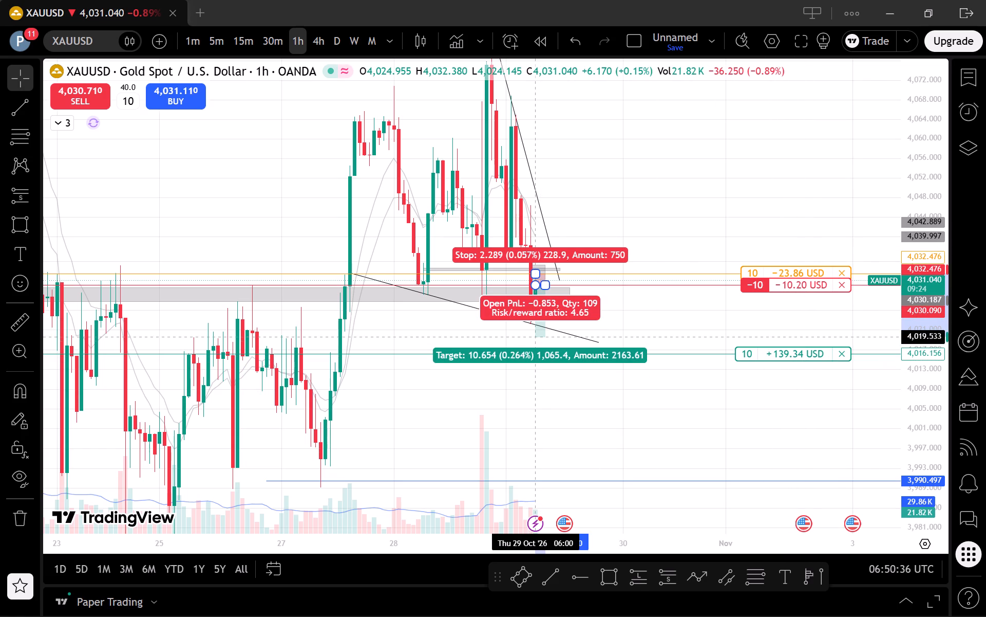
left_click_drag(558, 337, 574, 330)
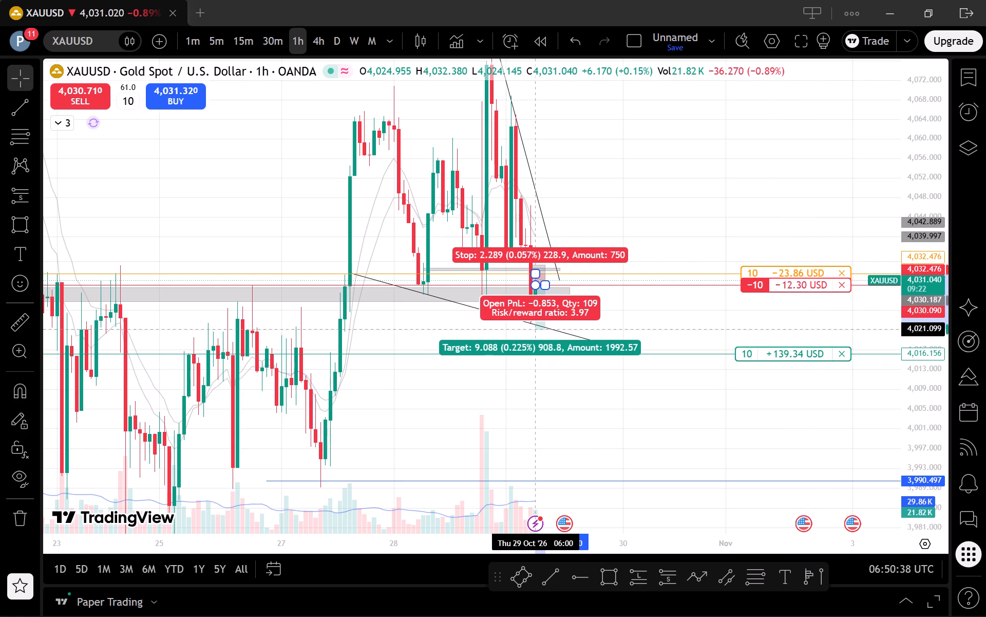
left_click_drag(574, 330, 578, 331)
On the 5-minute chart, move the take profit order to 4,019.795, slightly below the lower trend line.
left_click(211, 42)
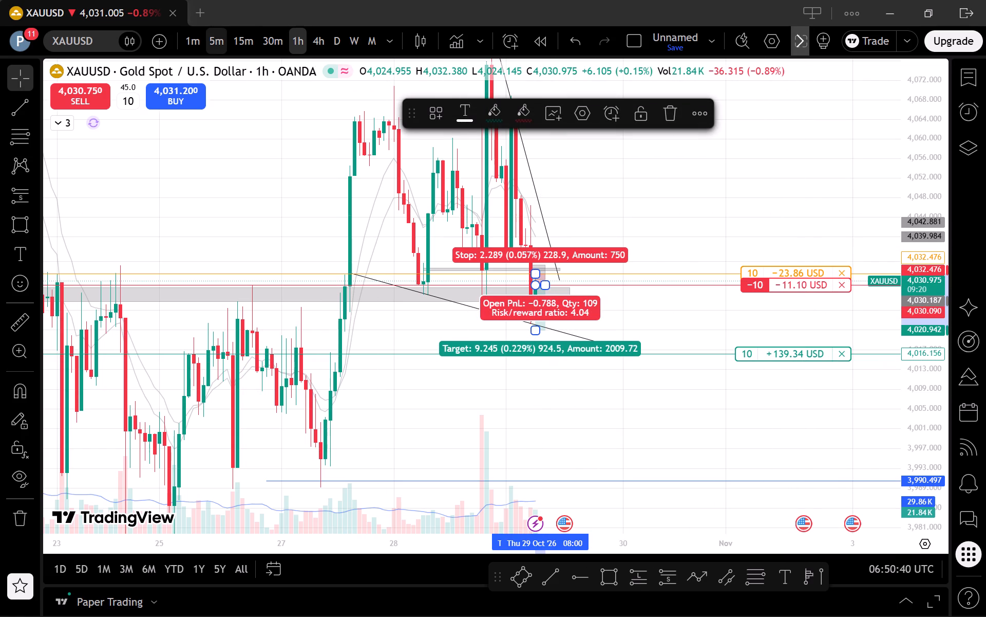
left_click(622, 463)
scroll(778, 440, "down", 2)
left_click_drag(921, 484, 906, 367)
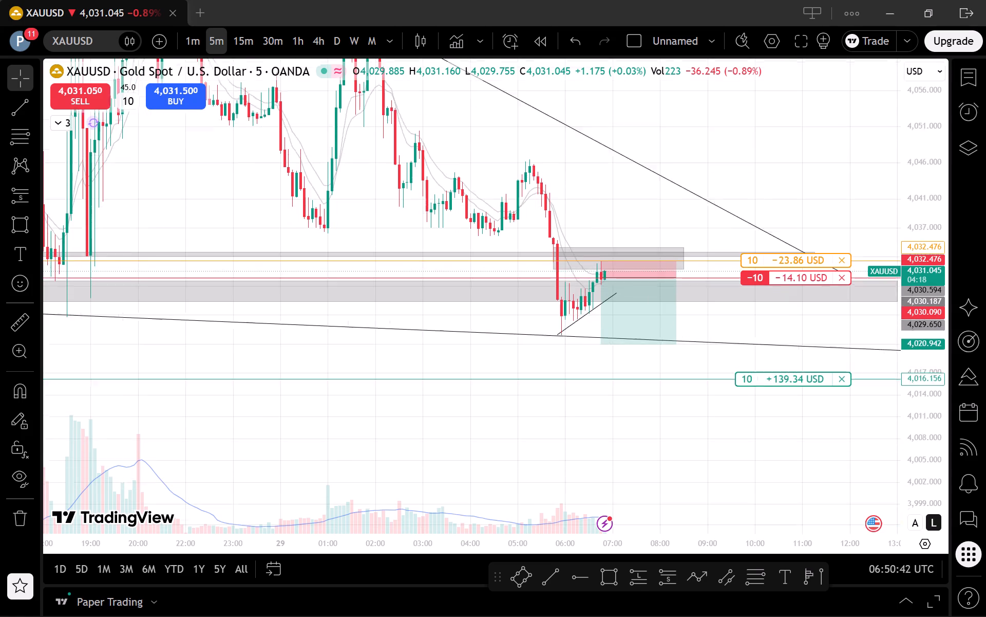
left_click_drag(906, 367, 895, 308)
left_click_drag(797, 418, 863, 366)
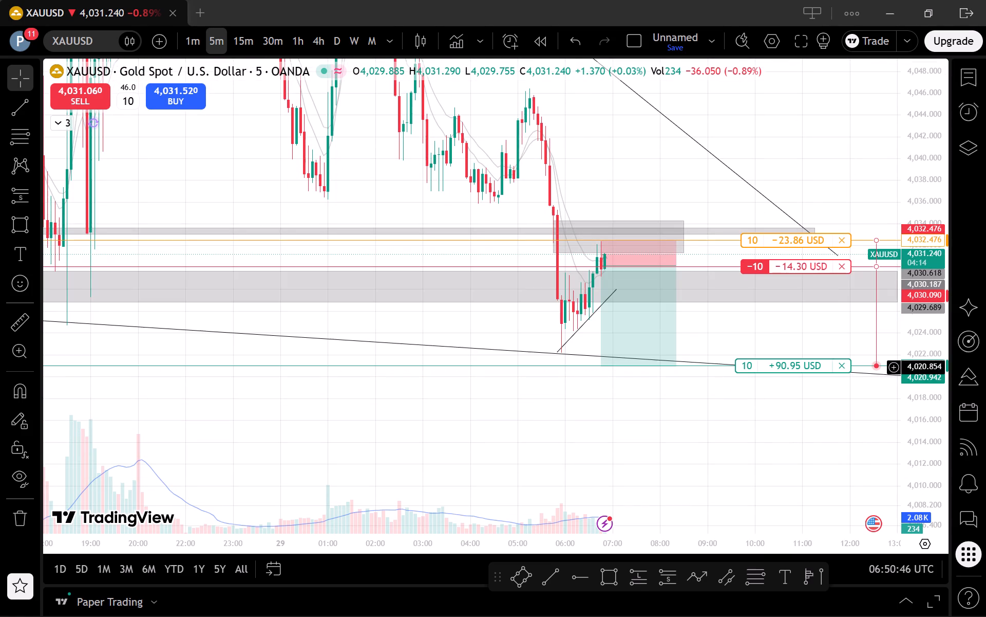
left_click_drag(810, 365, 839, 379)
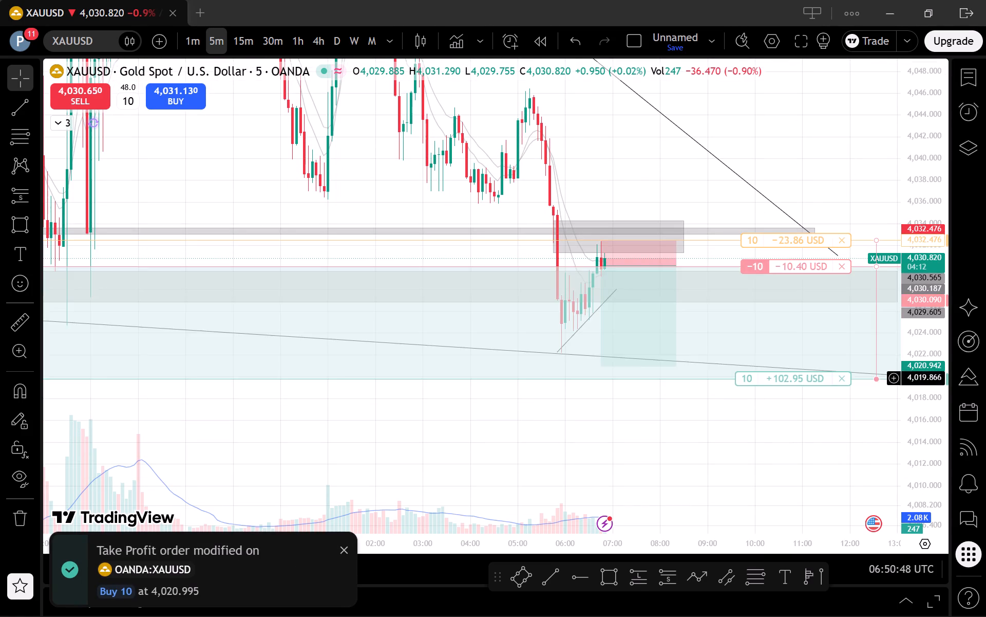
Set the short position forecast's target level to 4,019.725, in line with the take profit order, and deselect it.
left_click_drag(599, 365, 620, 386)
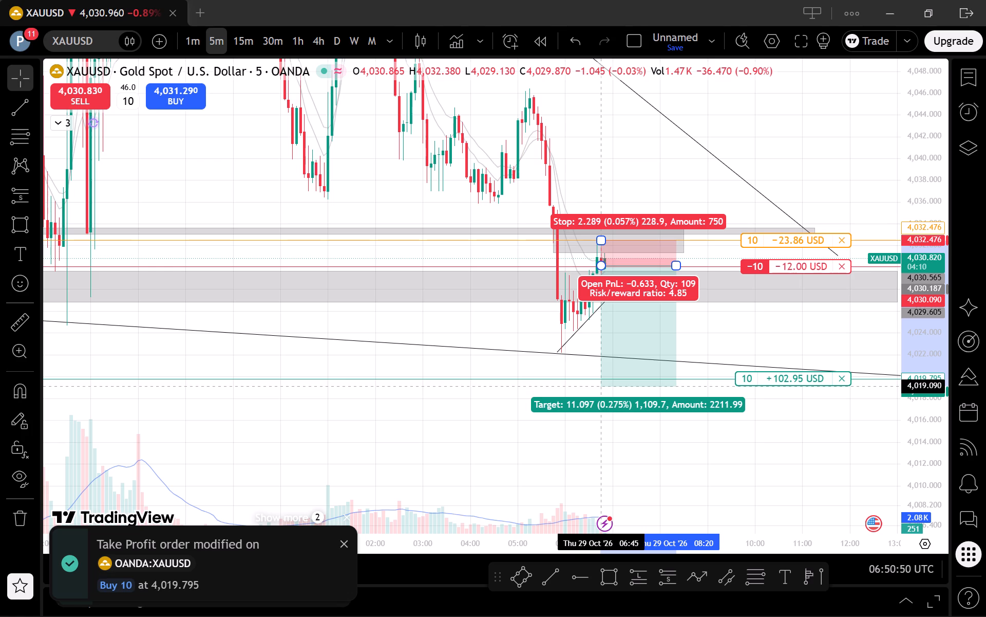
left_click_drag(620, 386, 638, 380)
left_click(665, 426)
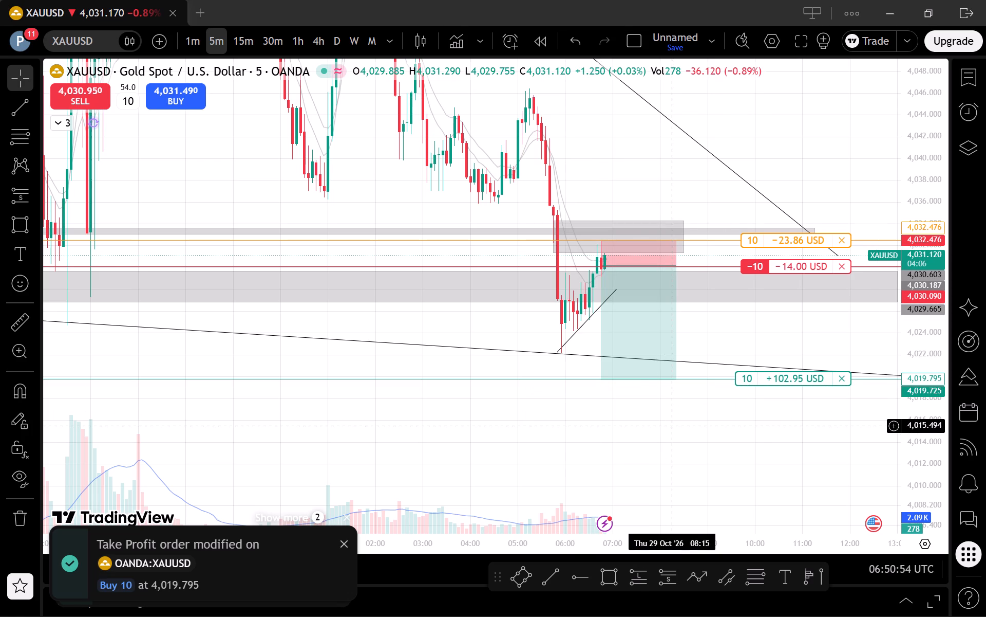
Examine price action around the short position forecast and the grey zones on the 15-minute, 5-minute and 1-minute charts.
left_click(239, 34)
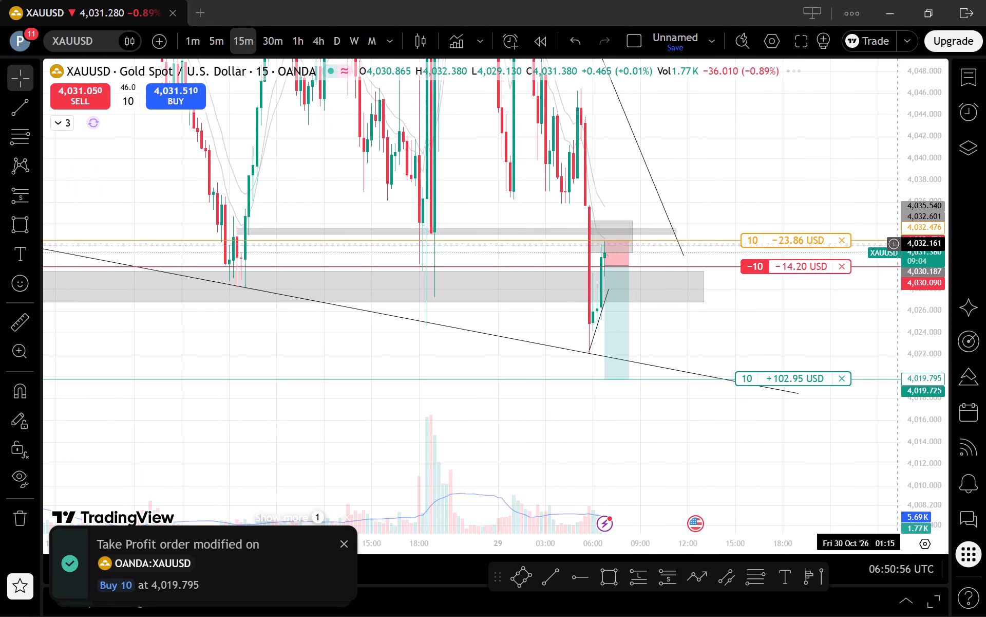
left_click_drag(921, 258, 939, 387)
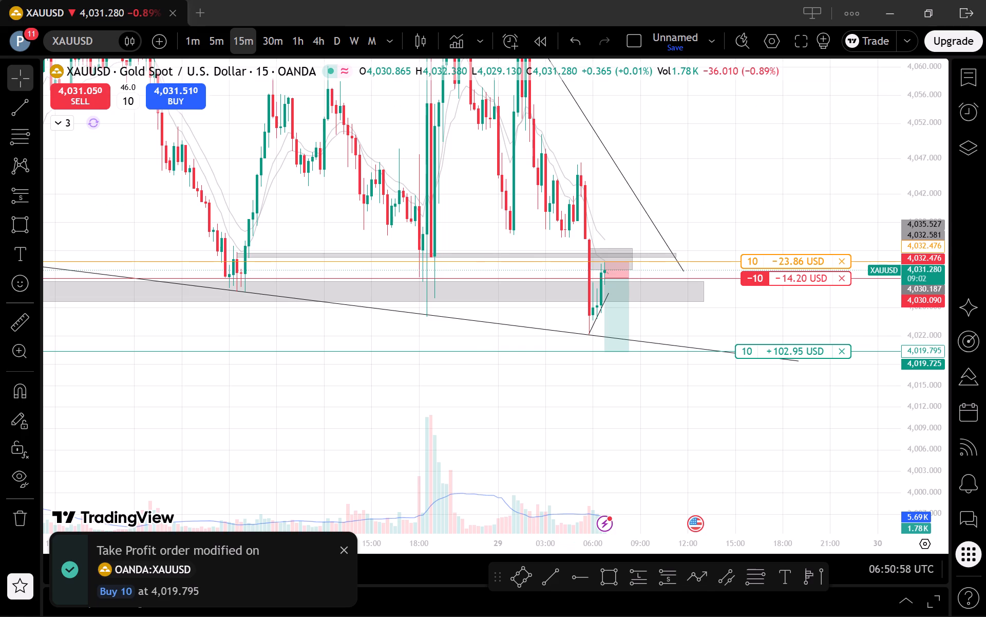
left_click(214, 42)
scroll(754, 413, "down", 3)
scroll(776, 419, "up", 2)
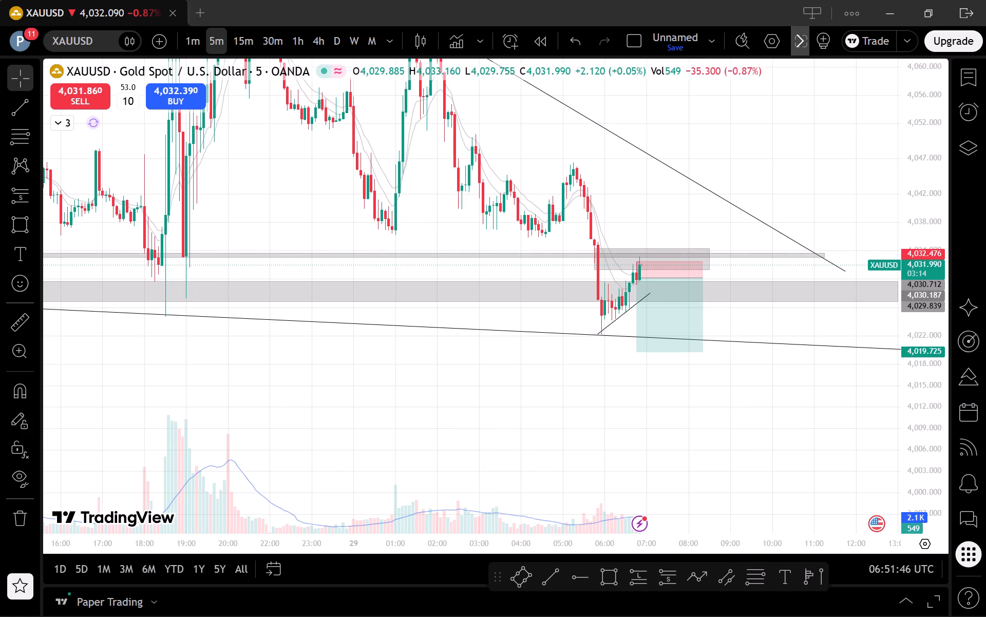
left_click(185, 38)
scroll(816, 409, "down", 2)
left_click_drag(935, 475, 912, 307)
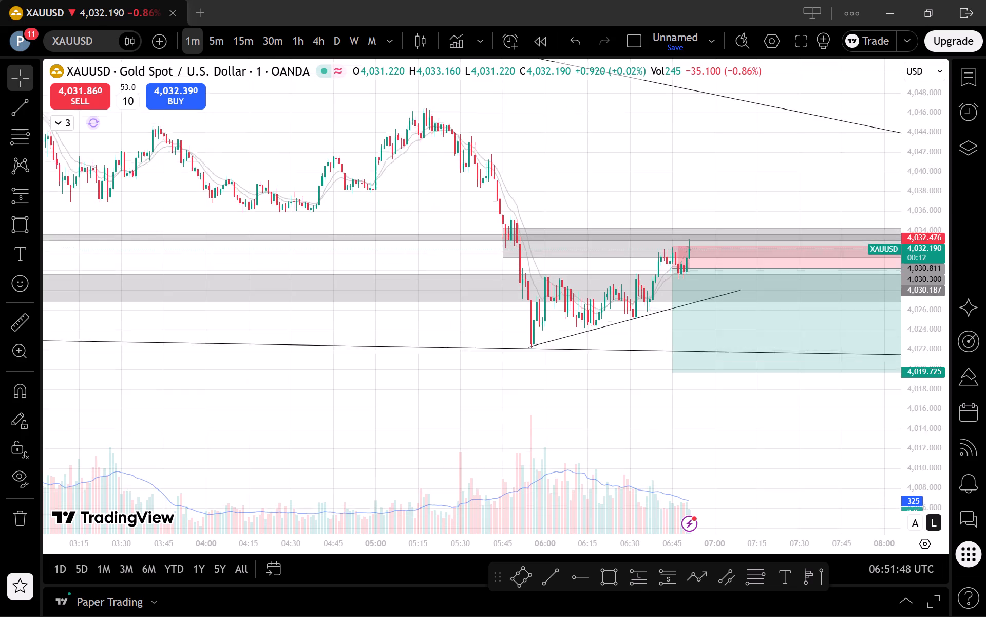
left_click_drag(912, 307, 905, 284)
left_click(903, 280)
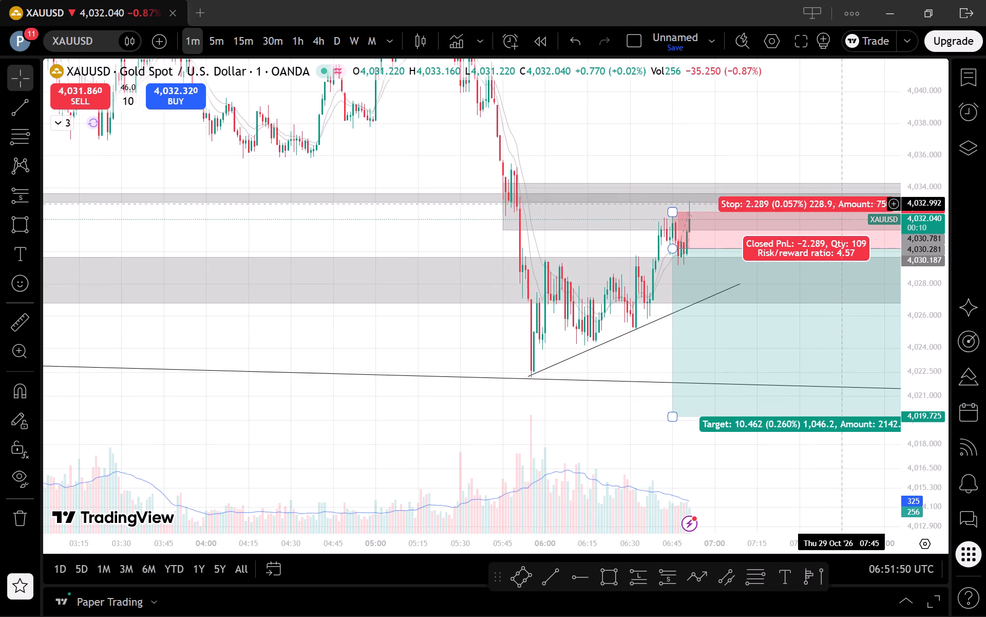
left_click(222, 37)
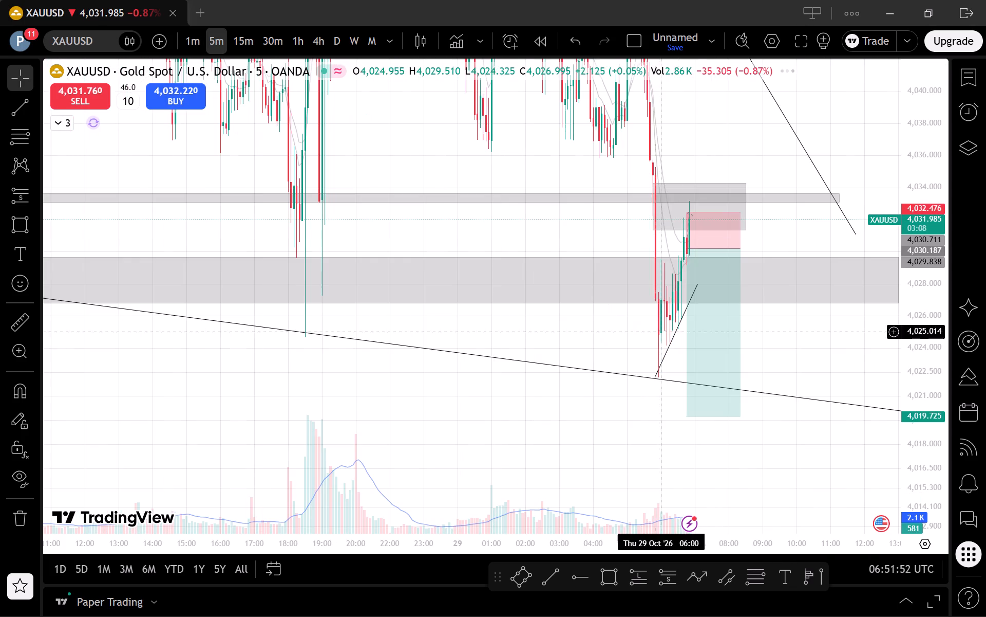
scroll(701, 360, "up", 2)
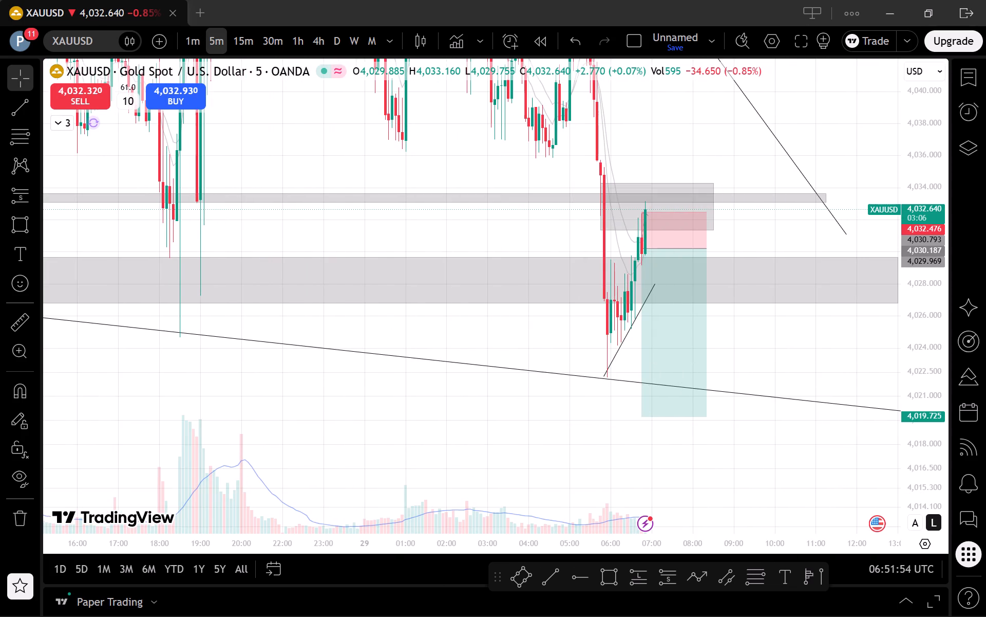
left_click_drag(920, 349, 917, 485)
left_click(769, 481)
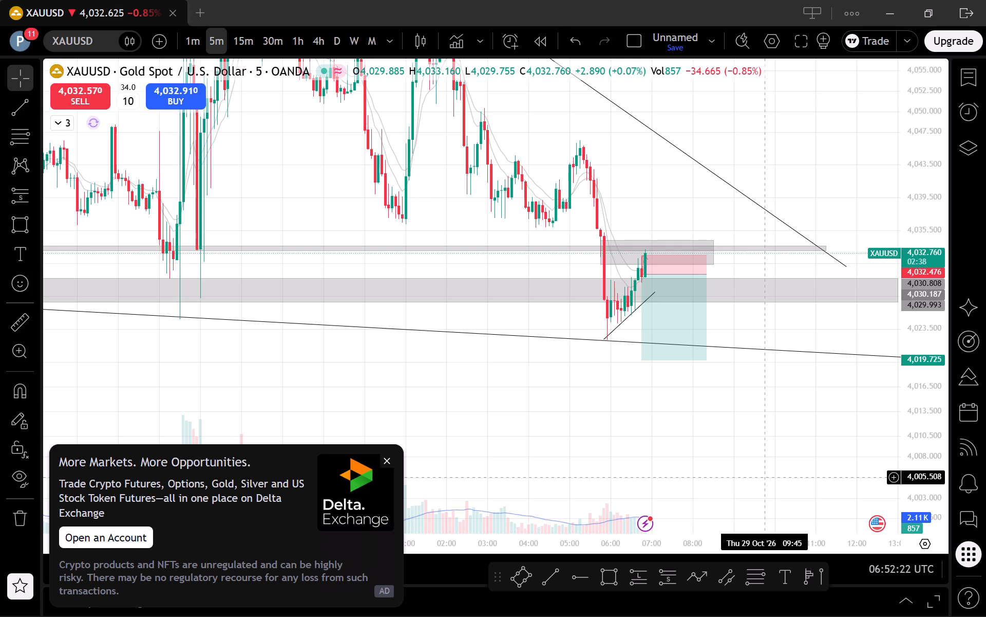
Dismiss the Delta Exchange advertisement covering the chart.
left_click(384, 464)
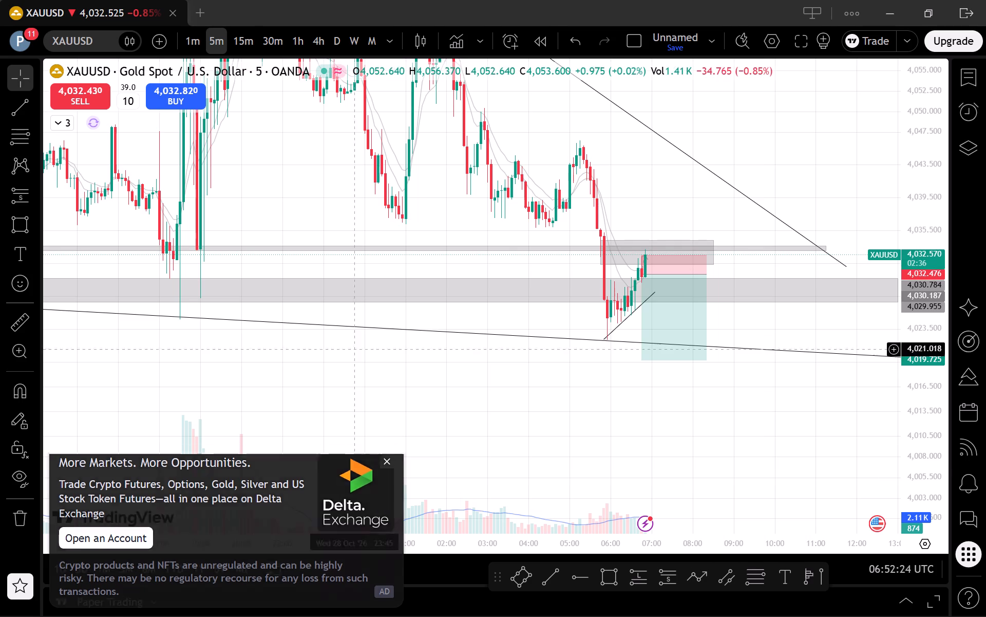
Examine price against the trend lines and grey zones on the 15-minute, 1-hour, 30-minute, 5-minute and 1-minute charts.
left_click(240, 38)
scroll(778, 413, "up", 3)
left_click_drag(942, 306, 918, 430)
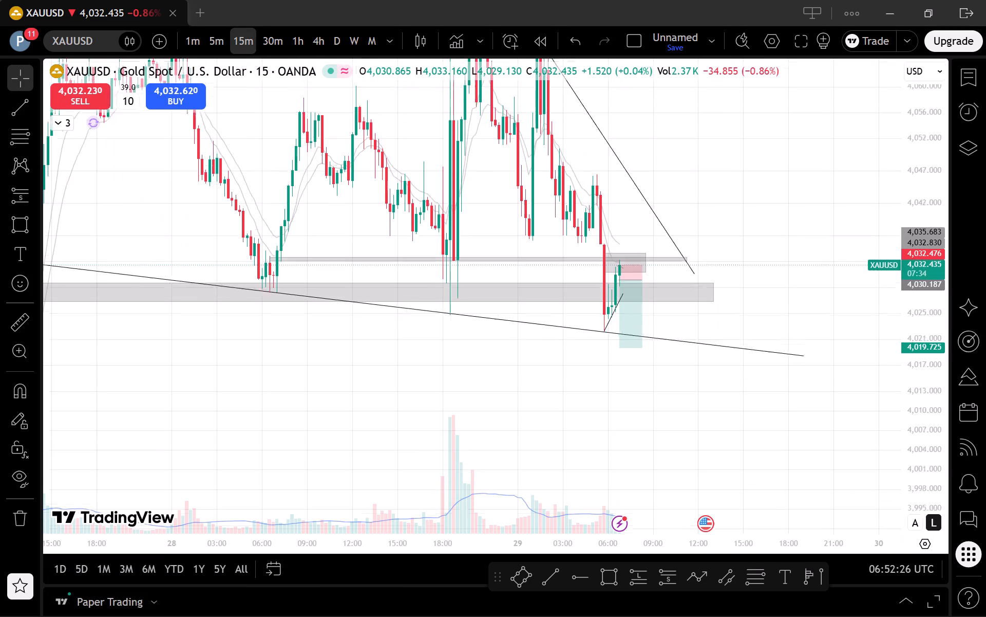
left_click_drag(918, 430, 912, 478)
scroll(808, 400, "up", 1)
left_click_drag(805, 400, 921, 426)
left_click_drag(930, 469, 913, 399)
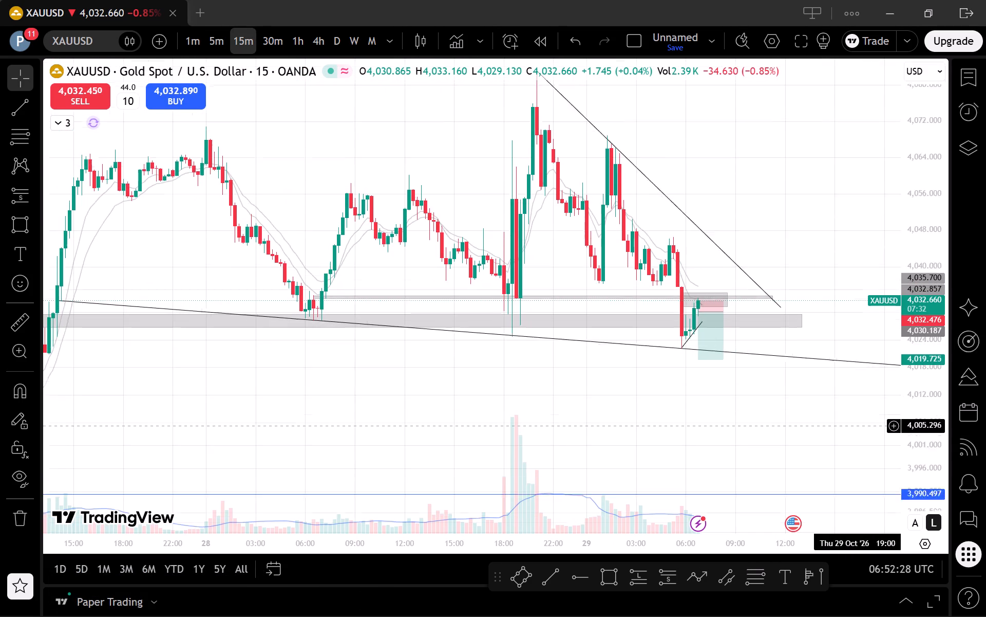
left_click_drag(913, 399, 888, 310)
scroll(871, 310, "up", 2)
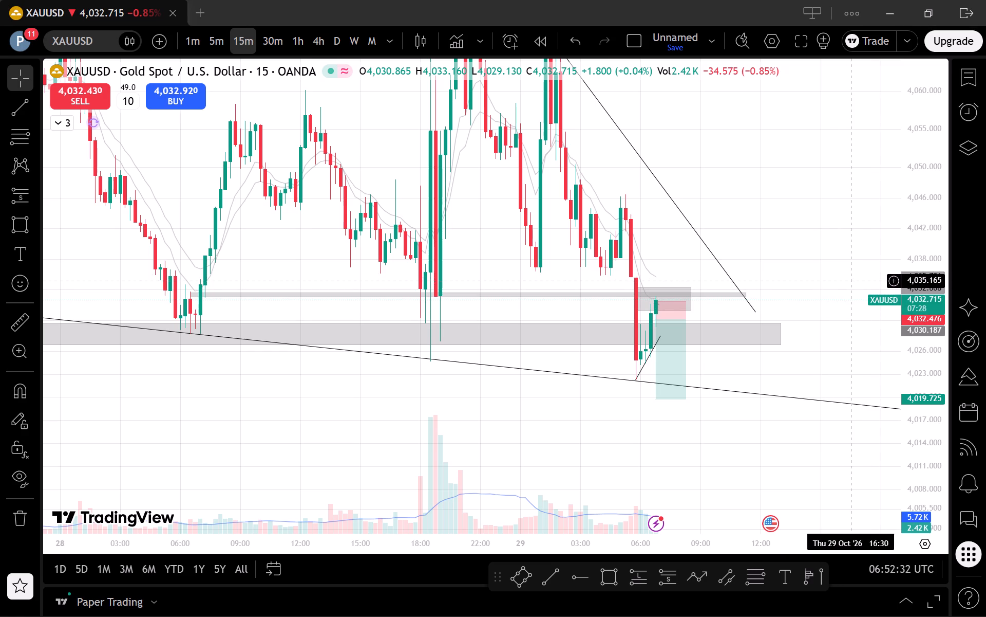
left_click_drag(290, 40, 295, 43)
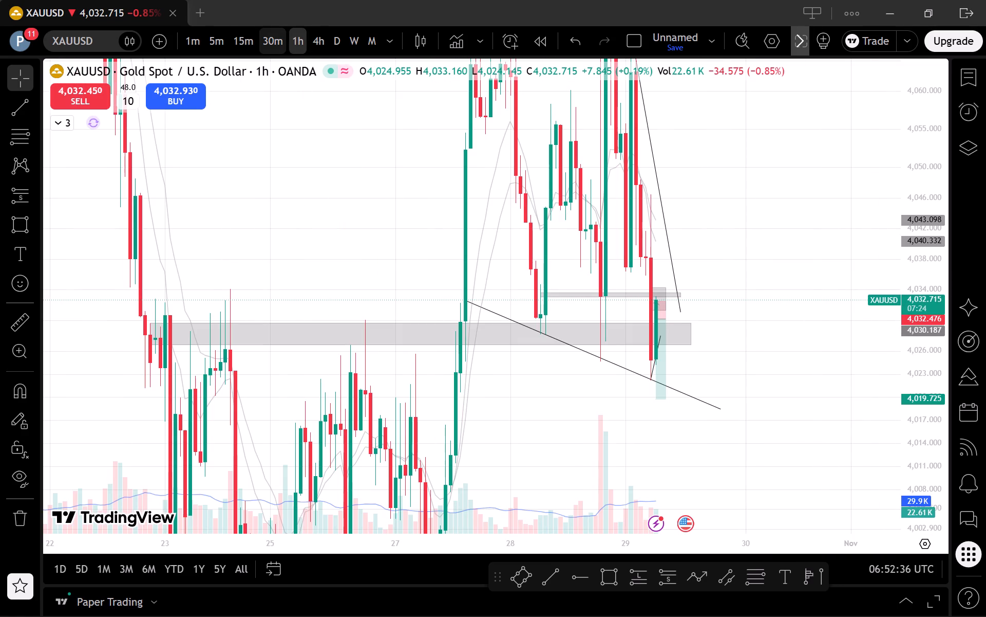
left_click(276, 45)
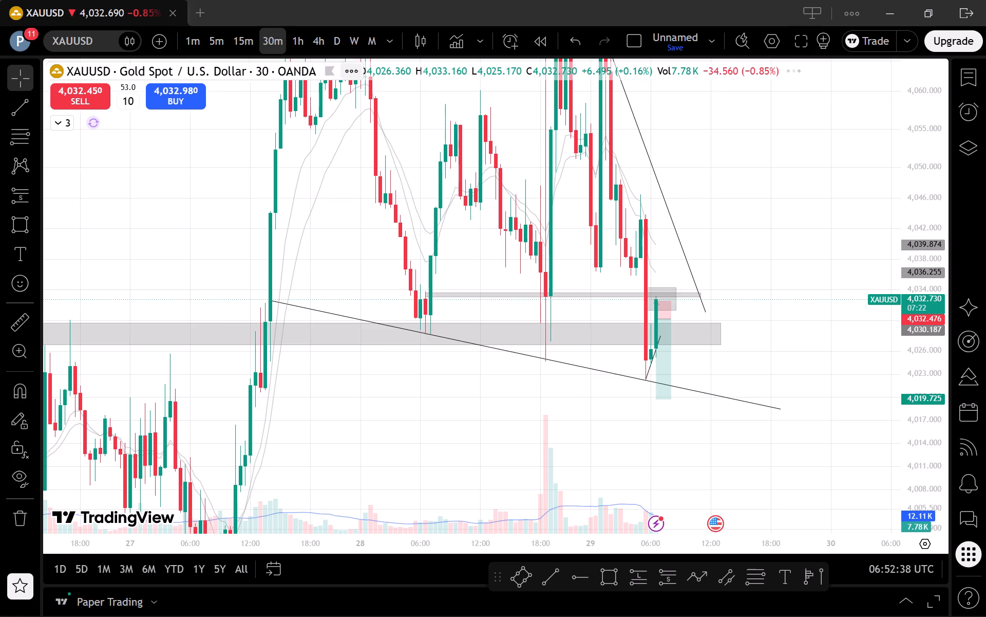
scroll(722, 291, "up", 1)
left_click_drag(934, 298, 942, 390)
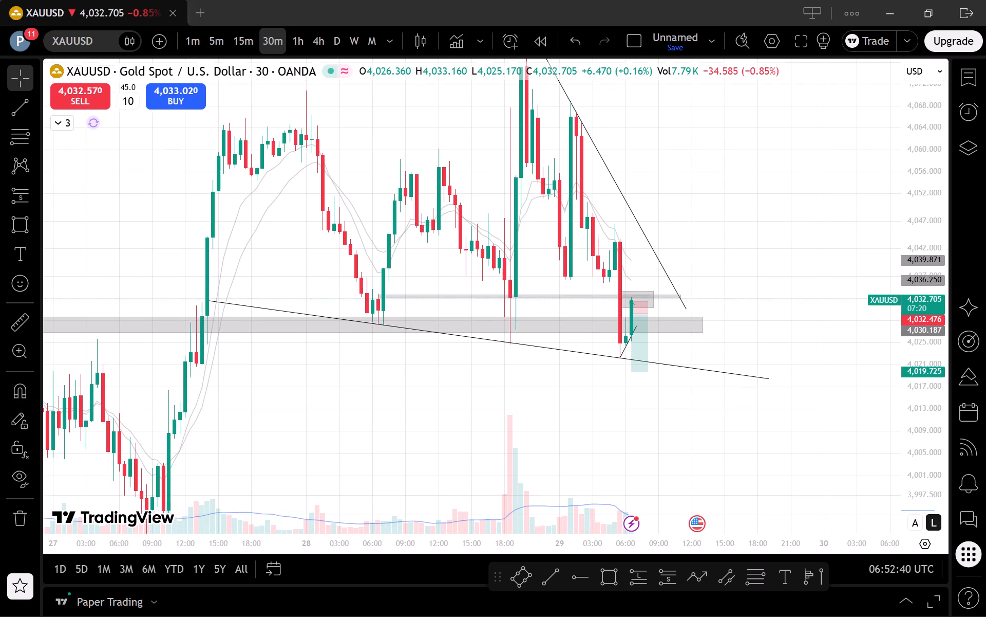
left_click(220, 45)
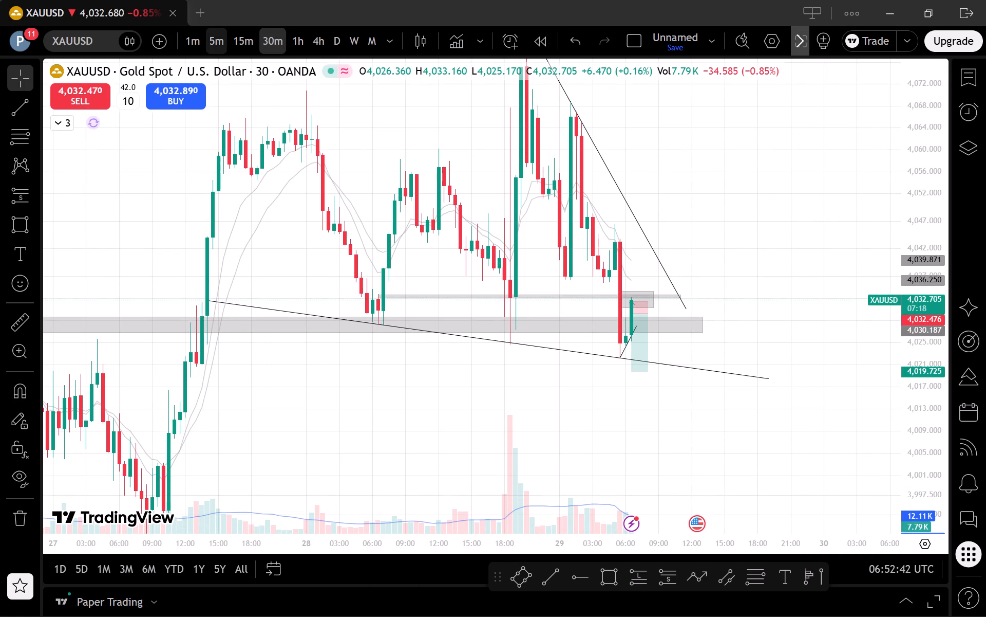
left_click_drag(919, 489, 878, 324)
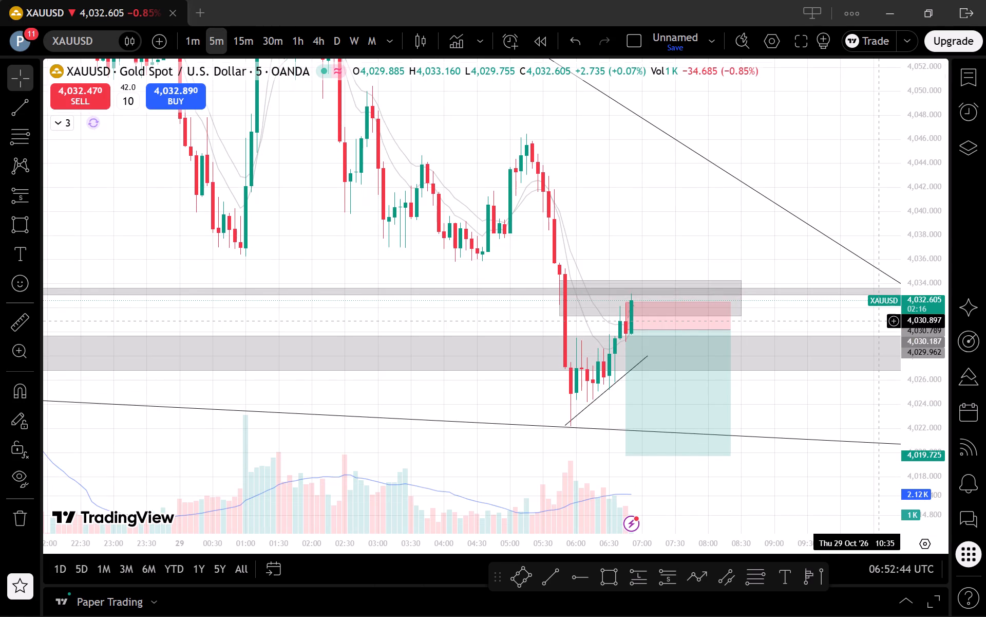
left_click(185, 41)
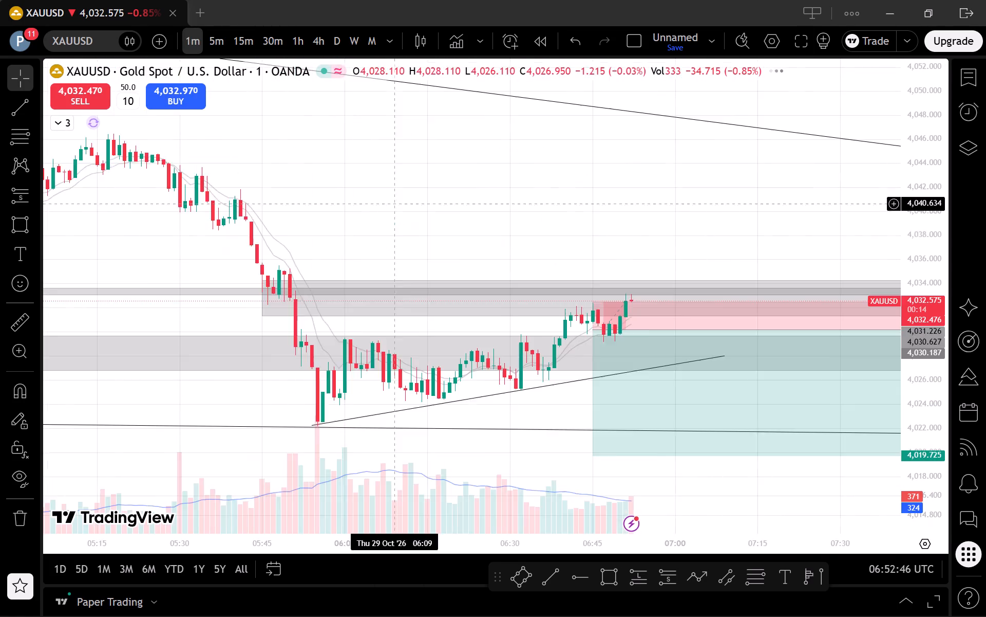
Delete the short position forecast from the 1-minute chart.
scroll(526, 287, "down", 2)
left_click_drag(926, 473, 914, 351)
scroll(828, 284, "down", 1)
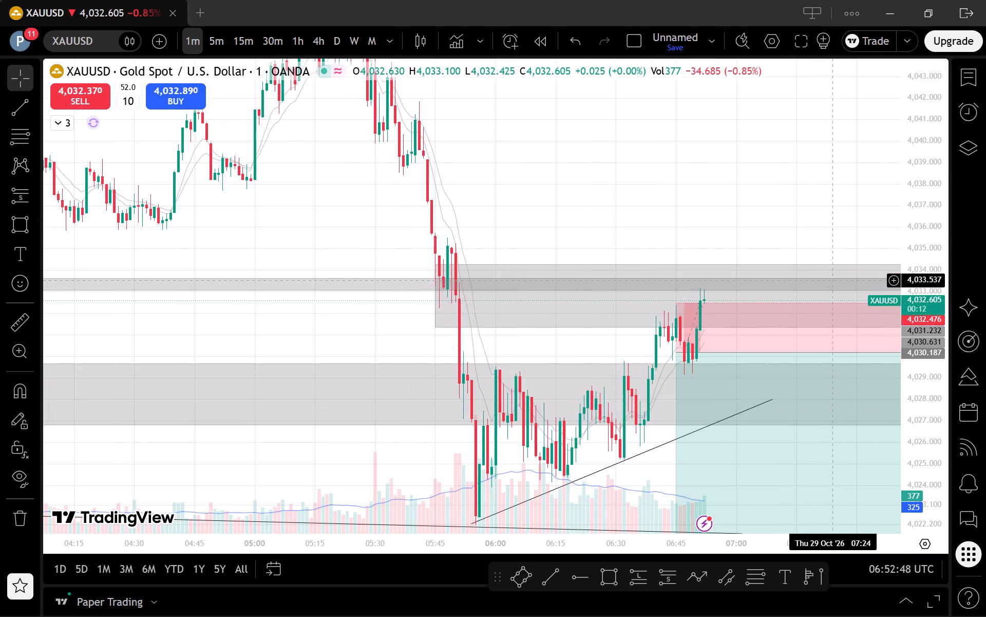
left_click_drag(840, 234, 827, 234)
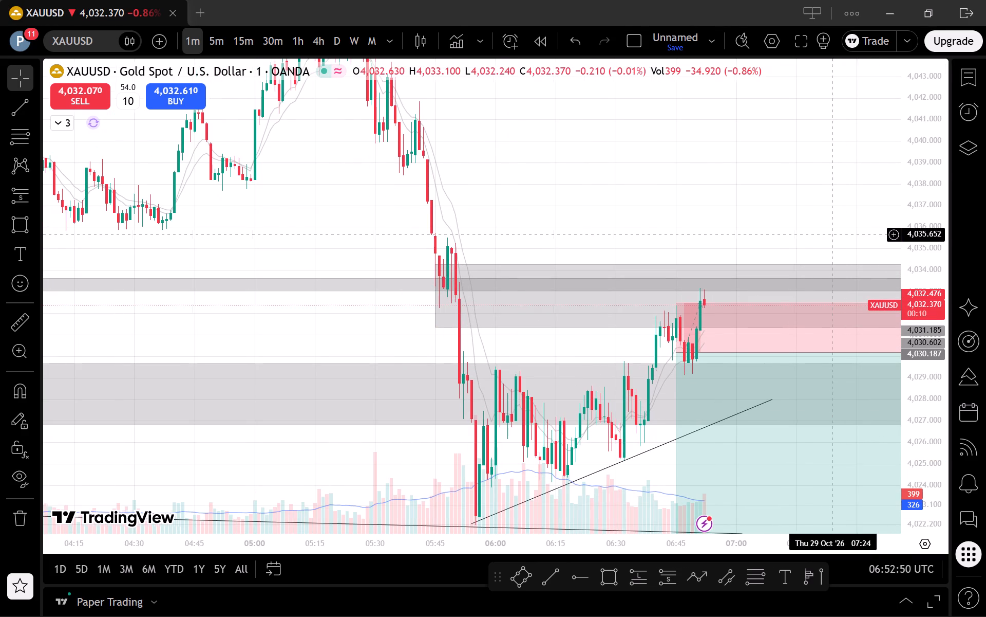
left_click_drag(827, 234, 799, 234)
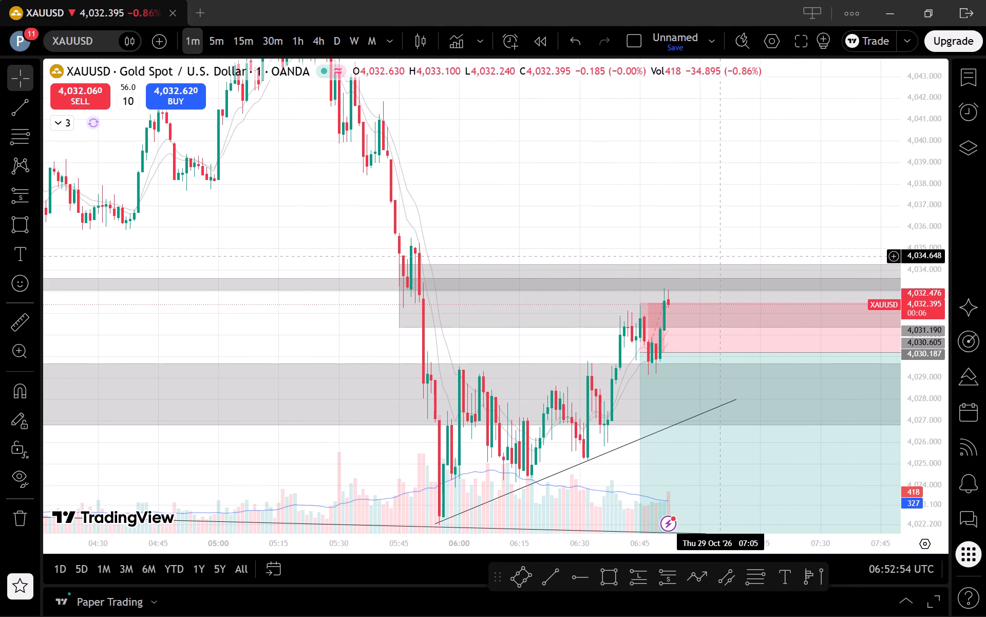
scroll(792, 334, "up", 2)
left_click_drag(761, 383, 746, 375)
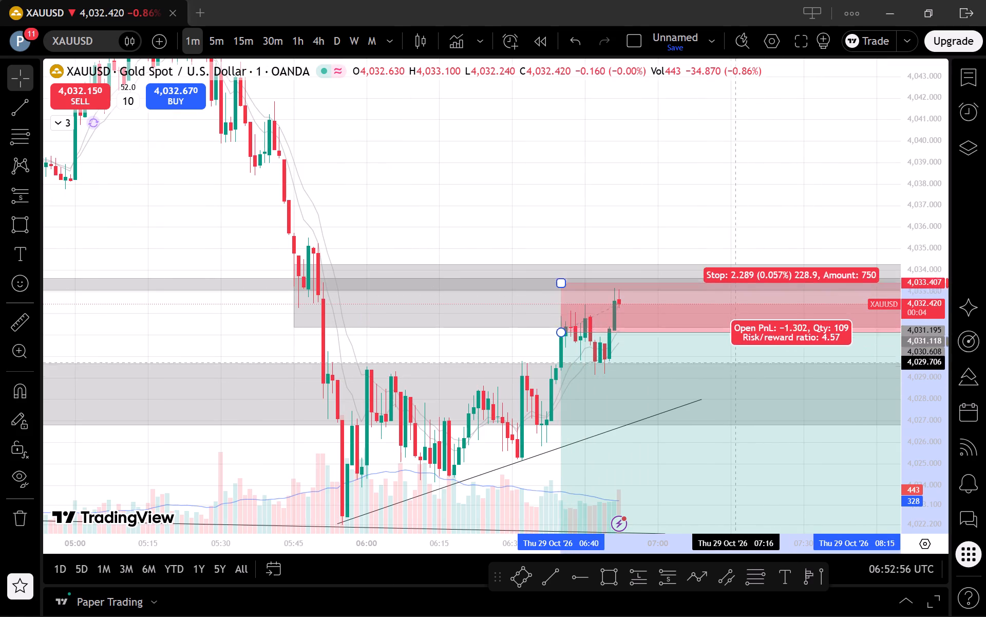
left_click_drag(746, 375, 772, 366)
left_click(667, 109)
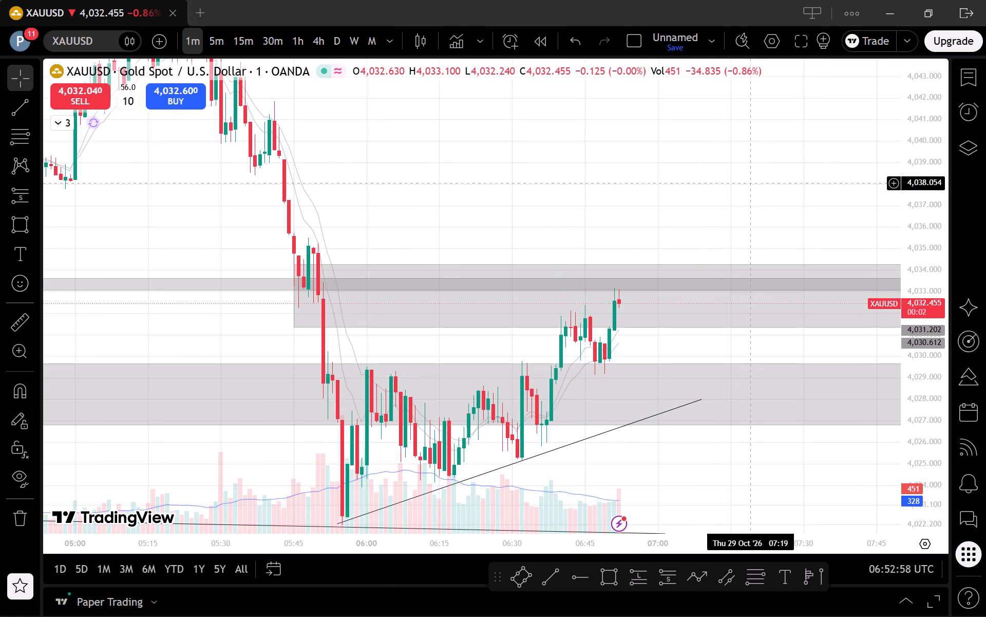
Examine price against the trend lines and overlapping grey zones on the 1-minute and 15-minute charts.
left_click_drag(753, 184, 729, 140)
scroll(947, 281, "down", 2)
left_click_drag(927, 285, 898, 359)
scroll(876, 380, "down", 2)
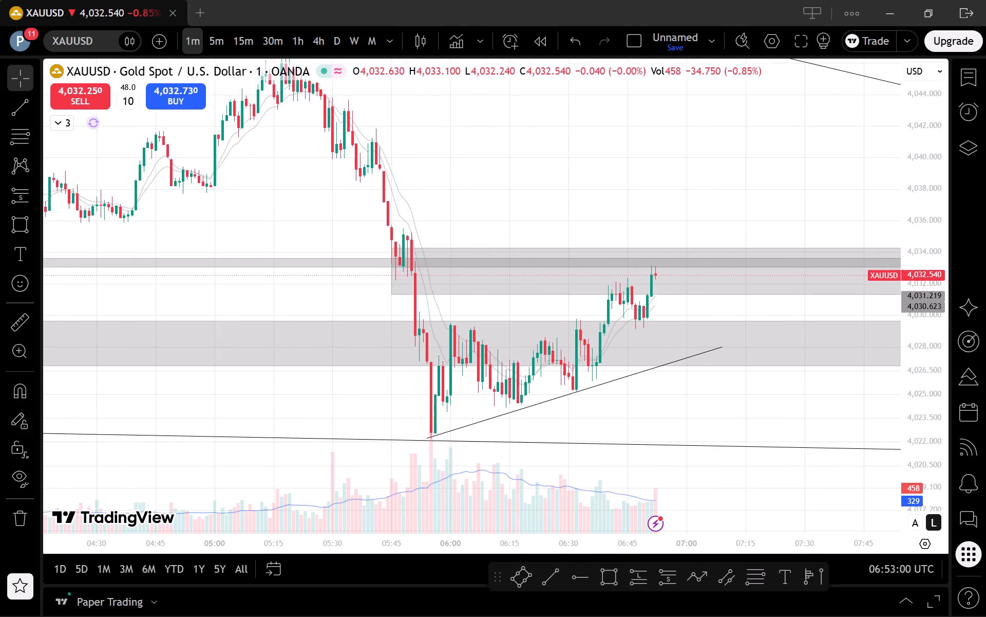
left_click_drag(921, 438, 917, 406)
left_click_drag(816, 423, 822, 407)
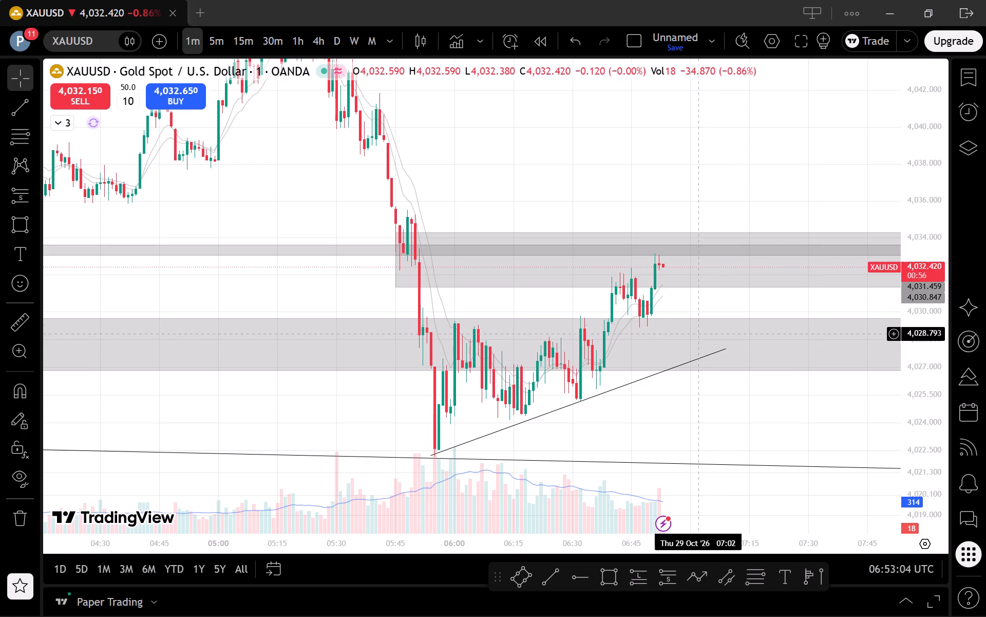
left_click(232, 33)
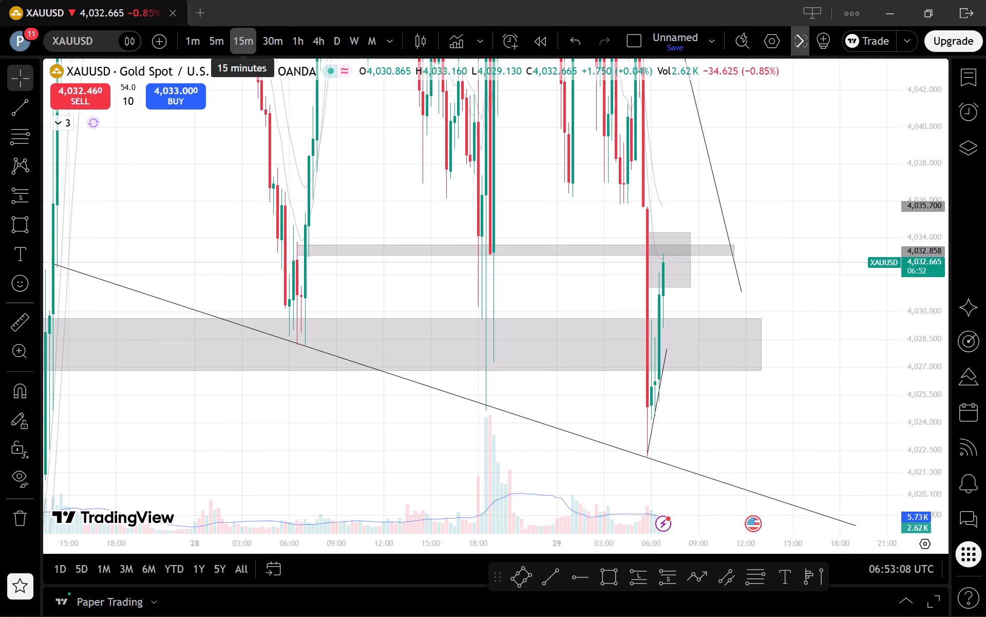
left_click(200, 48)
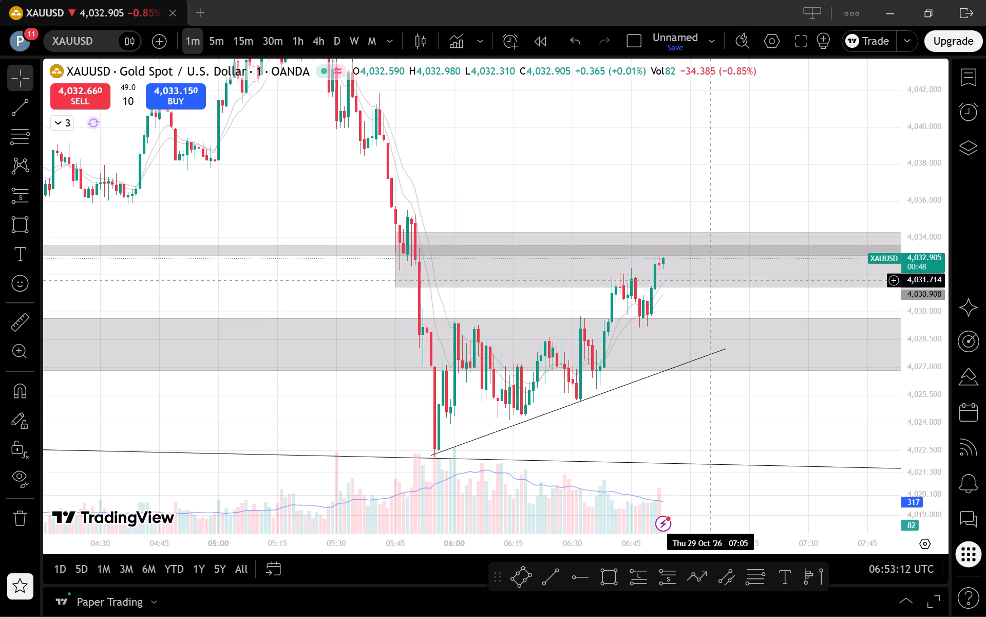
Delete the grey zone starting at 05:45 that spans 4,031.344 to 4,034.274 on the 1-minute chart.
left_click(716, 286)
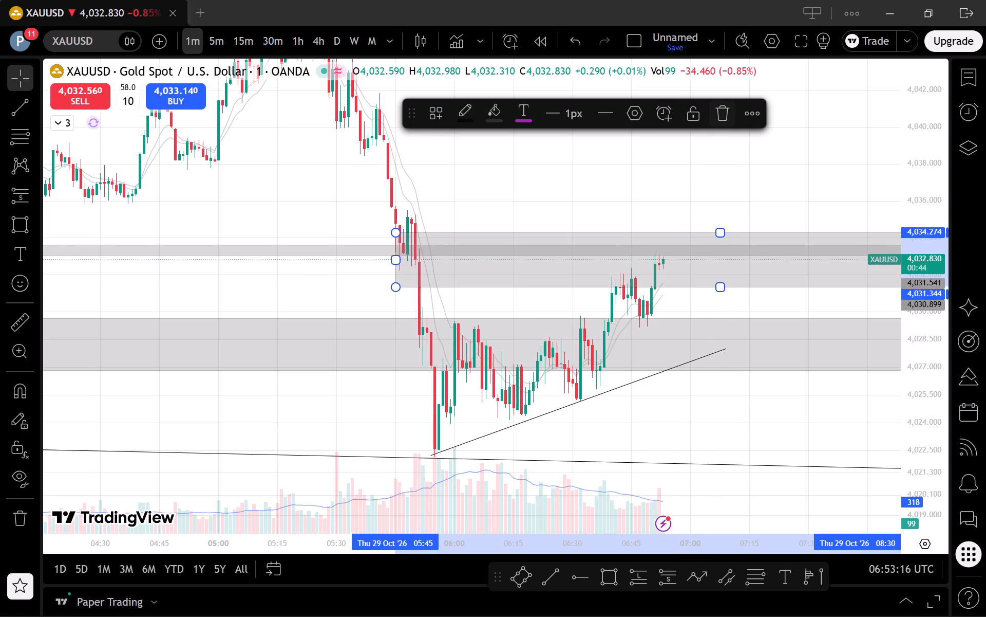
left_click(725, 111)
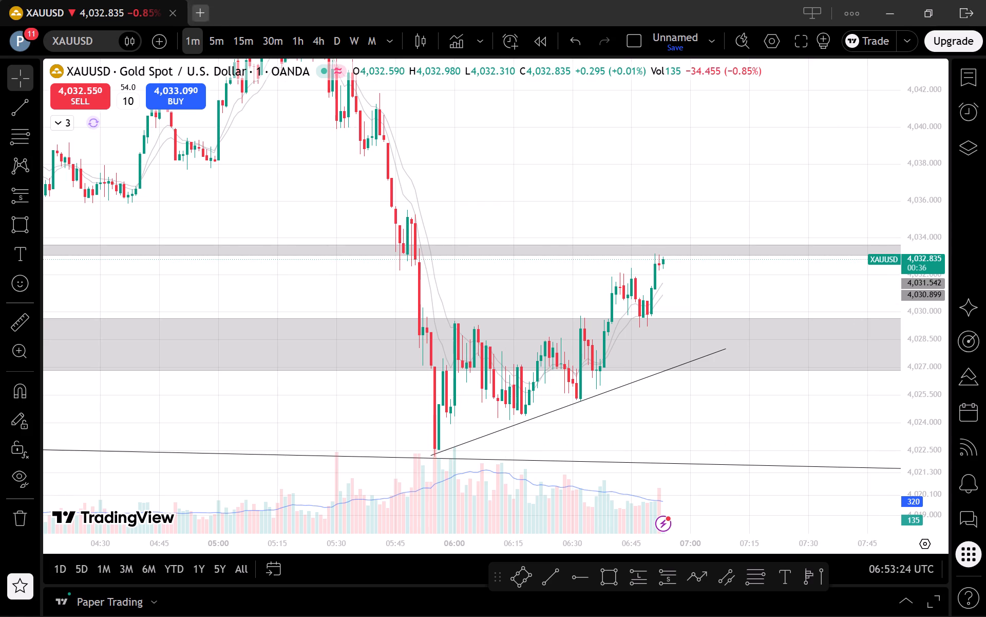
Examine price against the remaining grey zones and the trend lines on the 5-minute and 15-minute charts.
left_click(221, 35)
scroll(688, 234, "down", 3)
scroll(890, 330, "up", 2)
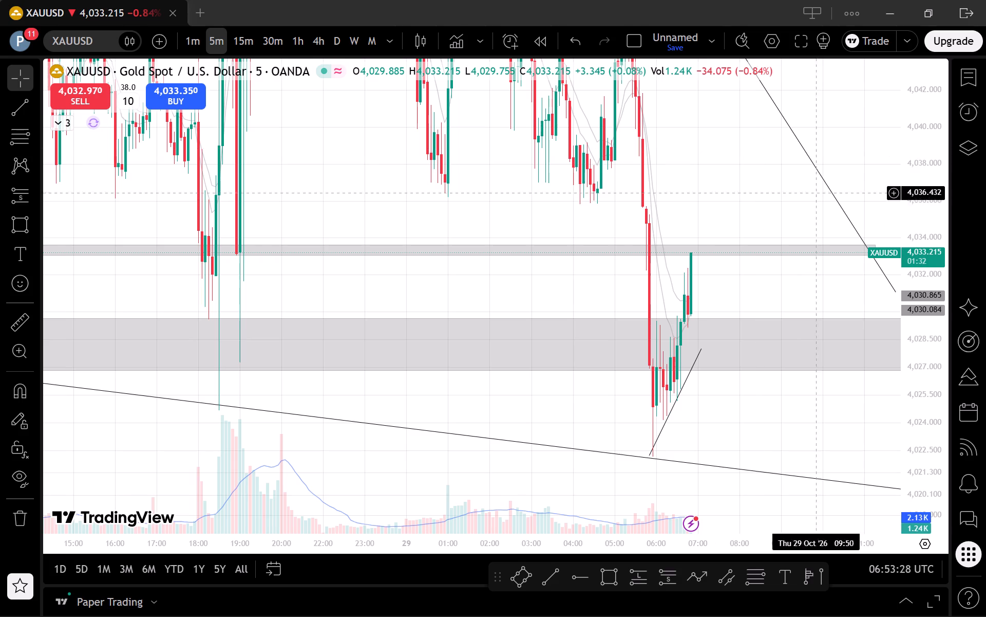
left_click_drag(930, 226, 940, 390)
scroll(779, 351, "up", 3)
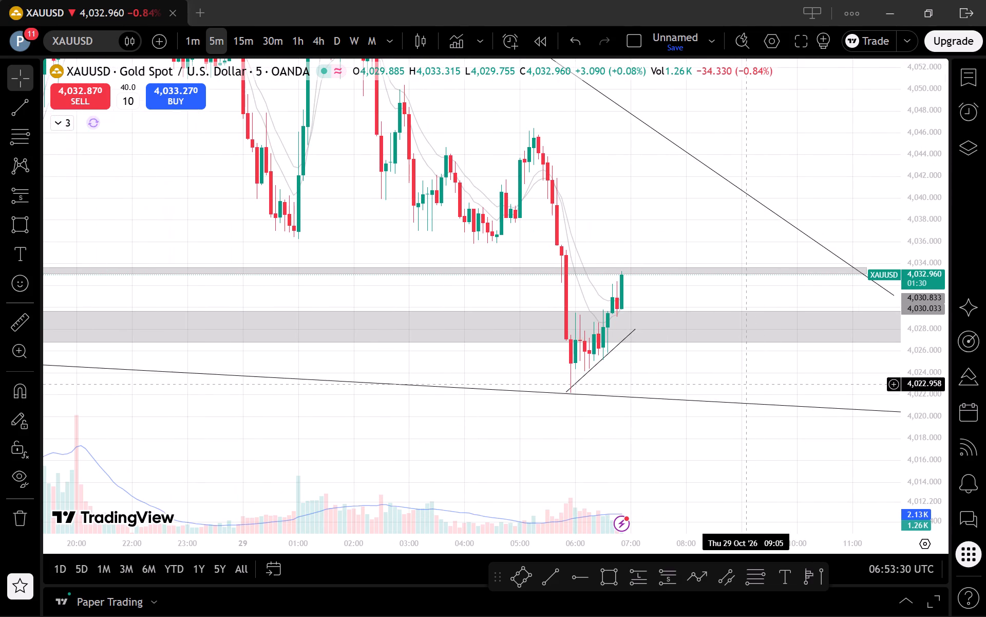
left_click_drag(747, 384, 753, 383)
left_click(249, 35)
scroll(740, 310, "up", 3)
left_click_drag(743, 347, 758, 349)
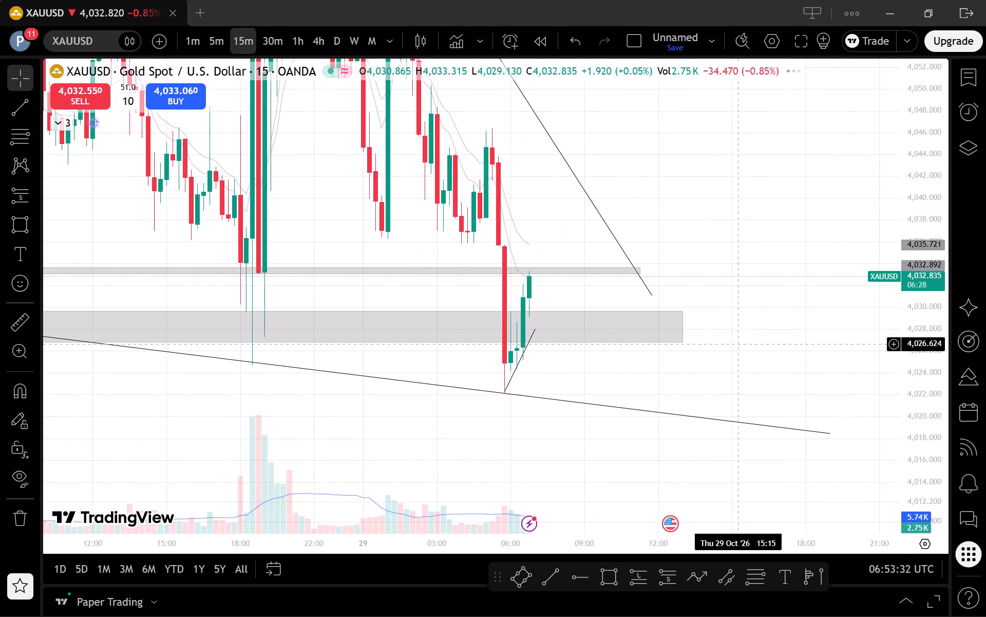
left_click_drag(758, 349, 812, 347)
left_click_drag(925, 280, 921, 373)
scroll(804, 343, "down", 2)
left_click_drag(804, 343, 838, 344)
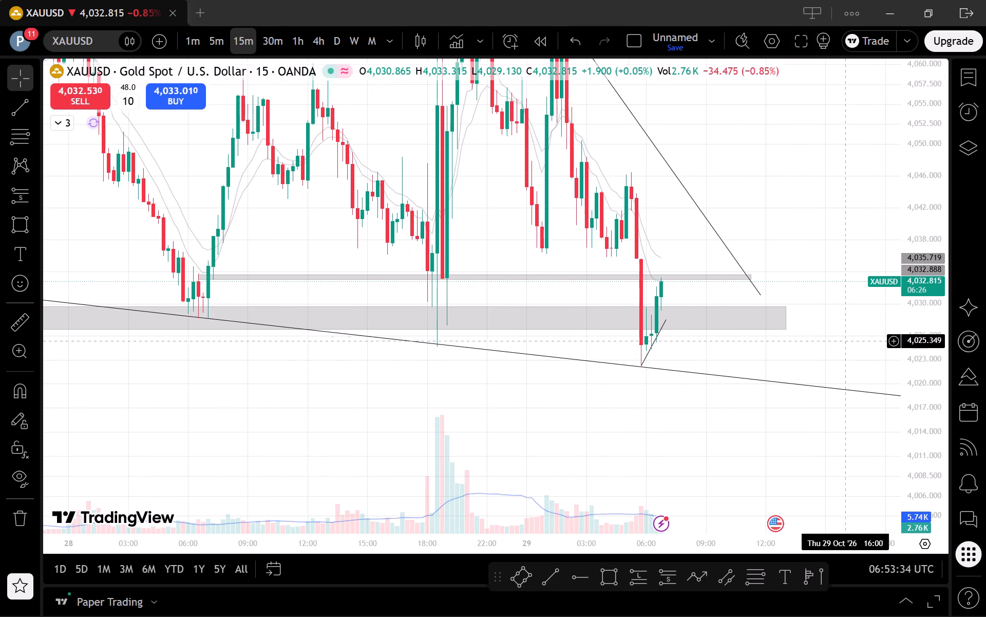
left_click_drag(917, 350, 929, 407)
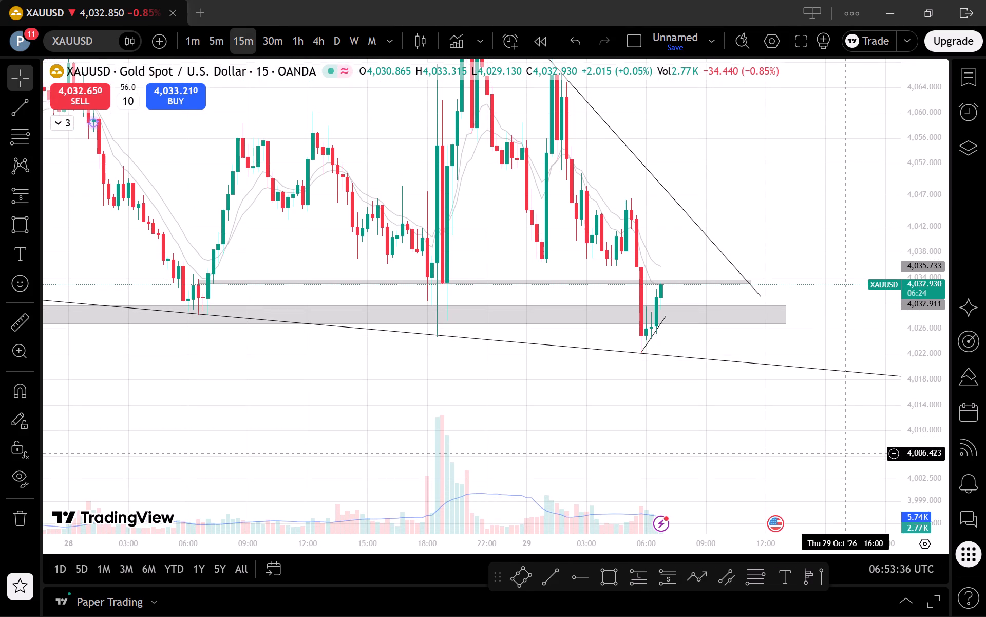
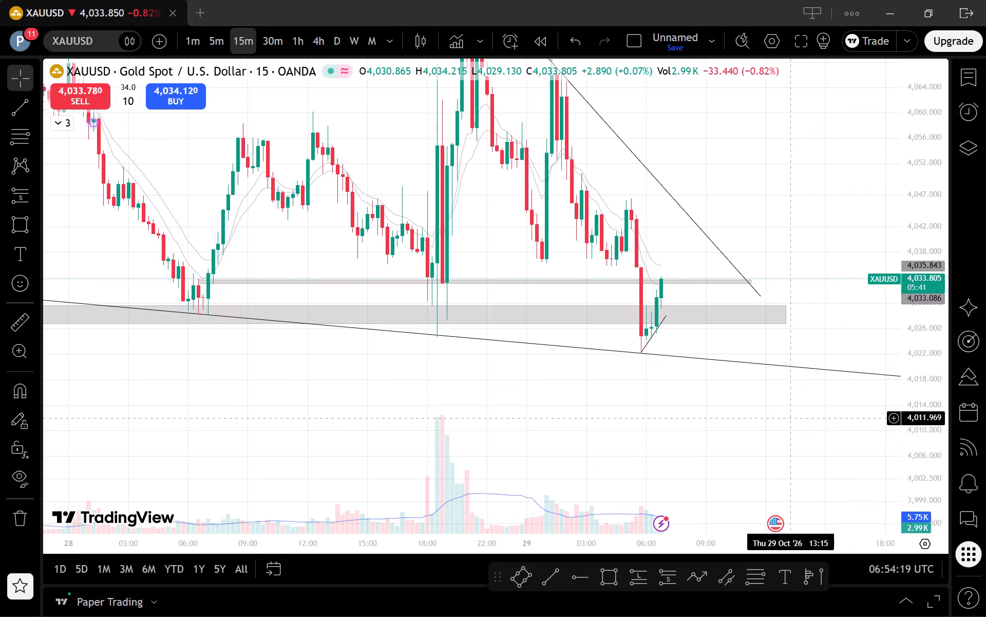
Examine price against the grey zones and trend lines on the 15-minute and 5-minute charts.
scroll(786, 398, "up", 1)
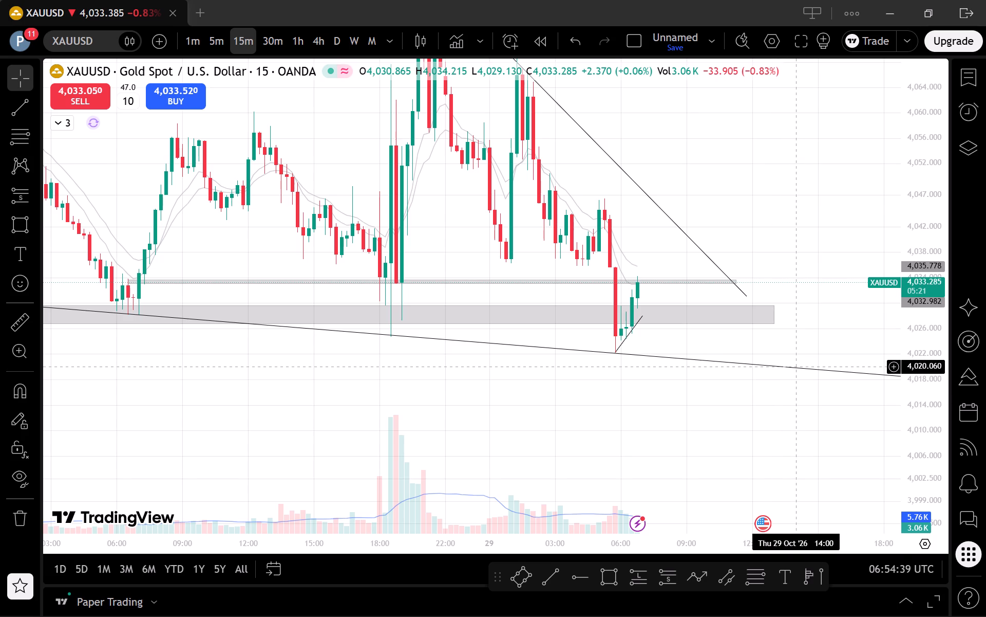
scroll(808, 431, "up", 1)
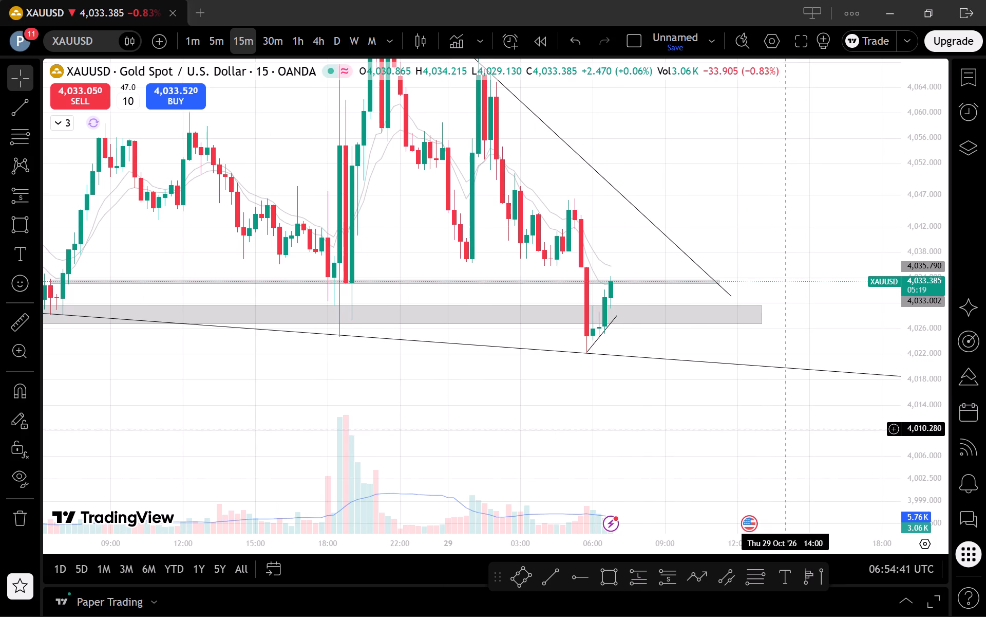
left_click_drag(705, 413, 739, 426)
left_click_drag(706, 422, 714, 426)
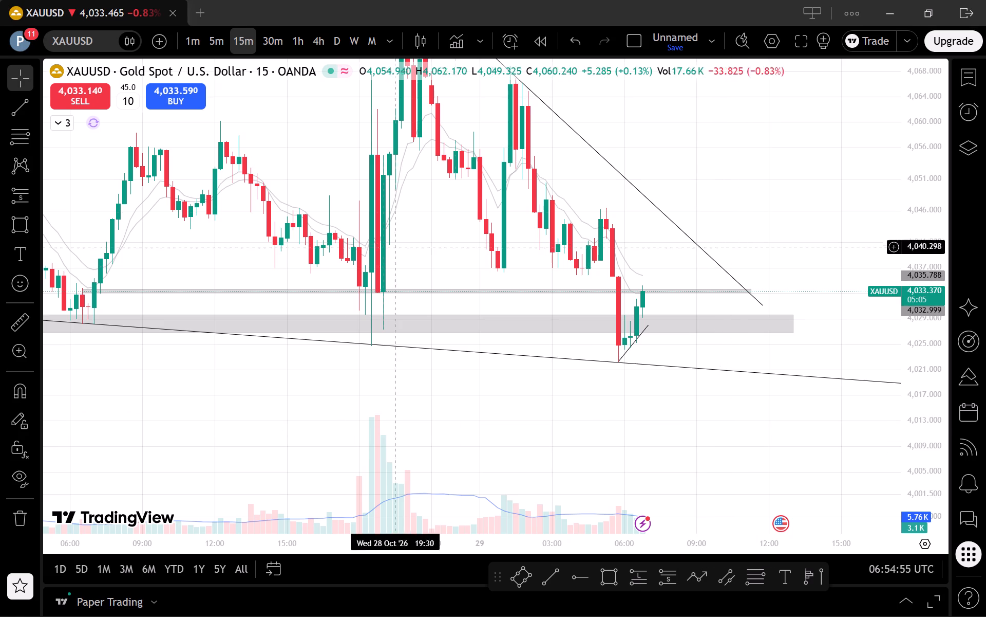
left_click(220, 34)
scroll(809, 451, "down", 1)
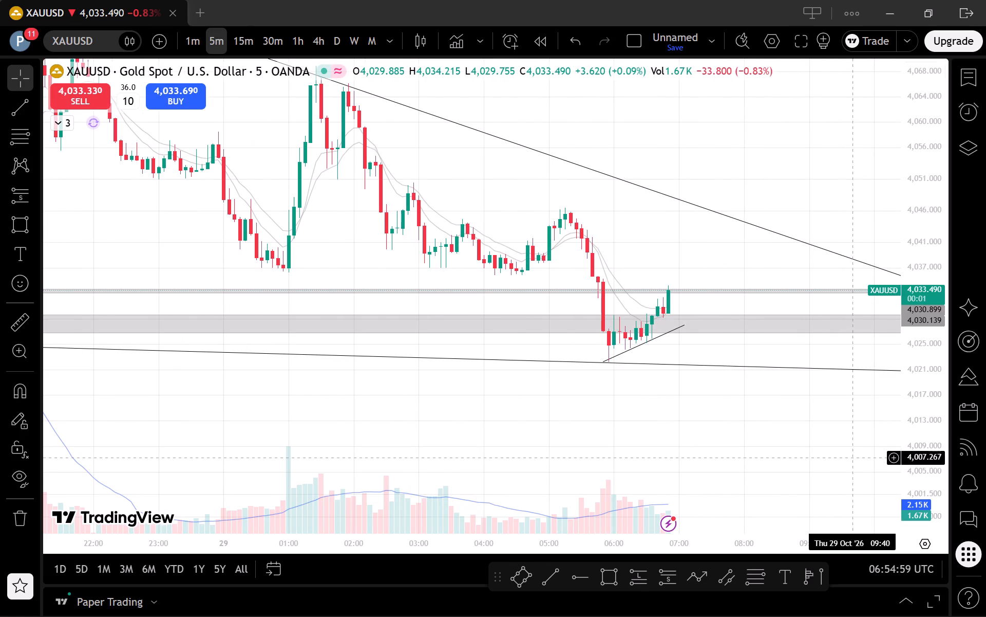
left_click(245, 37)
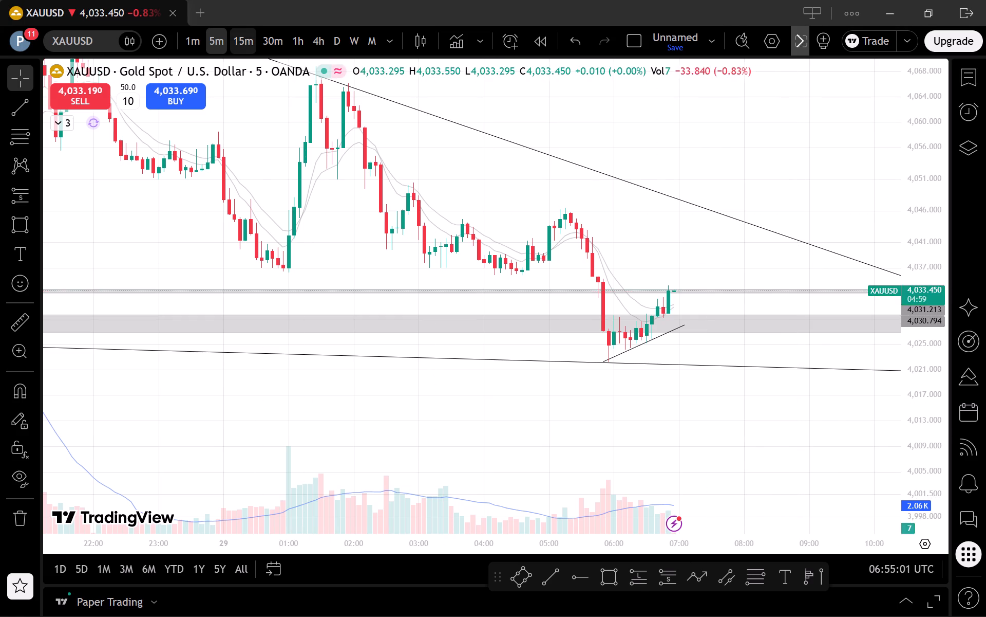
left_click(275, 40)
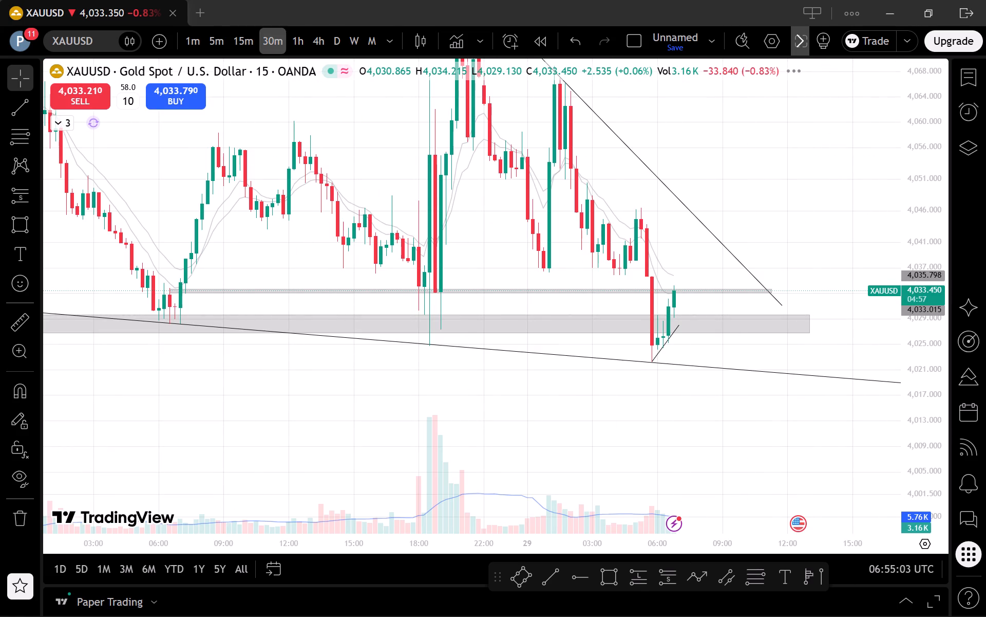
left_click(217, 38)
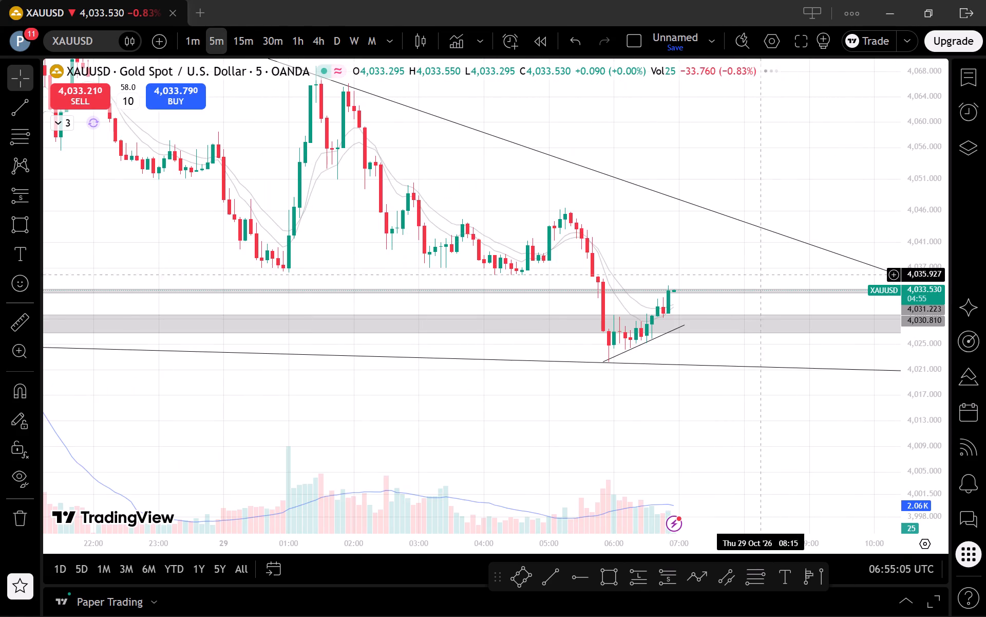
scroll(775, 283, "down", 3)
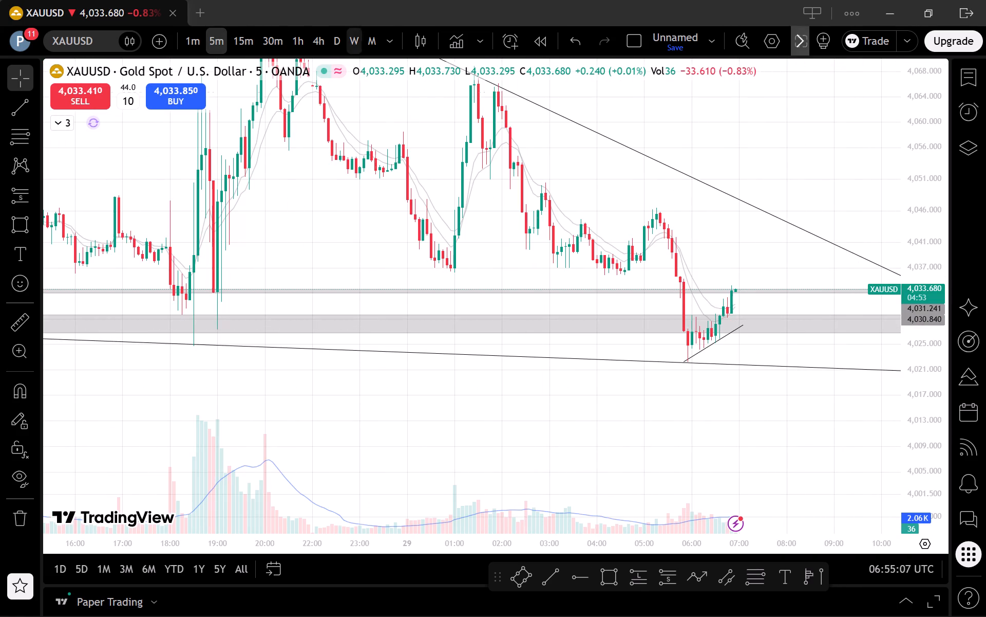
left_click(241, 37)
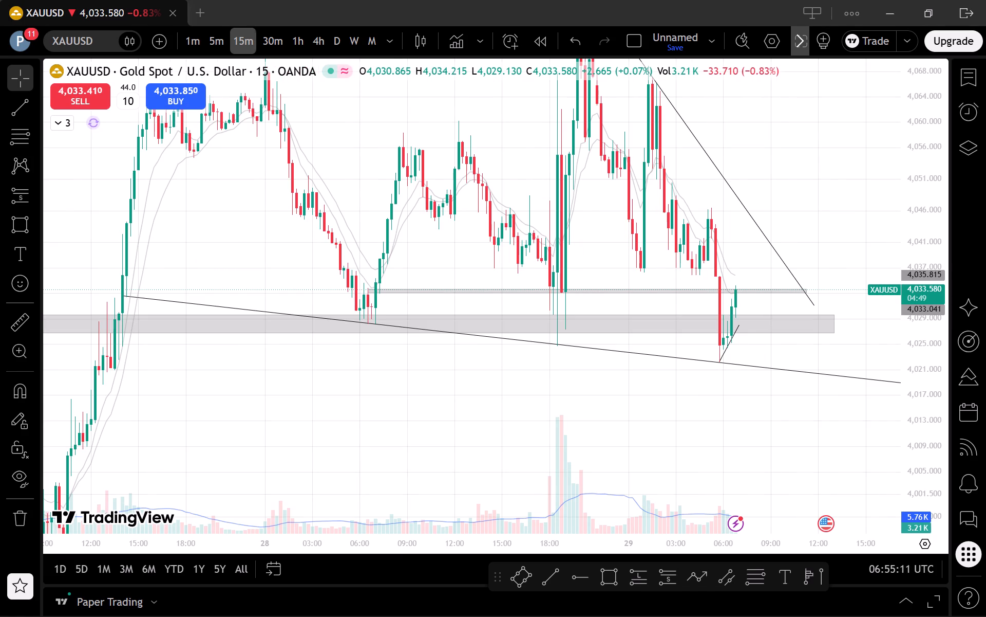
left_click(222, 37)
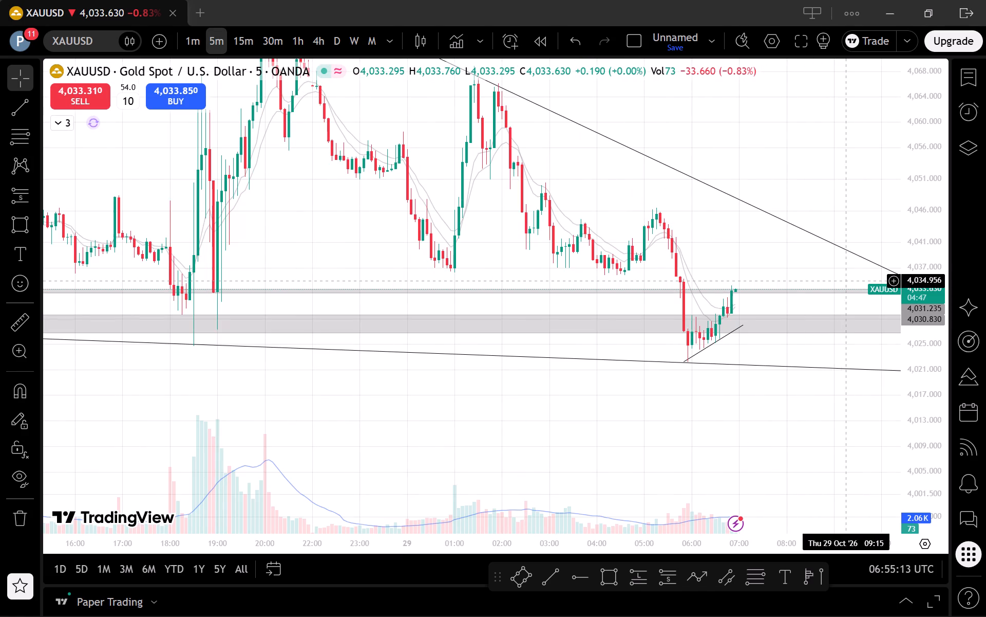
Examine the recent rise through the upper grey zone on the 1-minute chart.
left_click(187, 37)
scroll(515, 249, "down", 3)
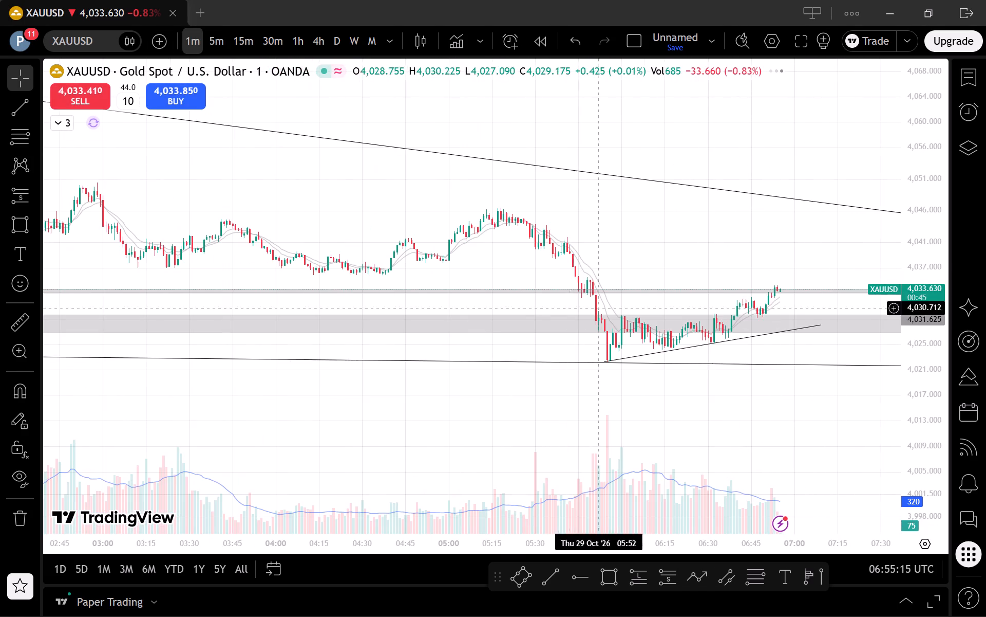
left_click_drag(922, 481, 860, 152)
scroll(852, 222, "up", 2)
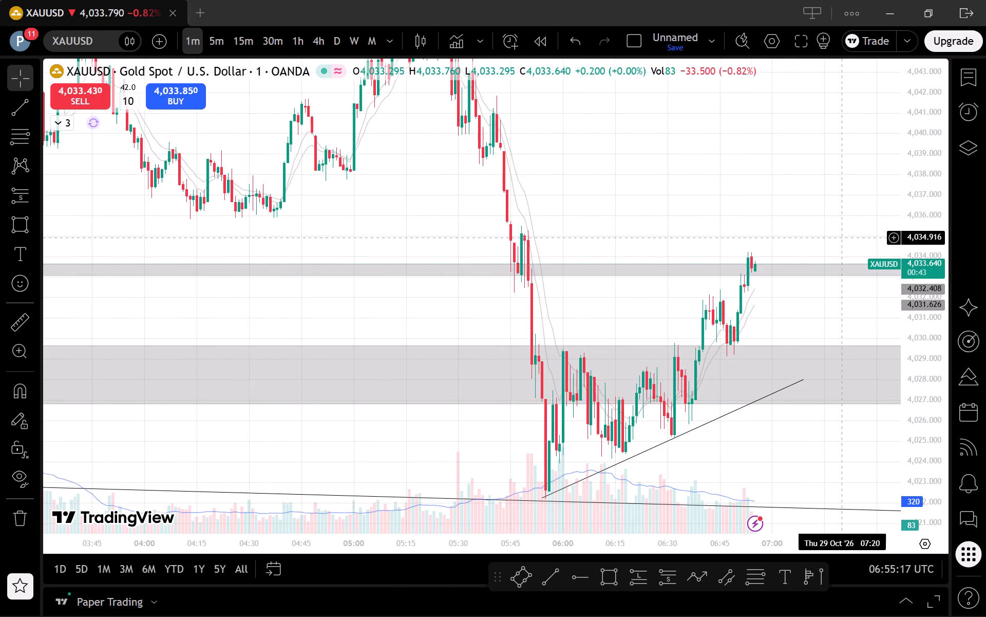
scroll(833, 234, "up", 1)
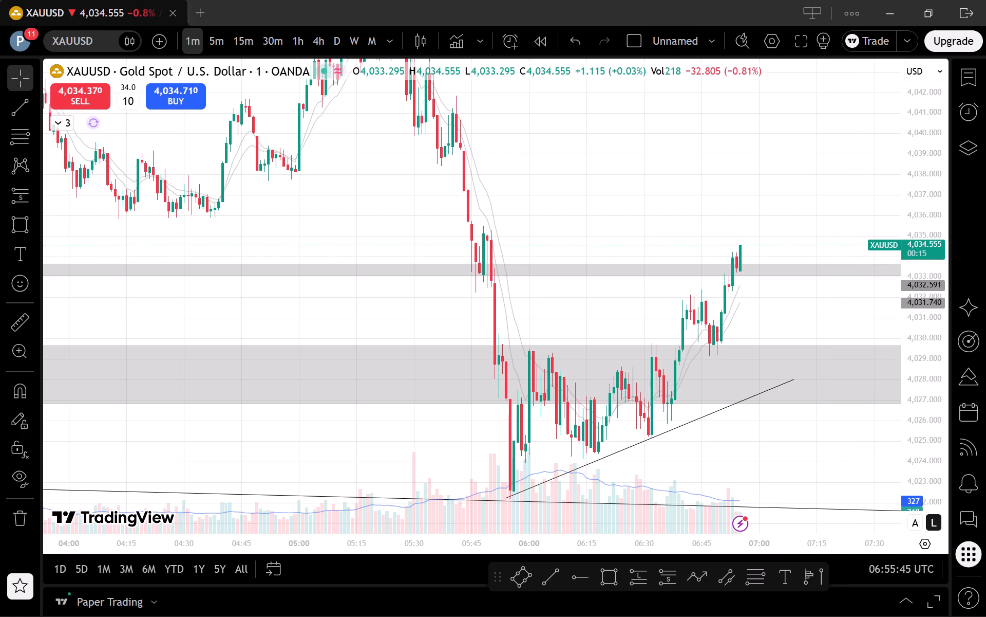
left_click_drag(920, 333, 922, 369)
scroll(840, 413, "down", 1)
left_click_drag(840, 422, 821, 405)
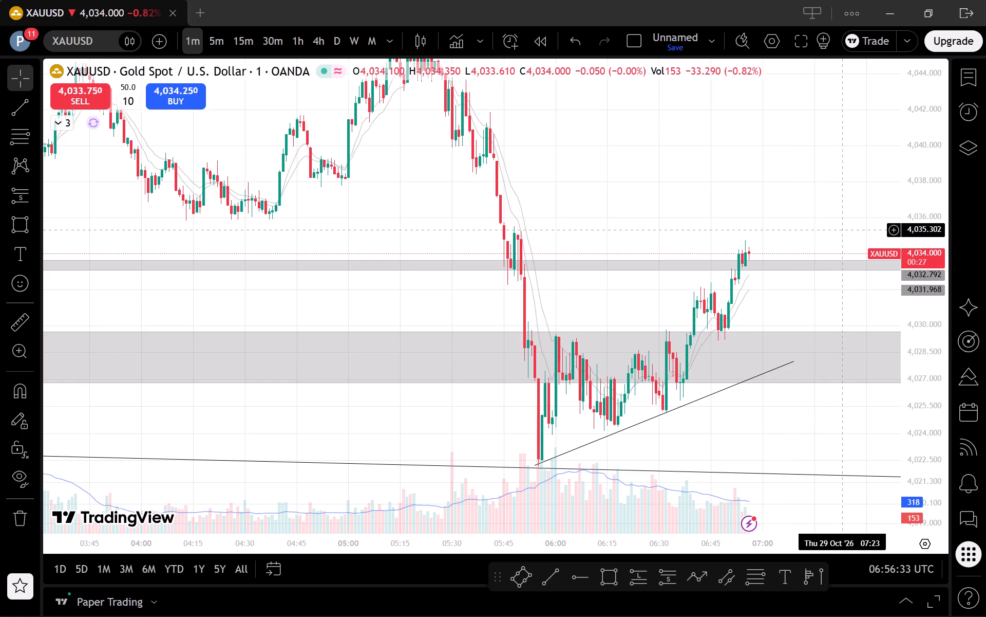
Examine price against the zones and trend lines on the 15-minute, 30-minute and 1-hour charts.
left_click(253, 38)
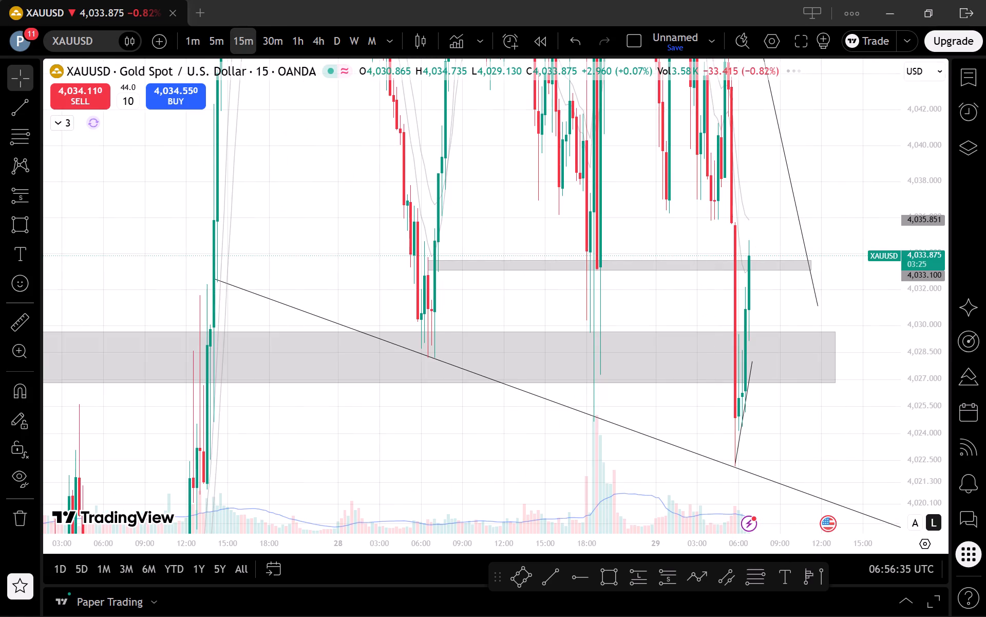
left_click_drag(914, 241, 881, 376)
scroll(858, 358, "up", 4)
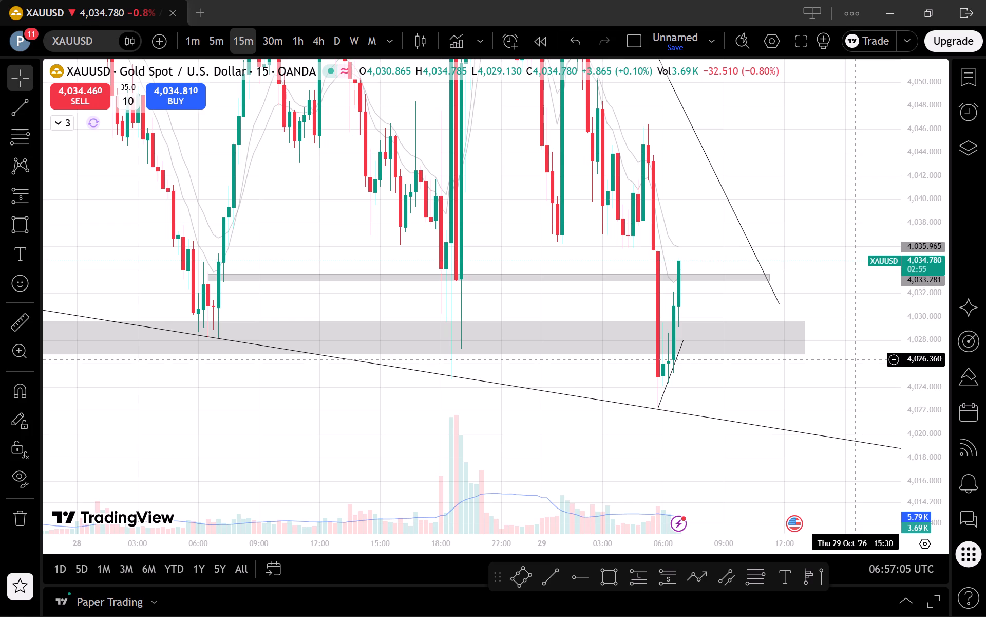
scroll(856, 333, "up", 3)
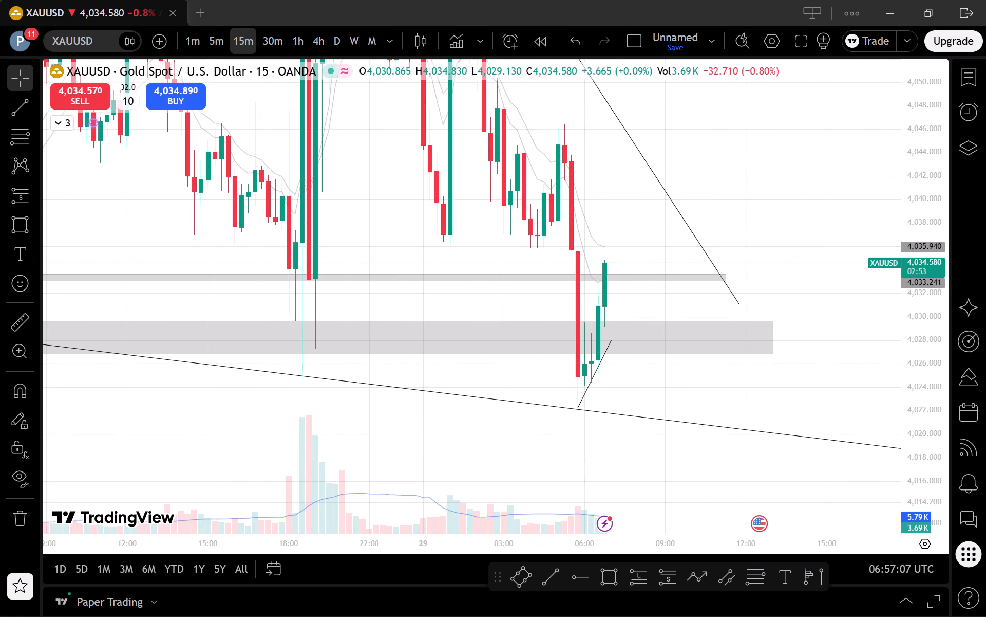
left_click_drag(930, 246, 941, 392)
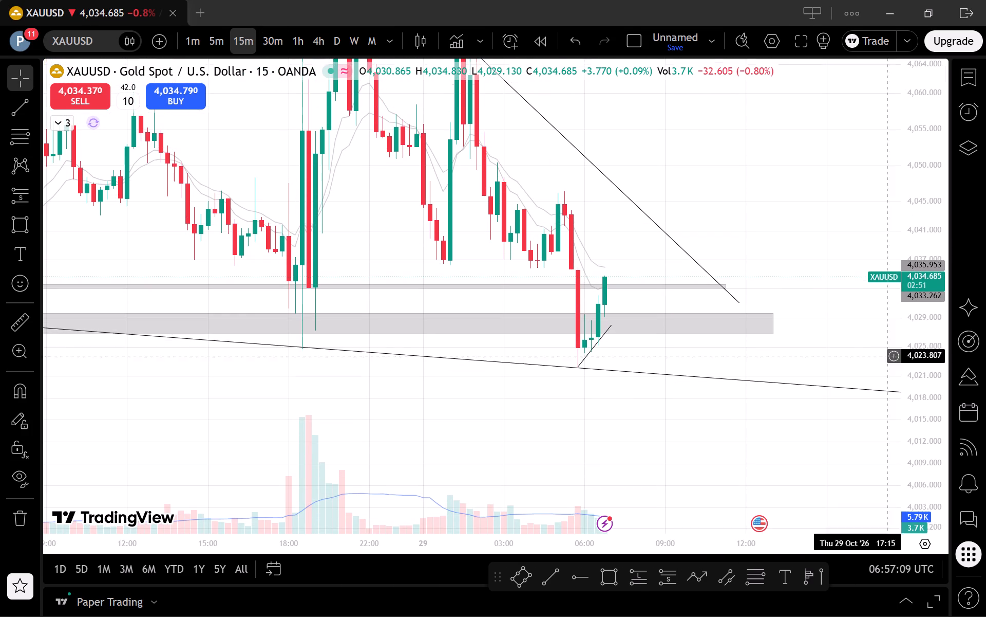
left_click(274, 37)
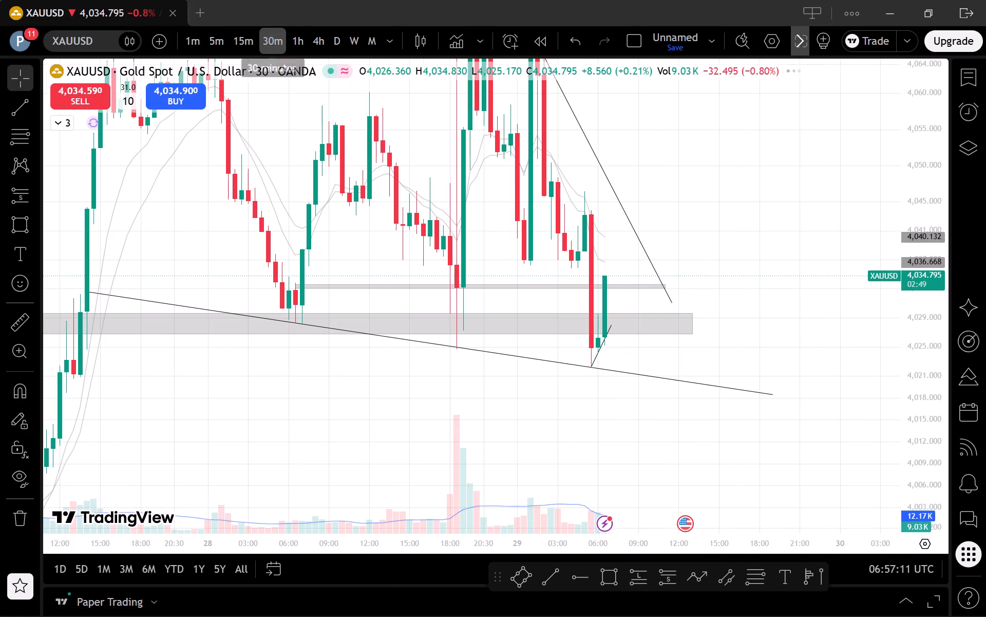
left_click(295, 33)
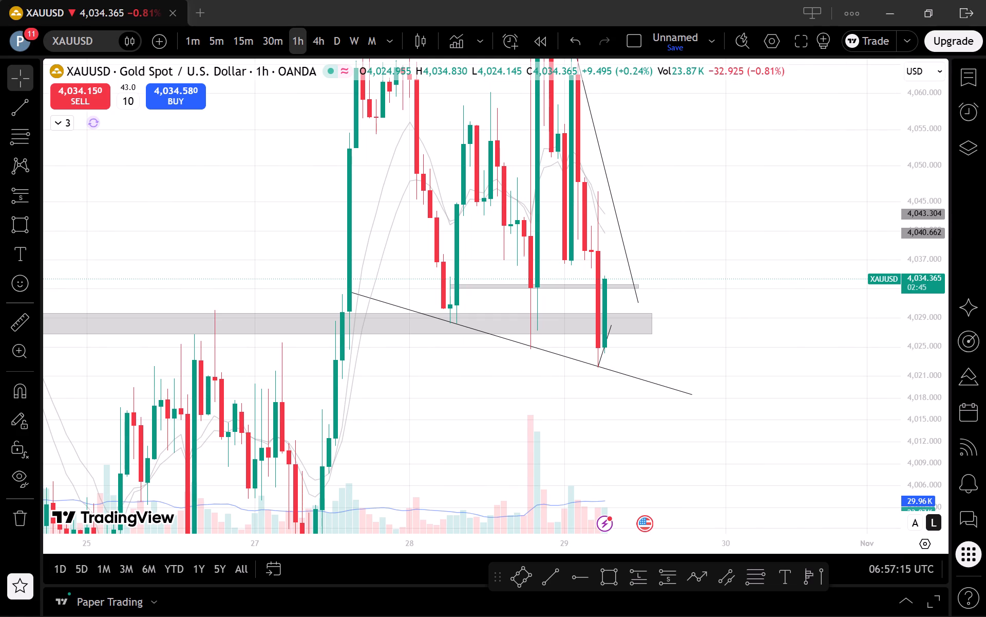
left_click_drag(927, 295, 941, 413)
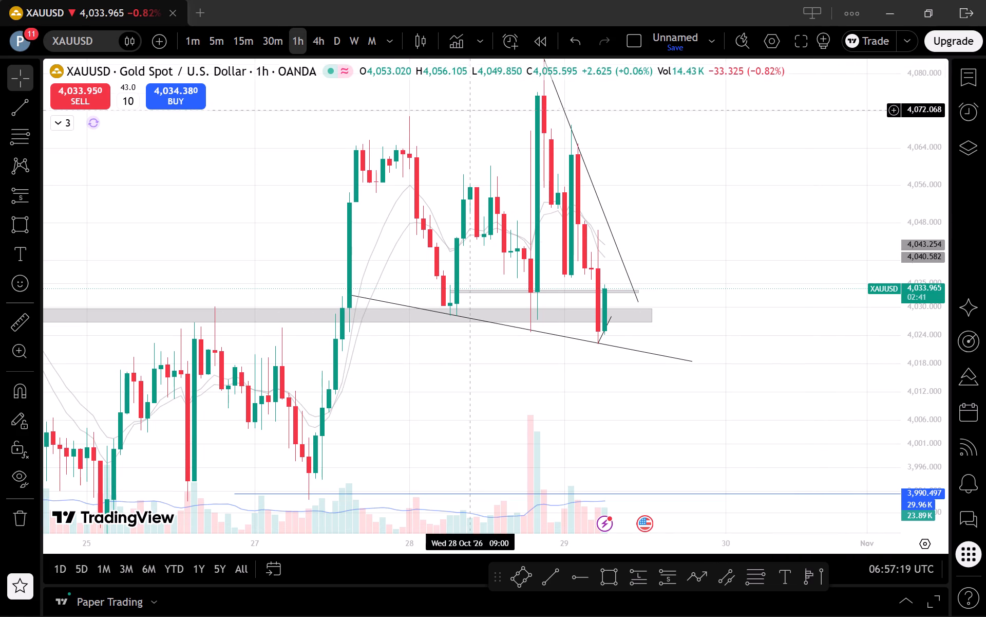
Draw a rectangle zone on the 5-minute chart from about 4,037.936 to 4,035.945, extending to 29 Oct 09:45.
left_click(214, 40)
scroll(825, 209, "down", 1)
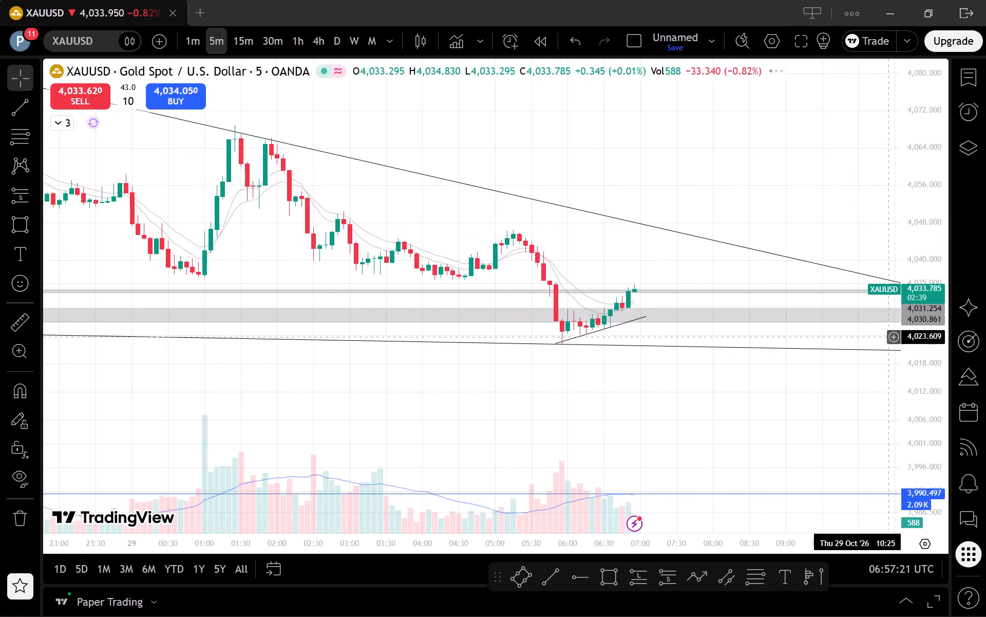
left_click_drag(917, 404, 906, 276)
scroll(750, 258, "down", 5)
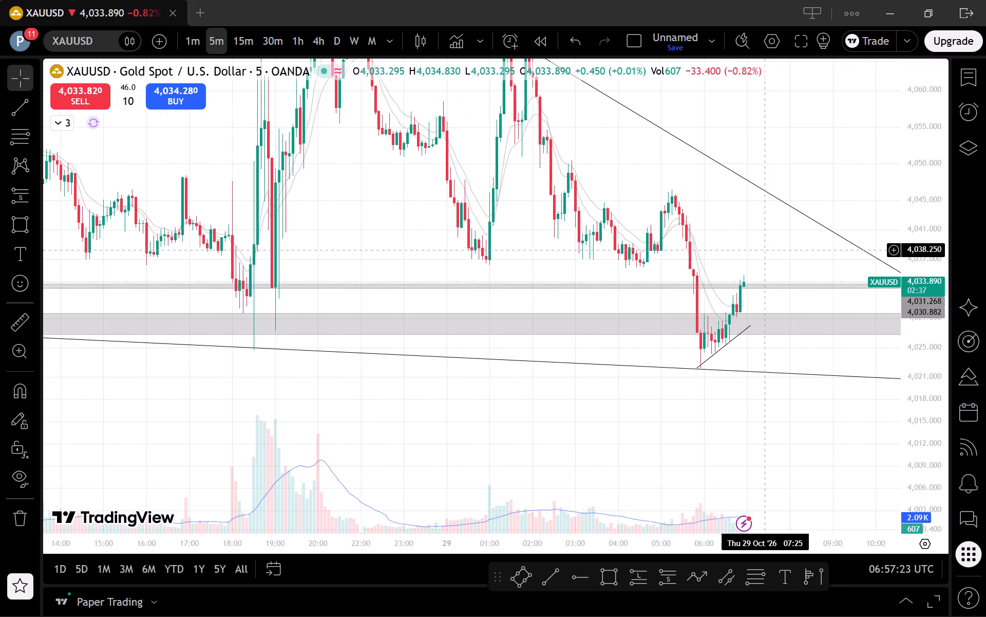
left_click_drag(783, 269, 779, 269)
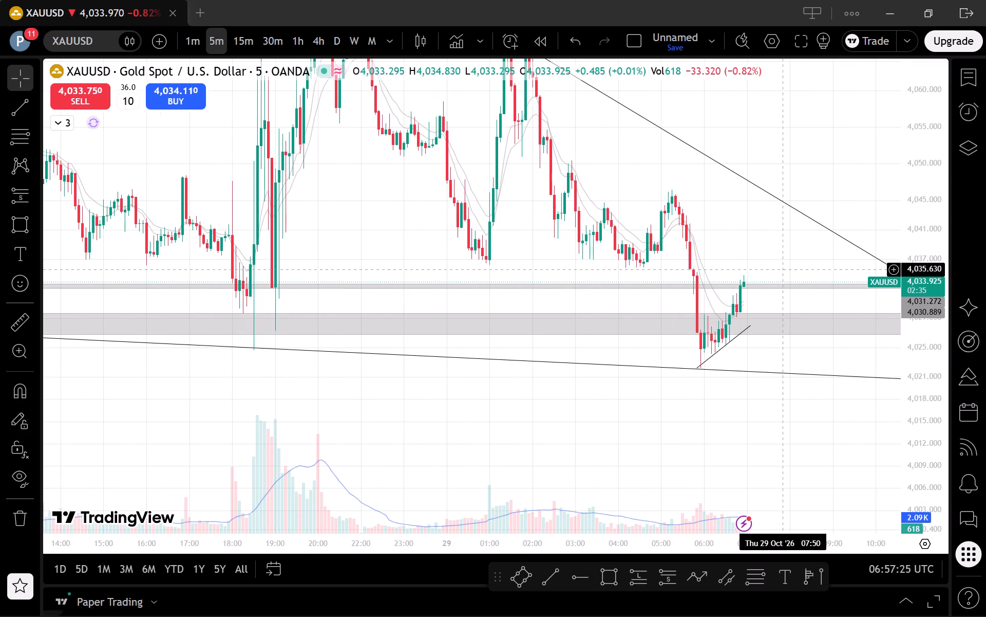
left_click_drag(779, 269, 742, 258)
scroll(733, 251, "down", 2)
scroll(733, 251, "up", 2)
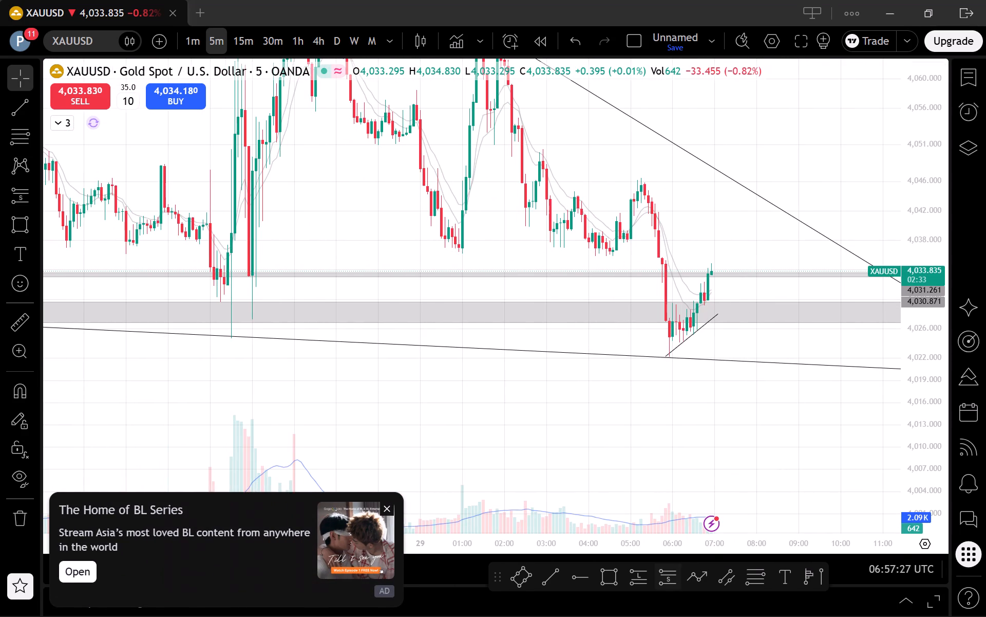
left_click(606, 584)
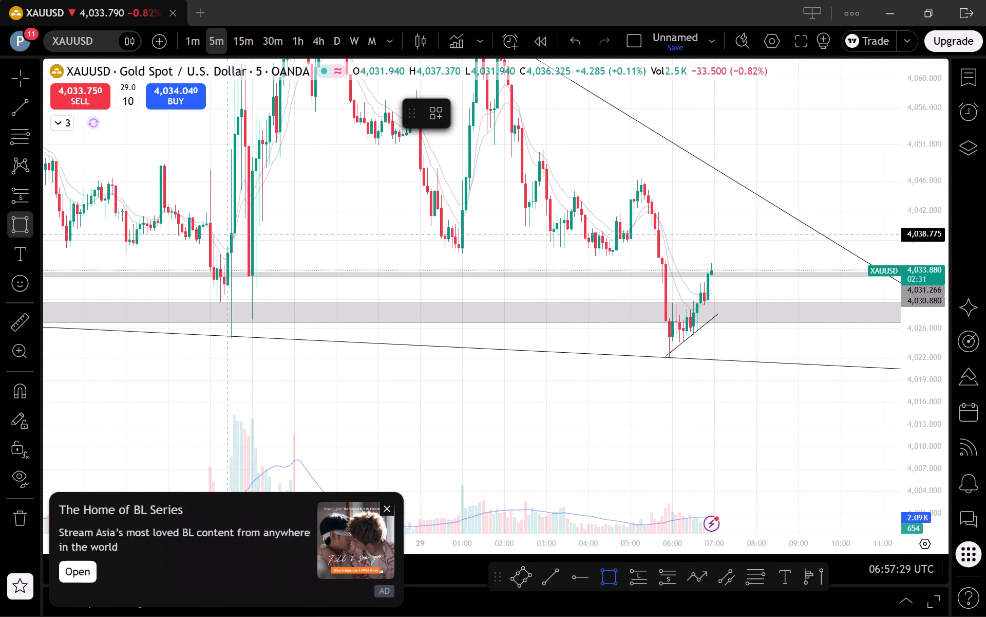
scroll(212, 238, "down", 6)
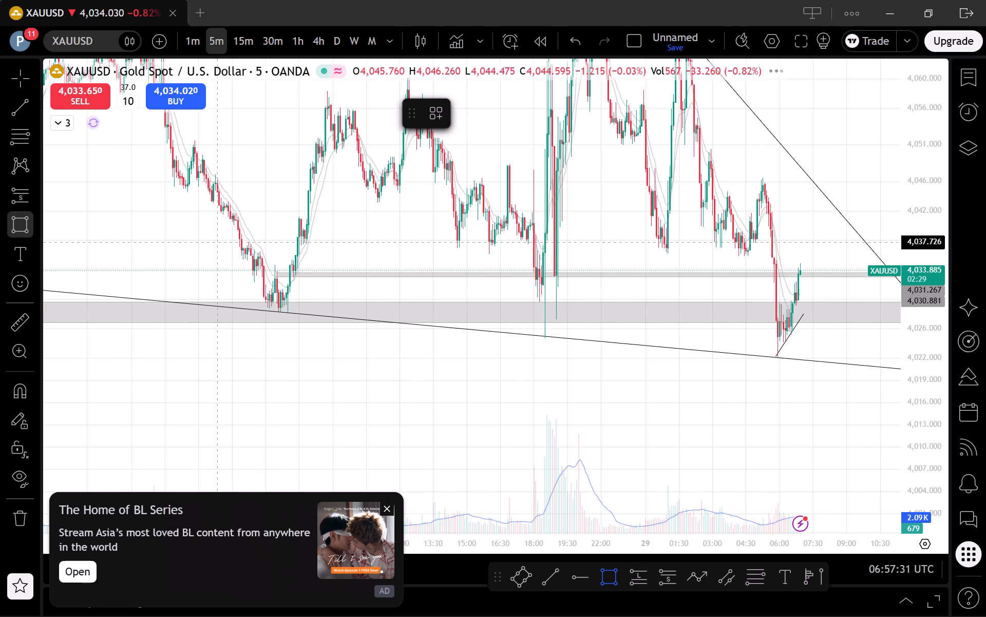
left_click(294, 241)
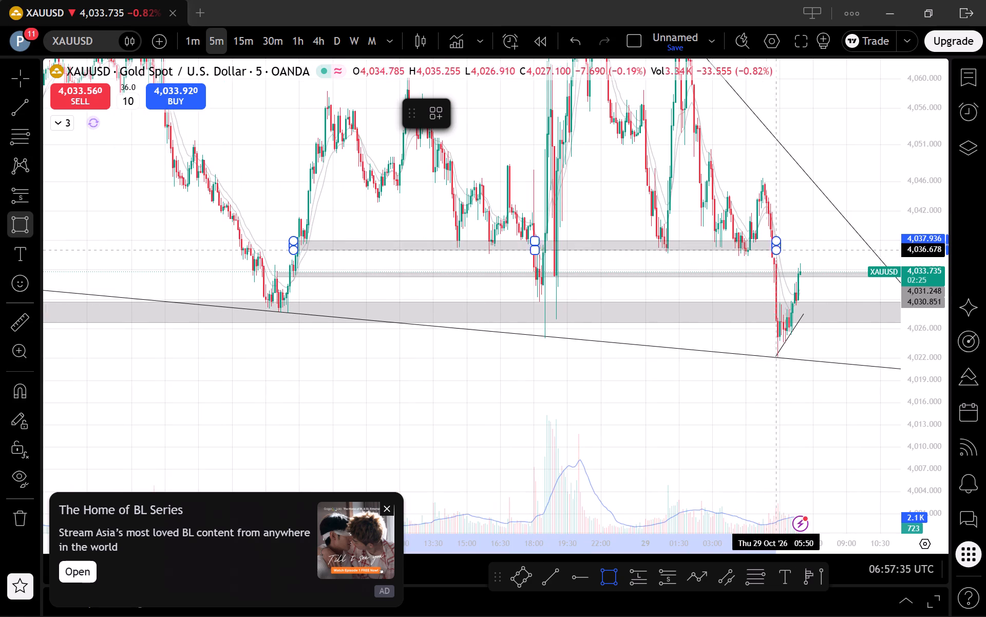
left_click(863, 256)
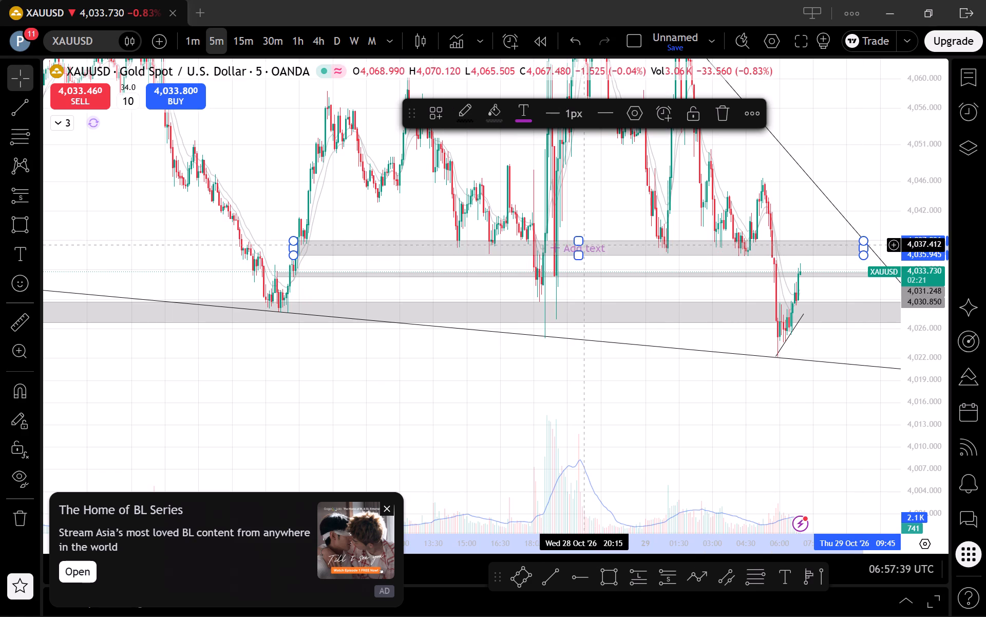
Lower the top edge of the newly drawn zone to about 4,037.307.
left_click_drag(580, 240, 615, 242)
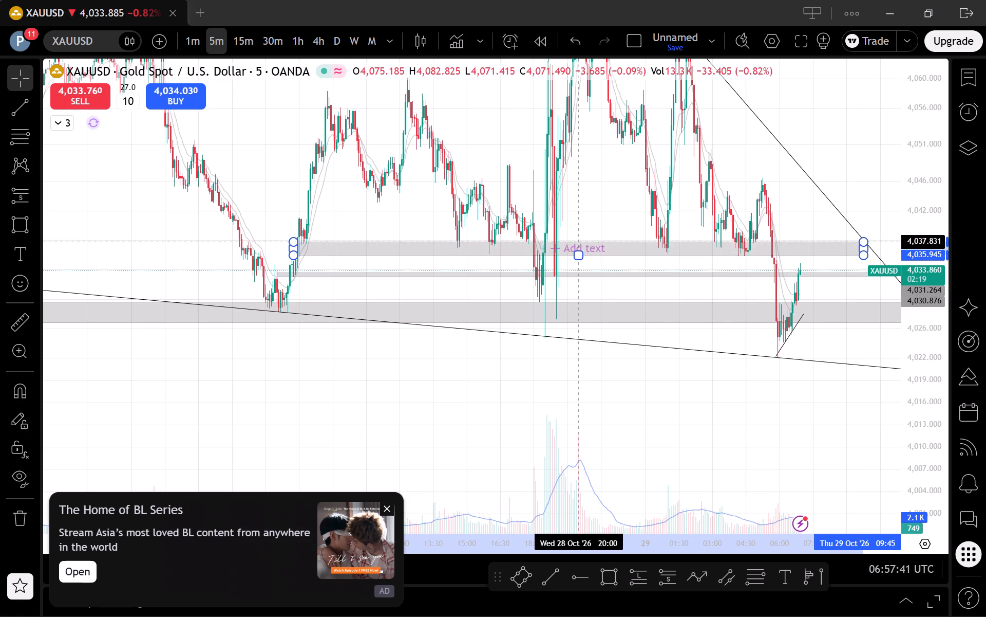
left_click_drag(615, 242, 623, 246)
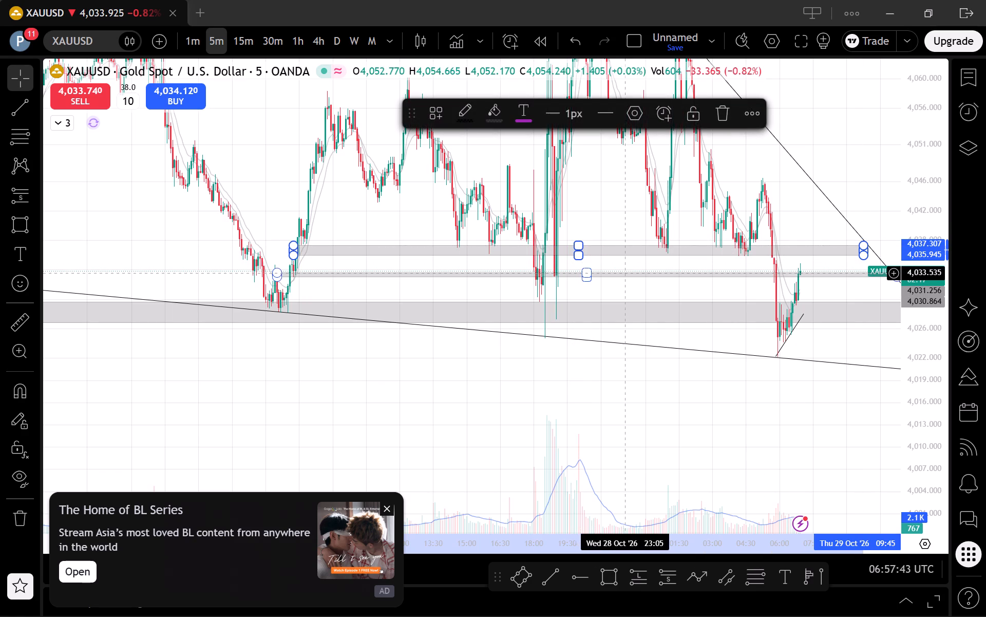
left_click(635, 293)
Delete the thin grey zone near 4,033 on the 15-minute chart.
scroll(707, 411, "up", 1)
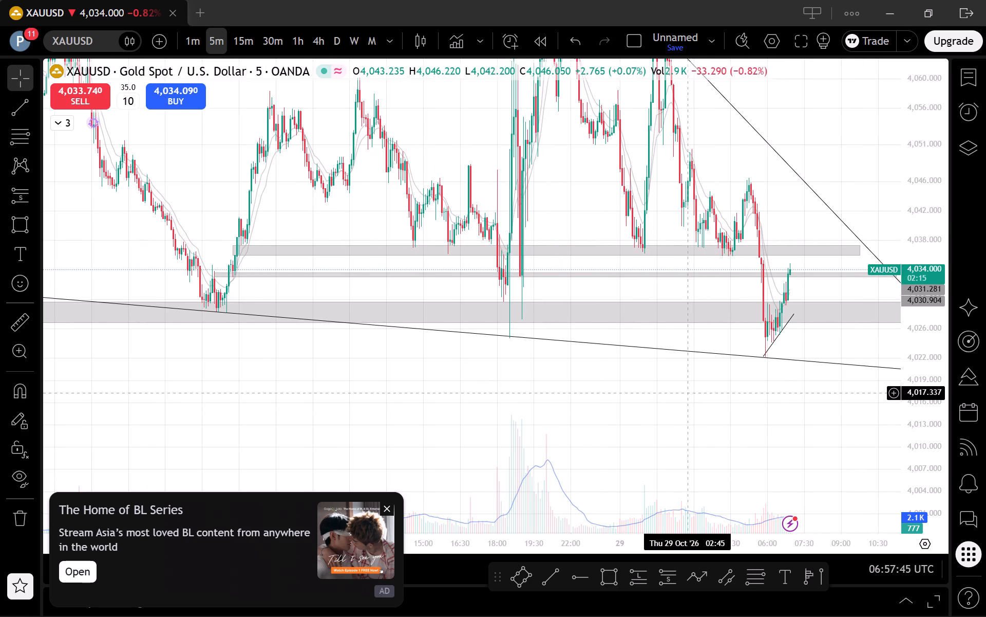
left_click(240, 40)
scroll(643, 287, "up", 2)
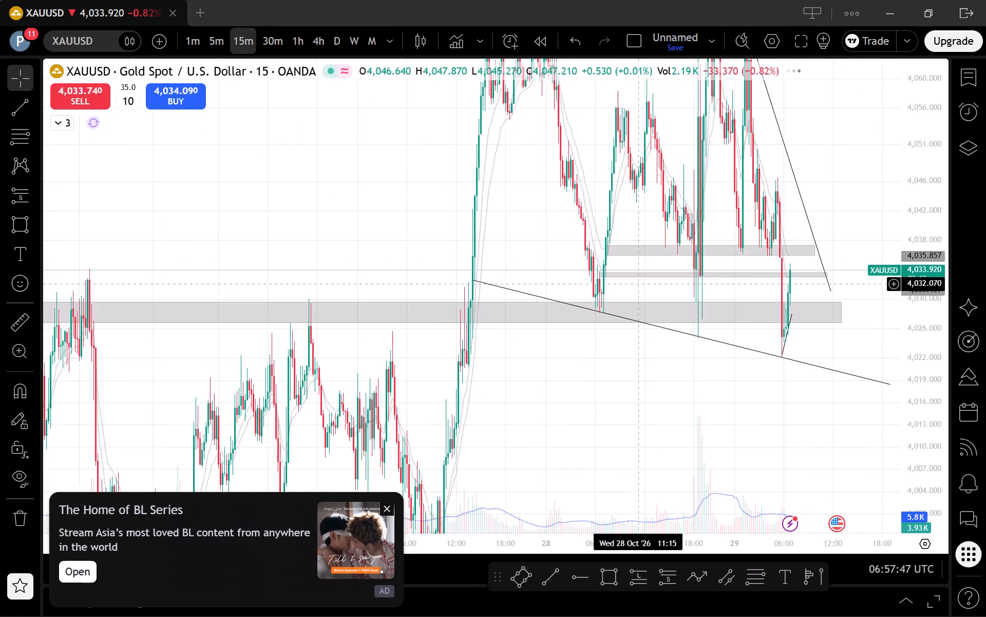
scroll(659, 296, "up", 3)
scroll(763, 326, "up", 2)
left_click(650, 276)
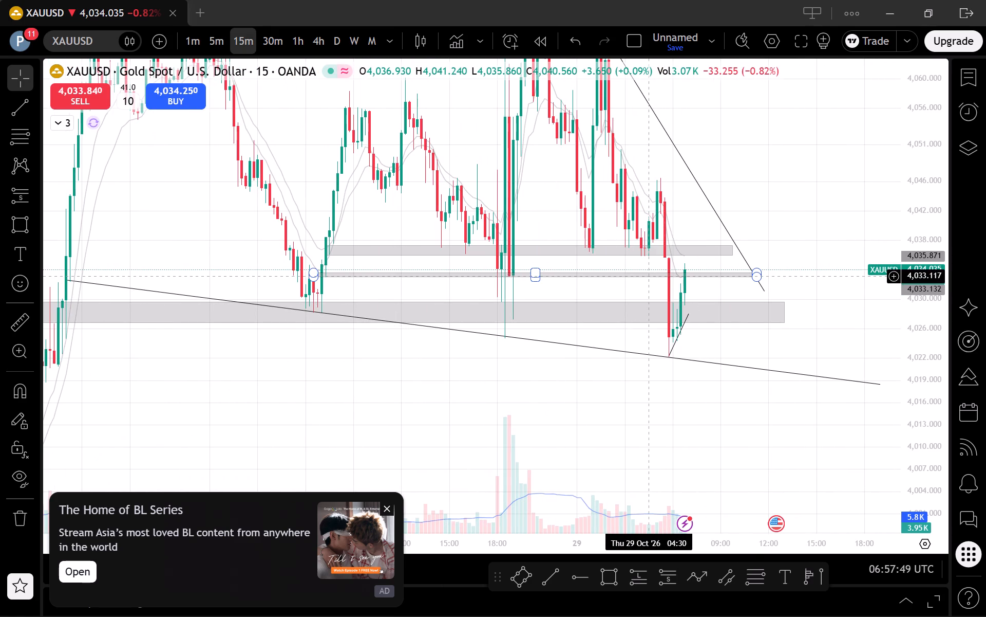
left_click(724, 115)
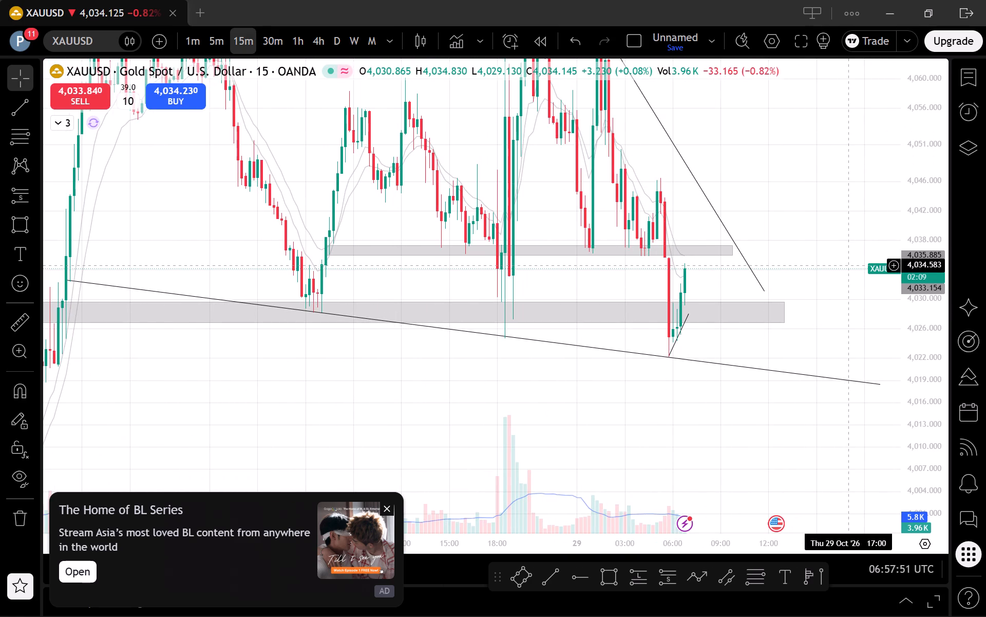
Examine price against the grey zones and trend lines on the 15-minute, 30-minute, 1-hour and 5-minute charts.
left_click_drag(934, 279, 930, 333)
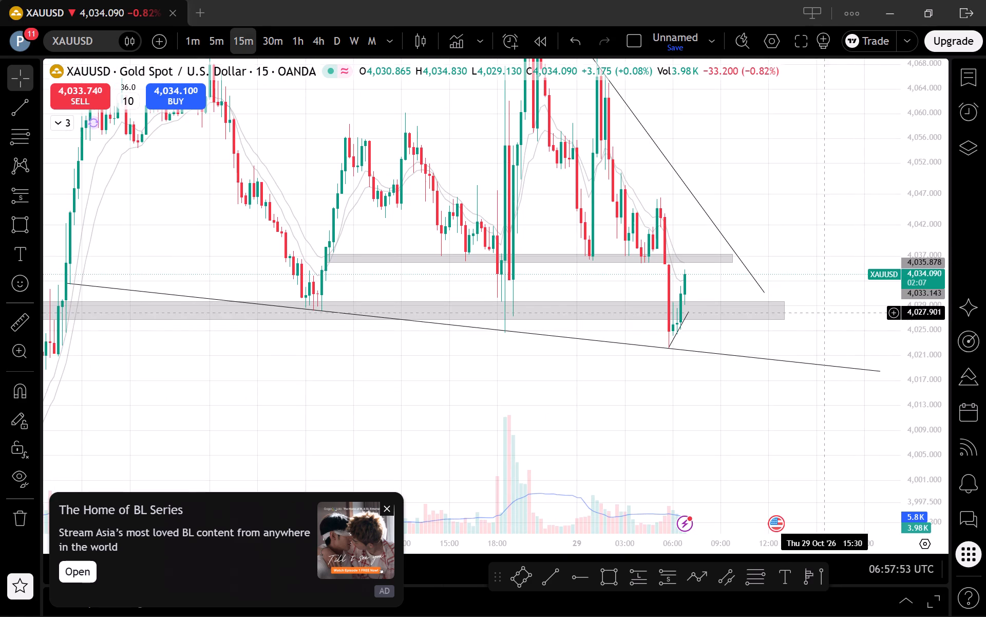
left_click_drag(833, 312, 839, 337)
left_click(270, 40)
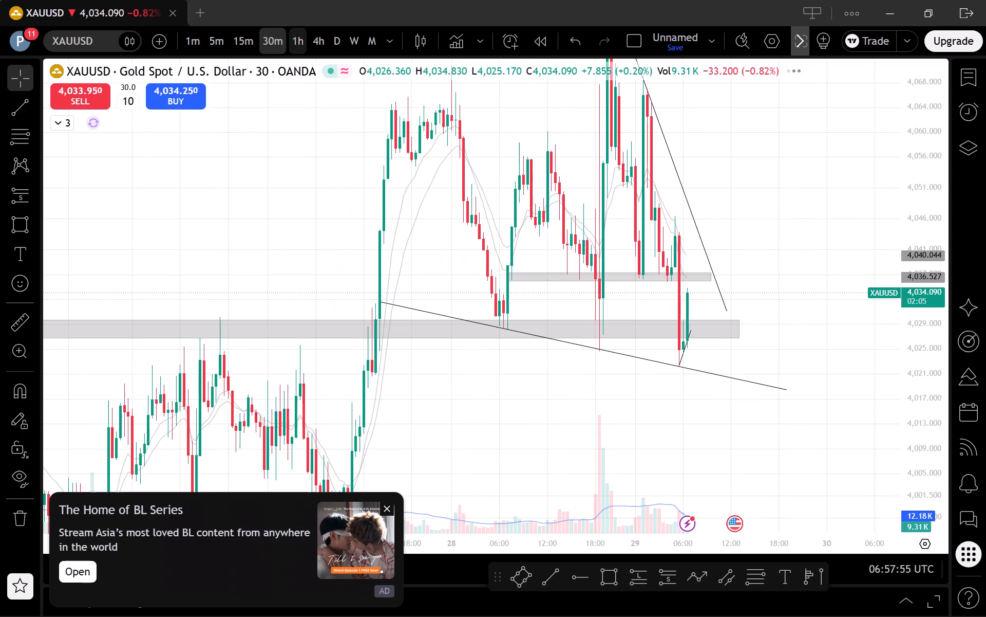
left_click(291, 41)
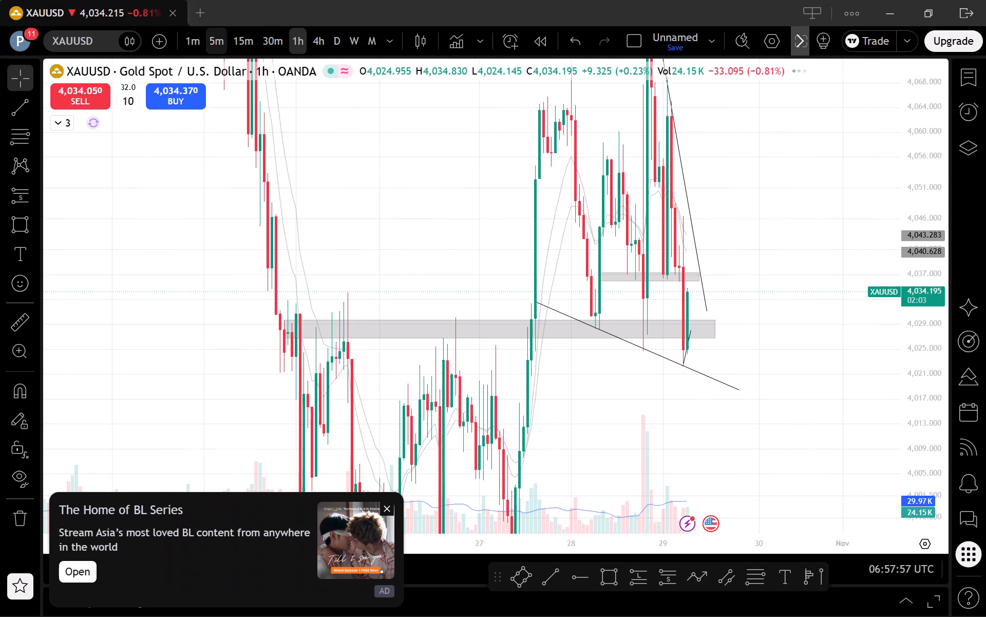
left_click(224, 38)
scroll(791, 433, "up", 1)
scroll(811, 440, "down", 3)
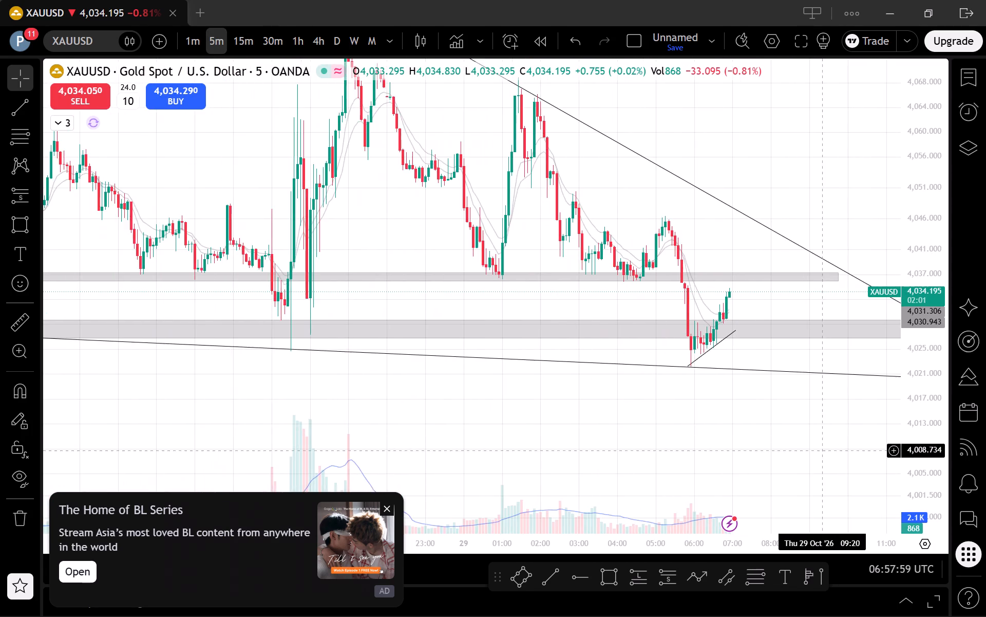
scroll(825, 452, "down", 3)
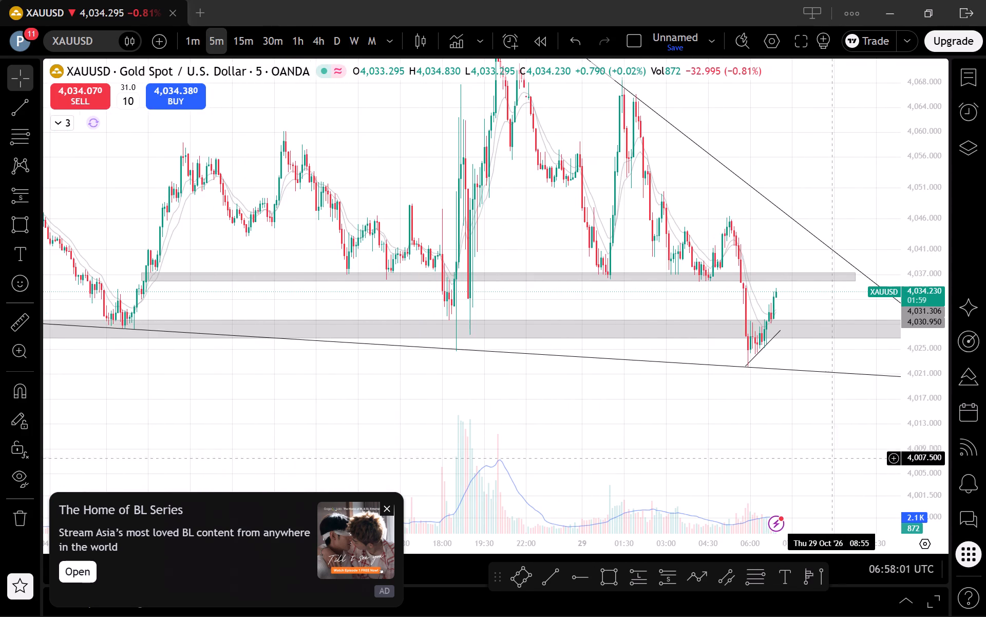
scroll(766, 456, "up", 5)
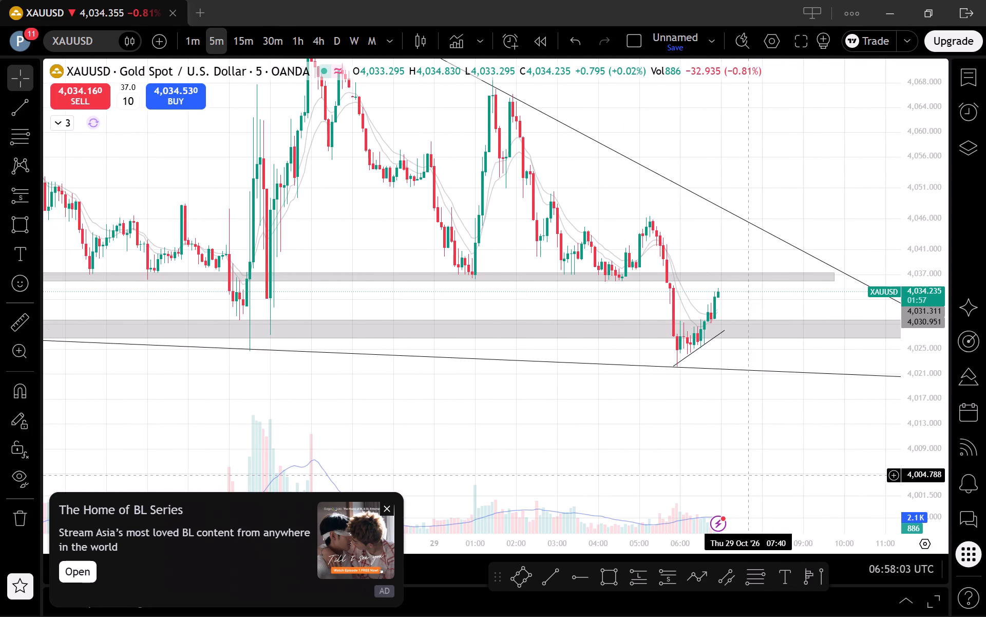
Close the advertisement covering part of the chart.
left_click(387, 512)
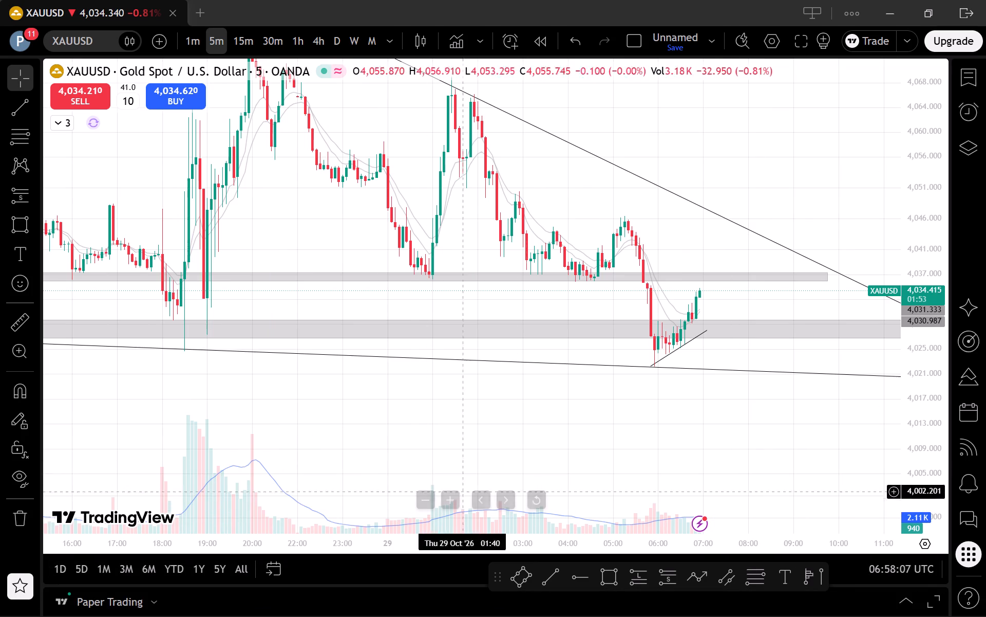
Review the wider price structure against the zones, trend lines and horizontal levels on the 1-hour, 4-hour and daily charts.
left_click(301, 45)
left_click_drag(921, 189, 938, 440)
scroll(893, 407, "up", 2)
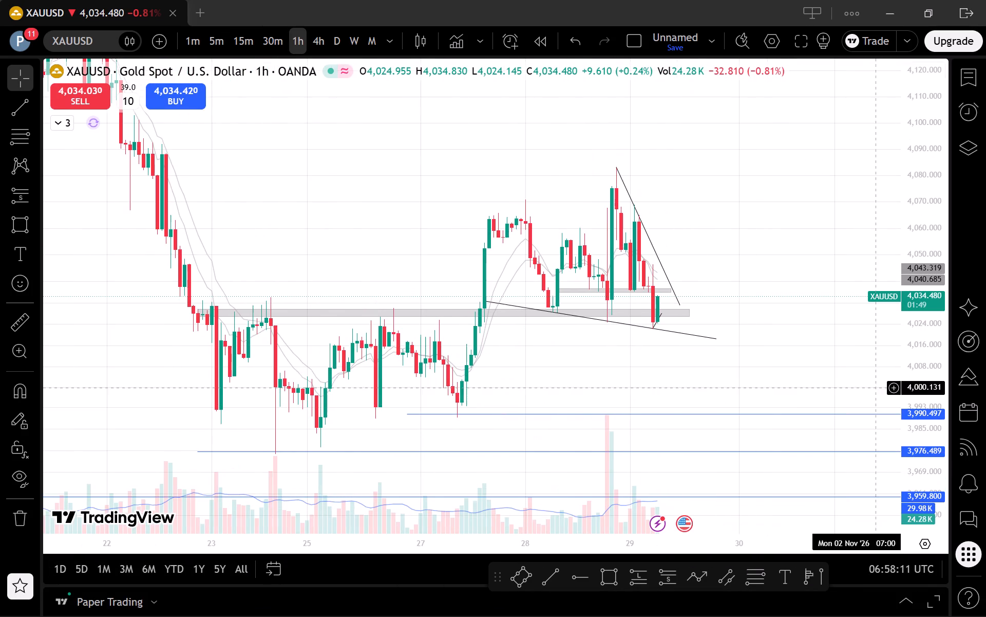
left_click(328, 36)
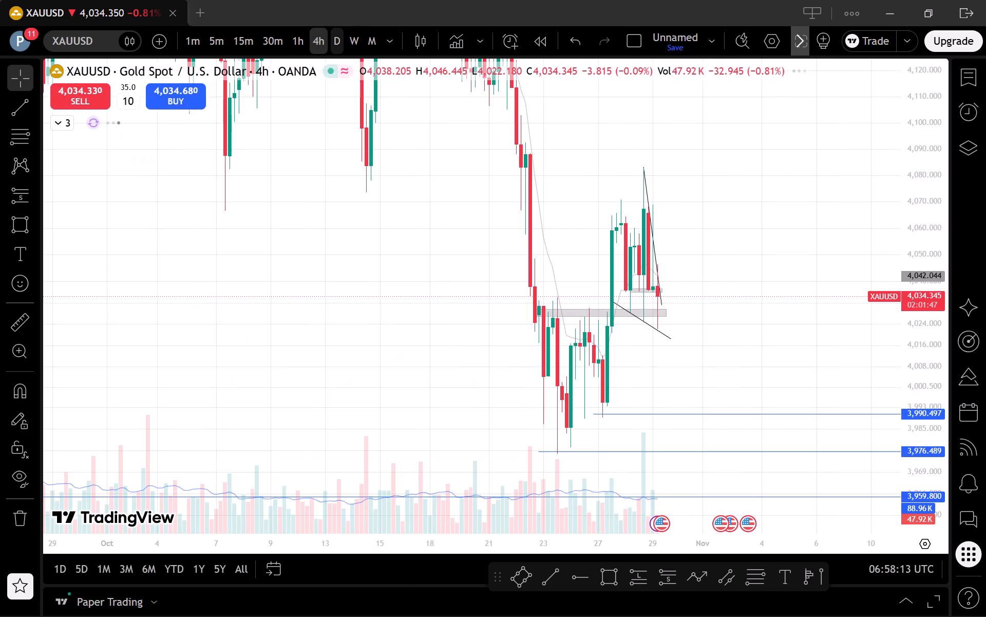
left_click(344, 37)
left_click(219, 39)
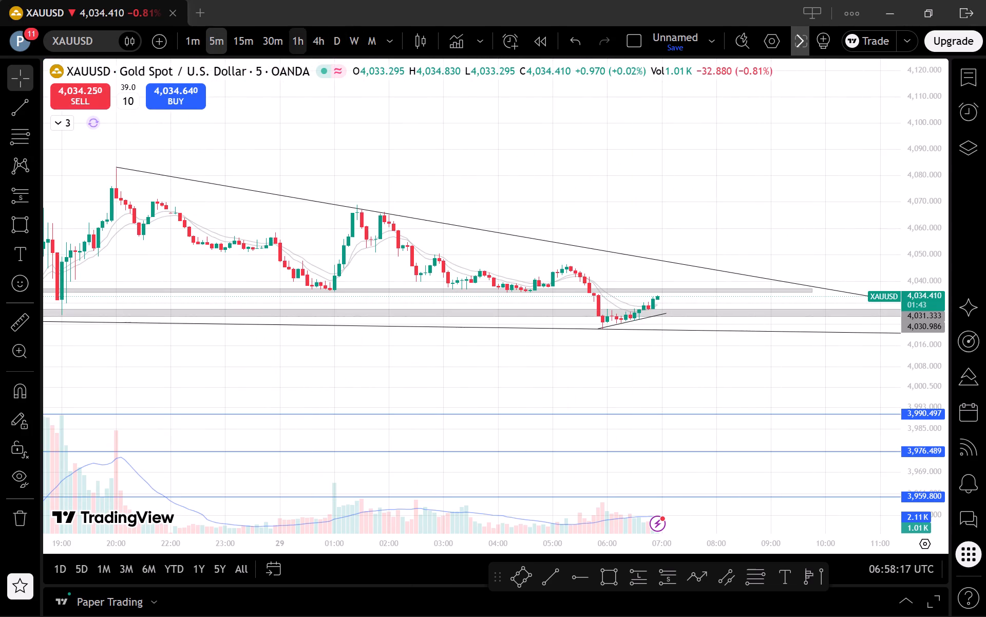
left_click(292, 31)
scroll(580, 321, "up", 5)
left_click_drag(660, 375, 722, 377)
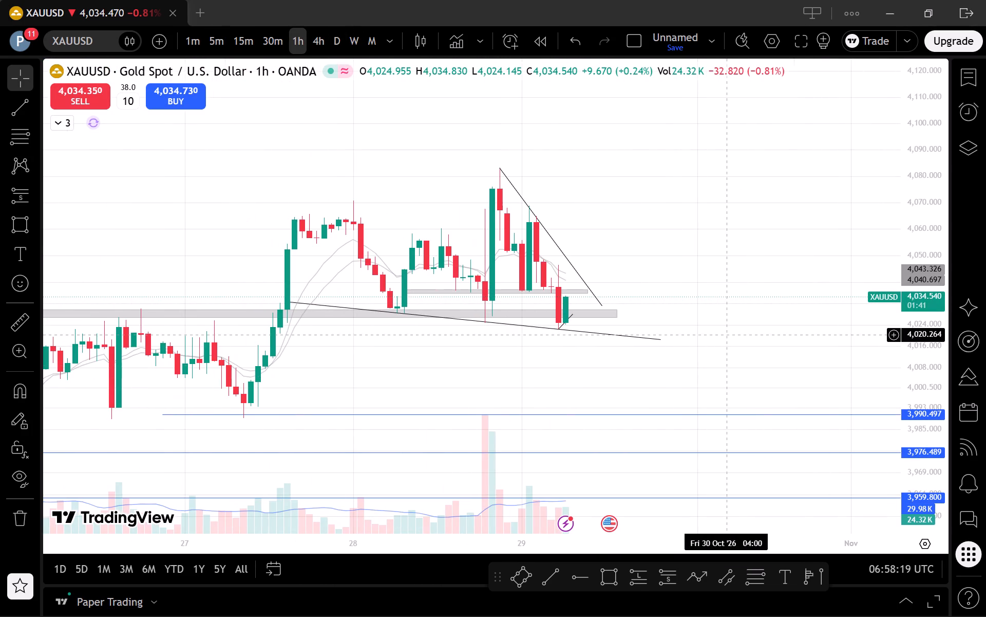
Examine the 5-minute chart's price action from the 28 Oct high down the descending trend line to the grey zones.
left_click(218, 41)
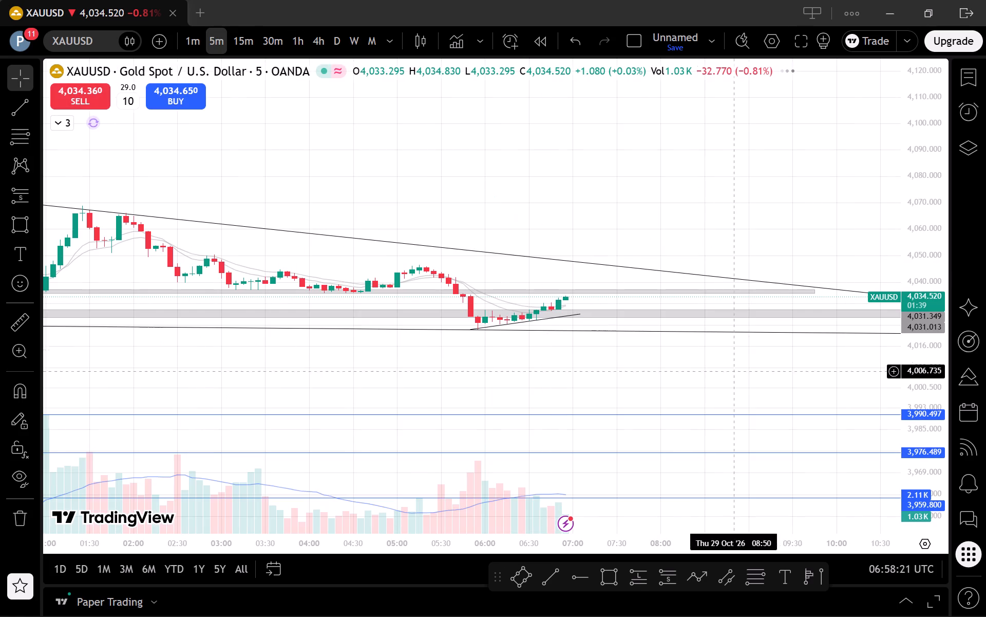
left_click_drag(932, 466, 865, 257)
scroll(739, 217, "down", 6)
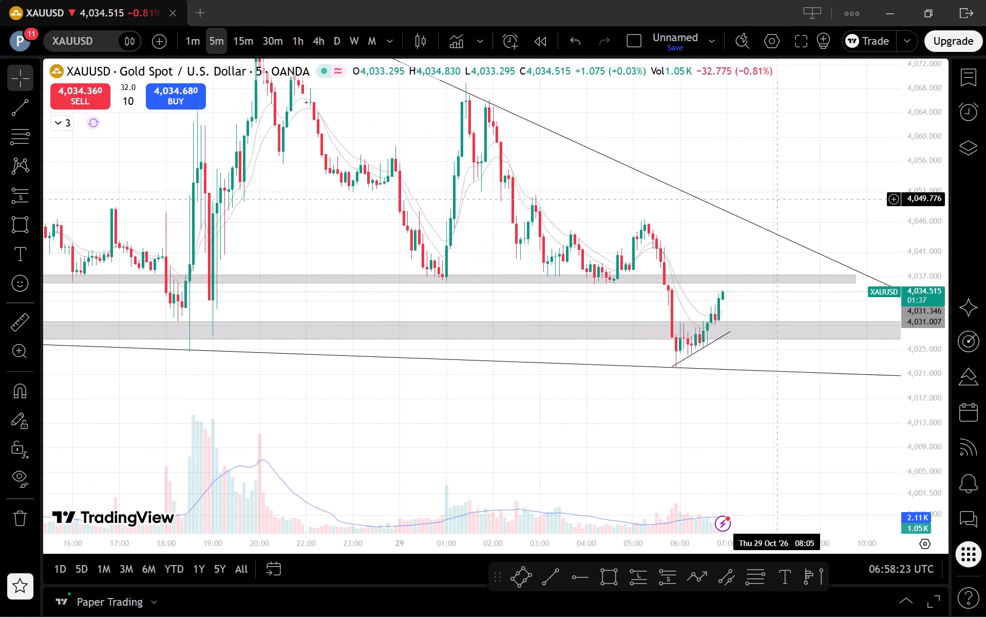
left_click_drag(776, 199, 715, 345)
left_click_drag(914, 341, 914, 343)
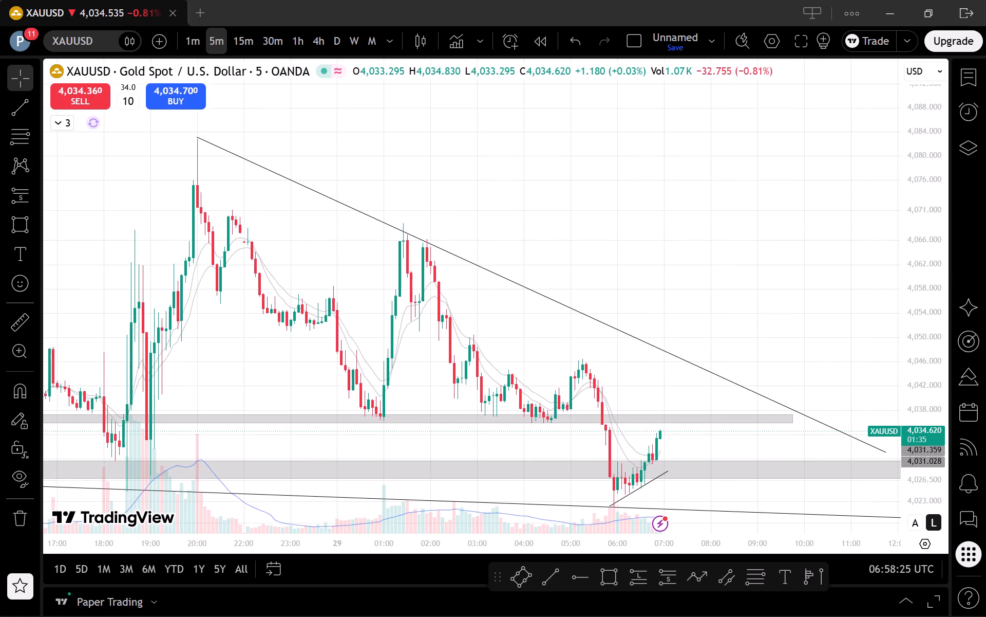
left_click_drag(914, 343, 913, 408)
left_click_drag(790, 326, 700, 257)
scroll(696, 253, "down", 2)
left_click_drag(658, 242, 666, 233)
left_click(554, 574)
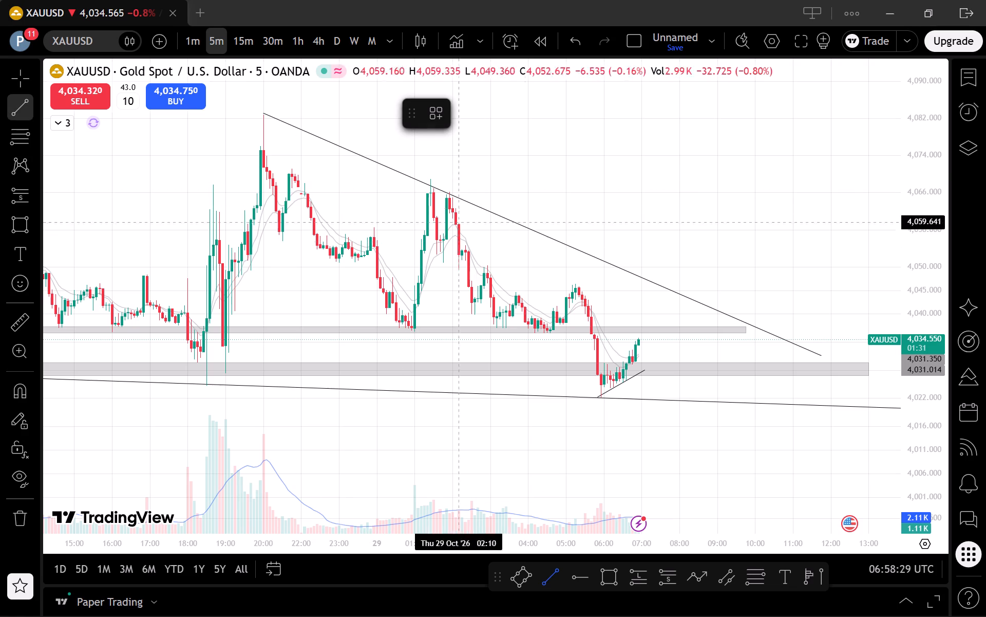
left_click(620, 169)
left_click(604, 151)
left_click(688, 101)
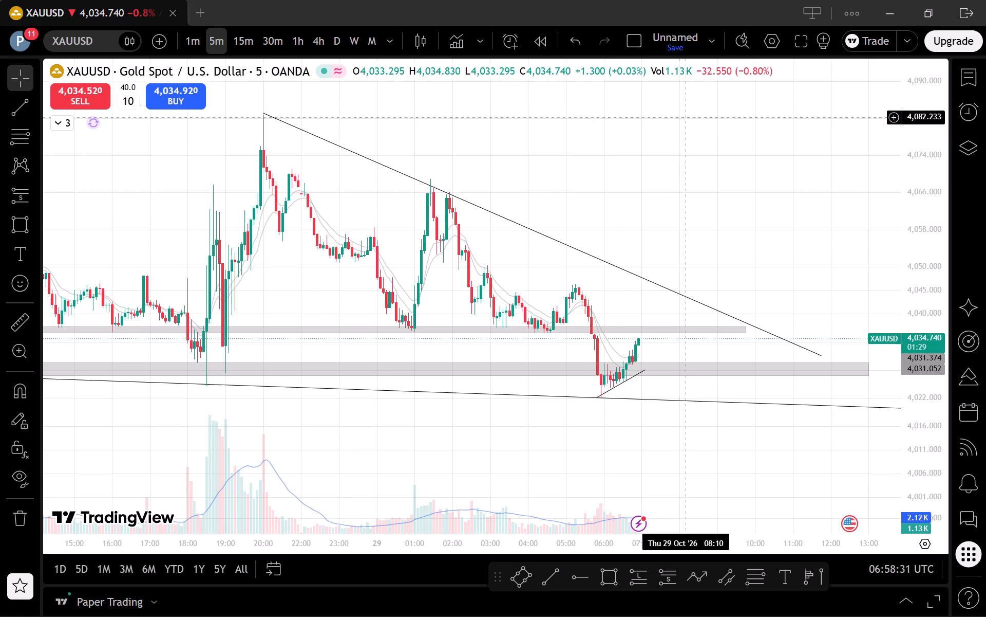
Clone the descending trend line and place the parallel copy below it, from about 4,080 on 28 Oct to about 4,028 on 29 Oct.
left_click(640, 280)
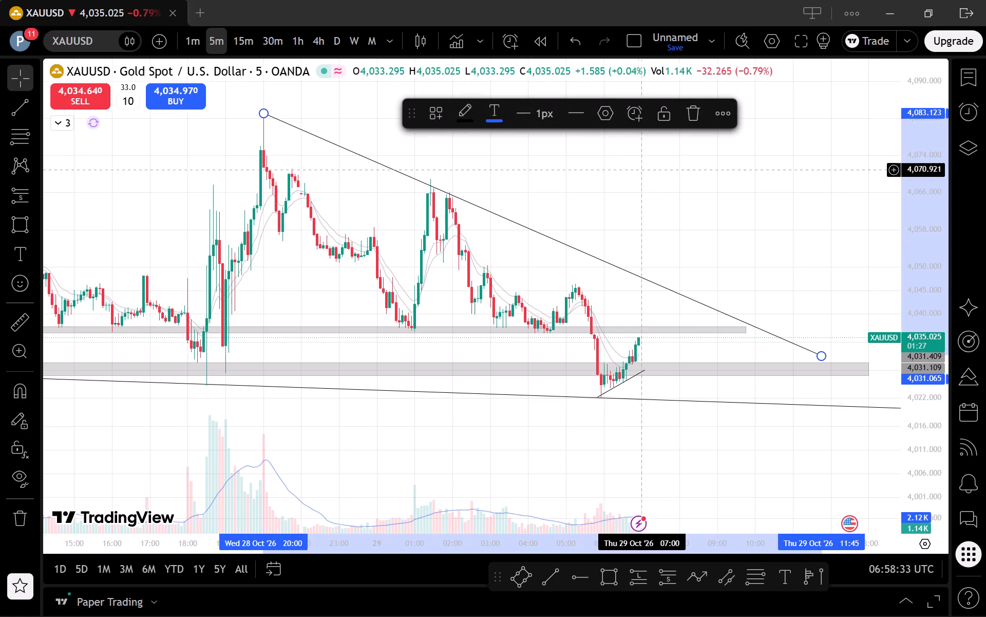
left_click(728, 103)
left_click(765, 195)
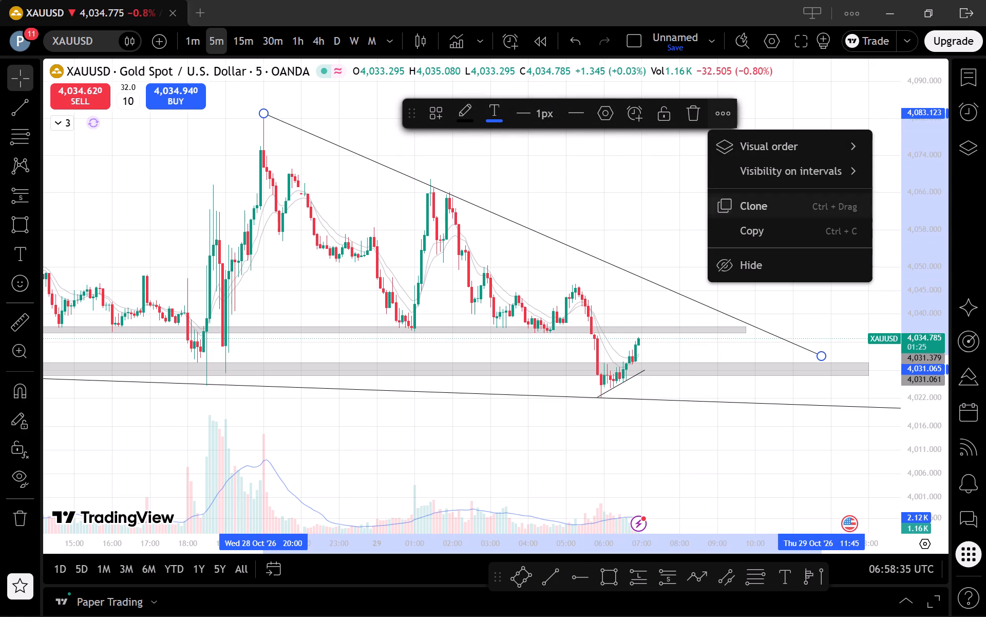
left_click_drag(607, 229, 598, 242)
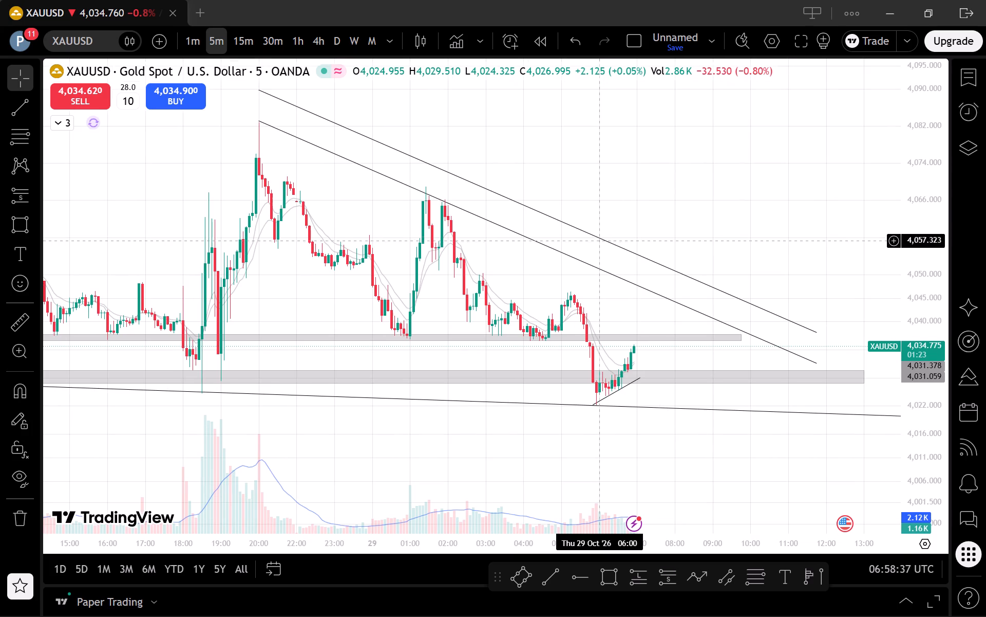
left_click(602, 237)
left_click_drag(602, 237, 541, 276)
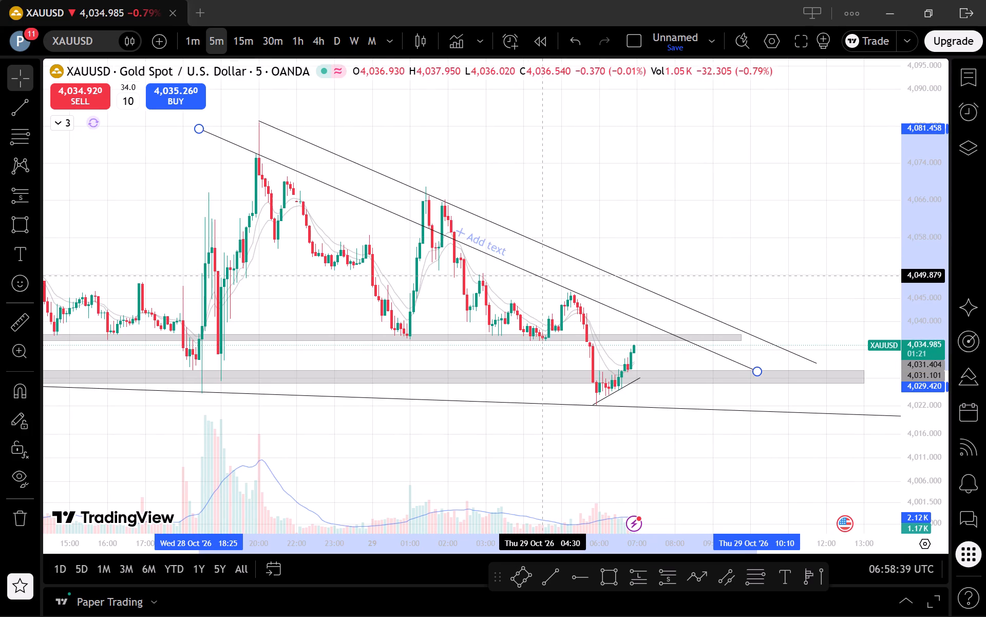
left_click_drag(541, 276, 557, 284)
left_click(678, 229)
left_click_drag(683, 256, 703, 243)
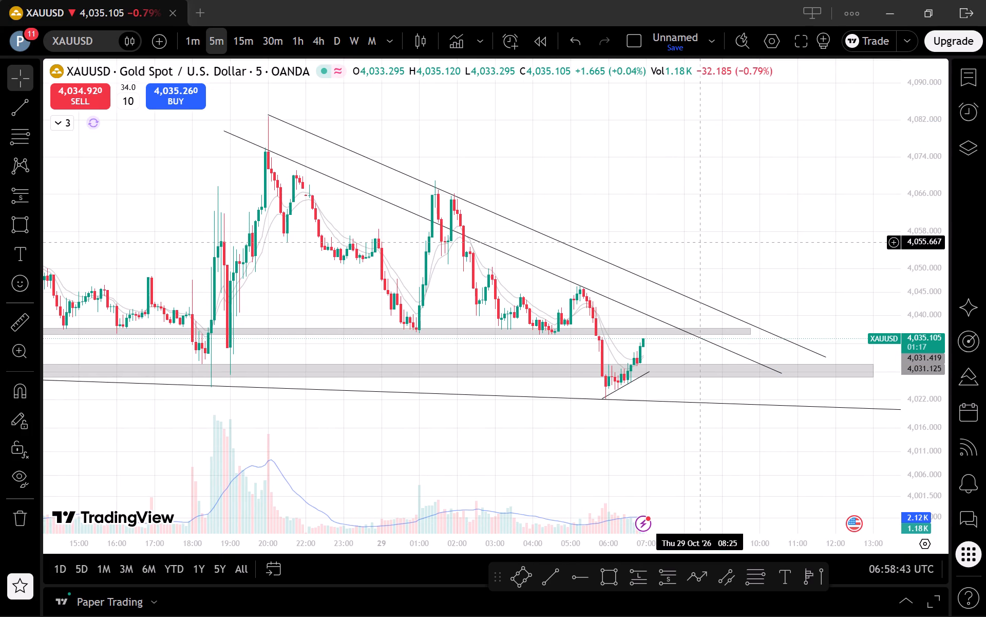
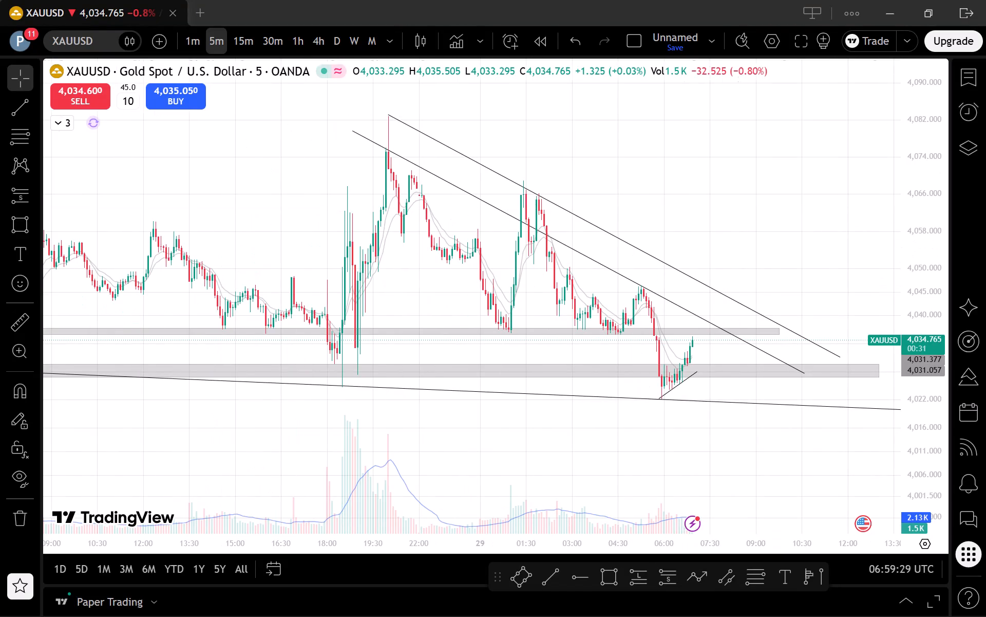
Examine the 5-minute price action from 27 to 28 Oct around the grey zones and the lower trend line.
left_click_drag(594, 183, 985, 175)
scroll(568, 232, "down", 3)
left_click_drag(420, 229, 774, 220)
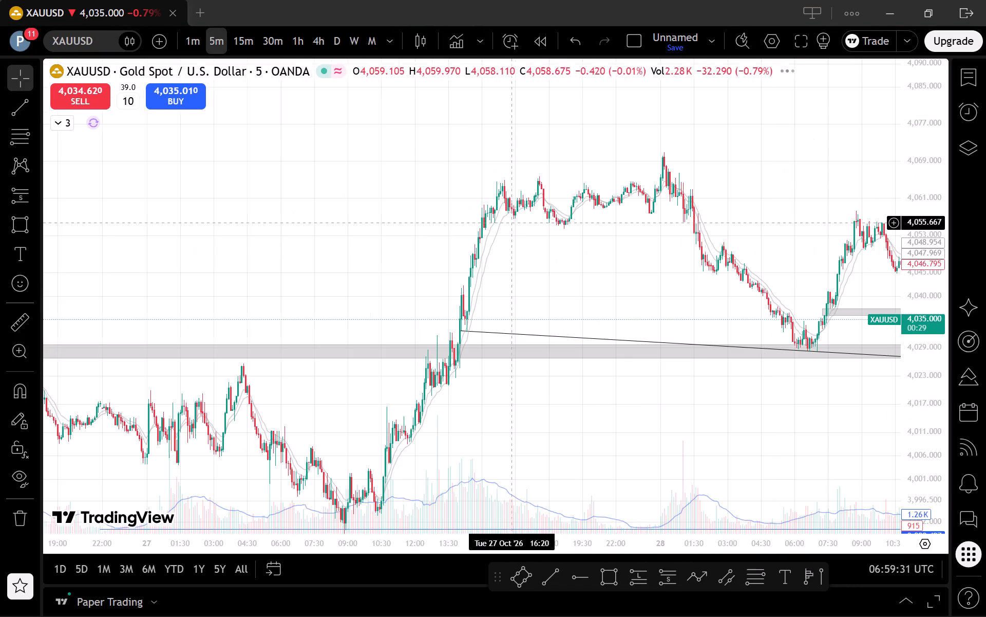
scroll(696, 296, "up", 6)
left_click_drag(652, 268, 226, 282)
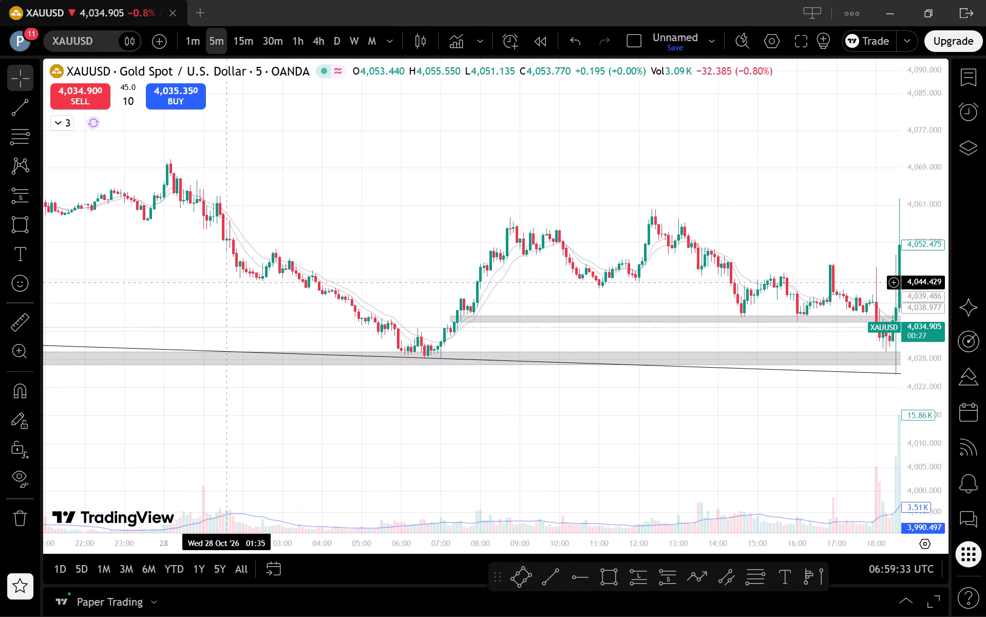
left_click_drag(666, 234, 502, 234)
left_click_drag(913, 442, 901, 370)
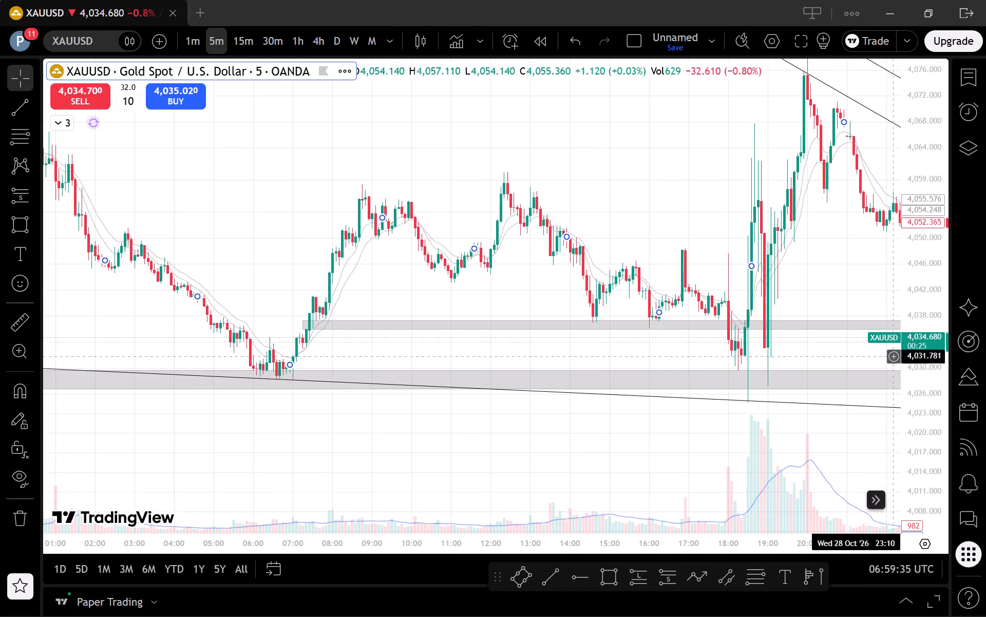
scroll(844, 306, "down", 2)
left_click_drag(839, 276, 814, 258)
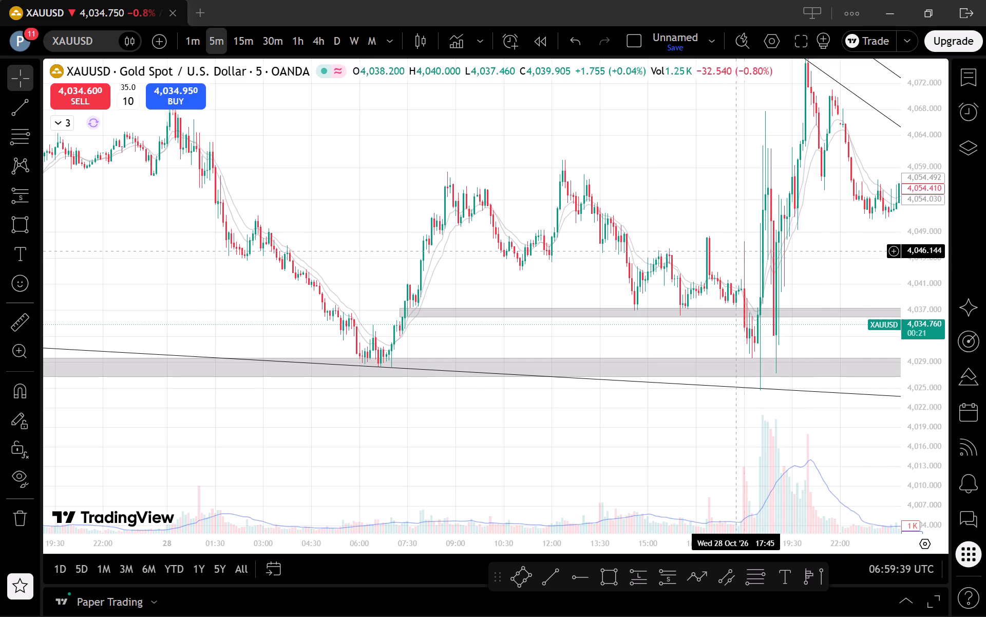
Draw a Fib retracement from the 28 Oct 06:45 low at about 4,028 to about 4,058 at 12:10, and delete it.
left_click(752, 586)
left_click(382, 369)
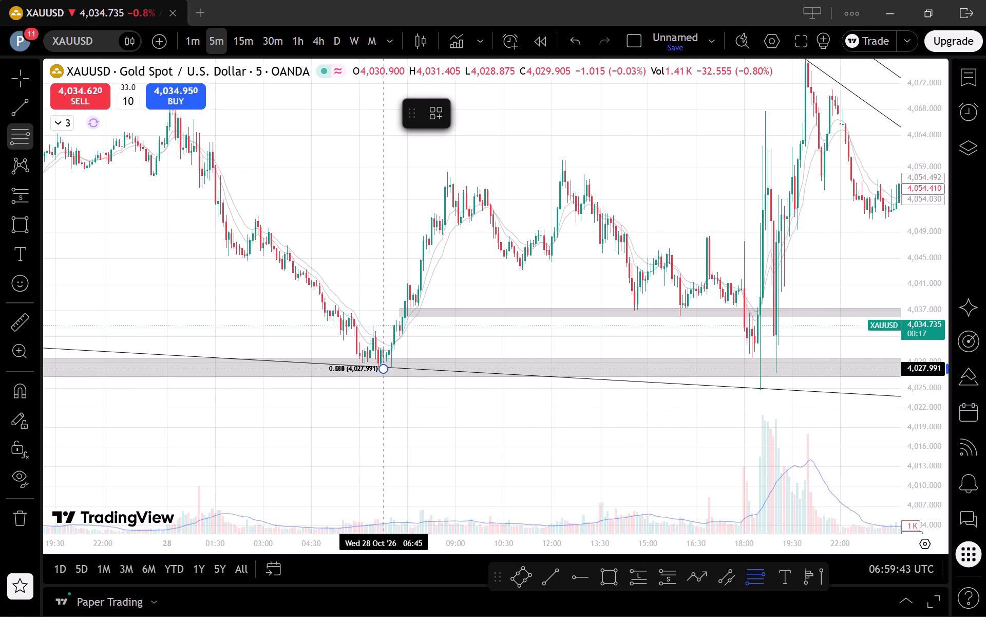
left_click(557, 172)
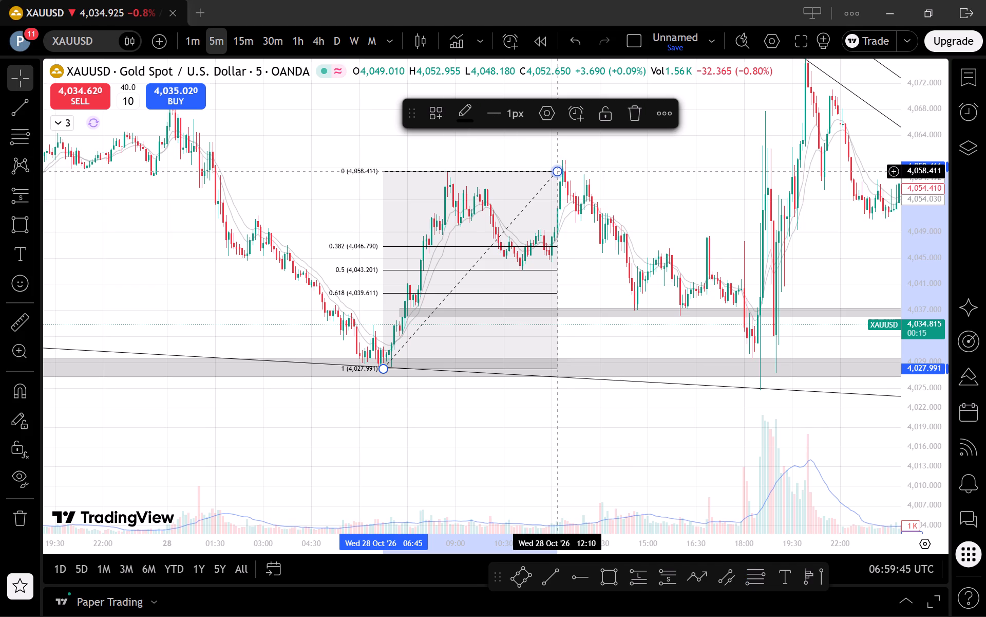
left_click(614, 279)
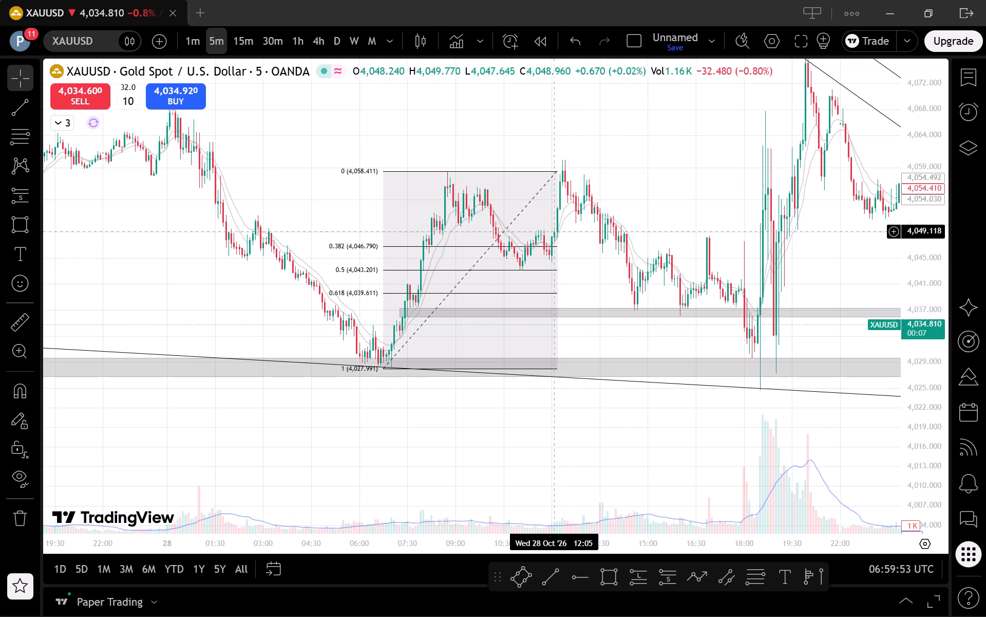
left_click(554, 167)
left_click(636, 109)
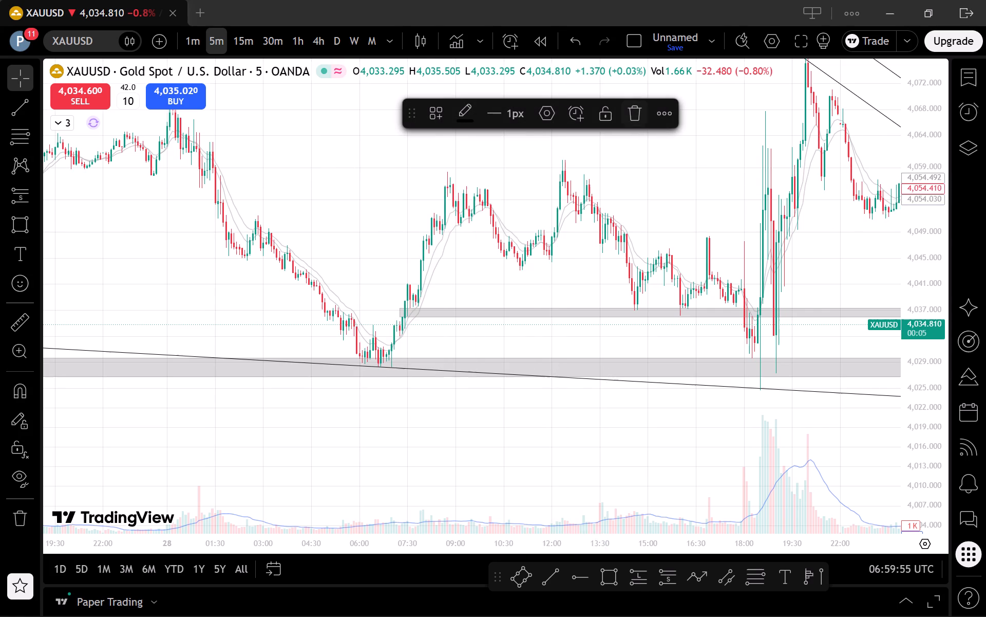
Examine the 28 Oct swings on the 5-minute chart around the upper grey zone, through to the evening spike.
left_click_drag(610, 201, 633, 214)
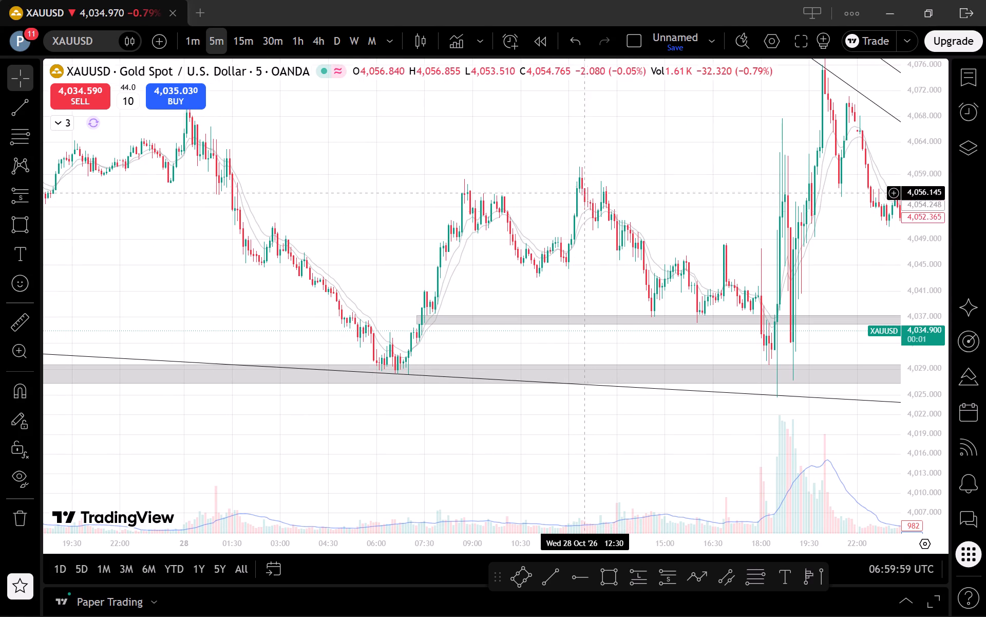
left_click_drag(605, 283, 666, 292)
scroll(711, 299, "up", 1)
left_click(646, 263)
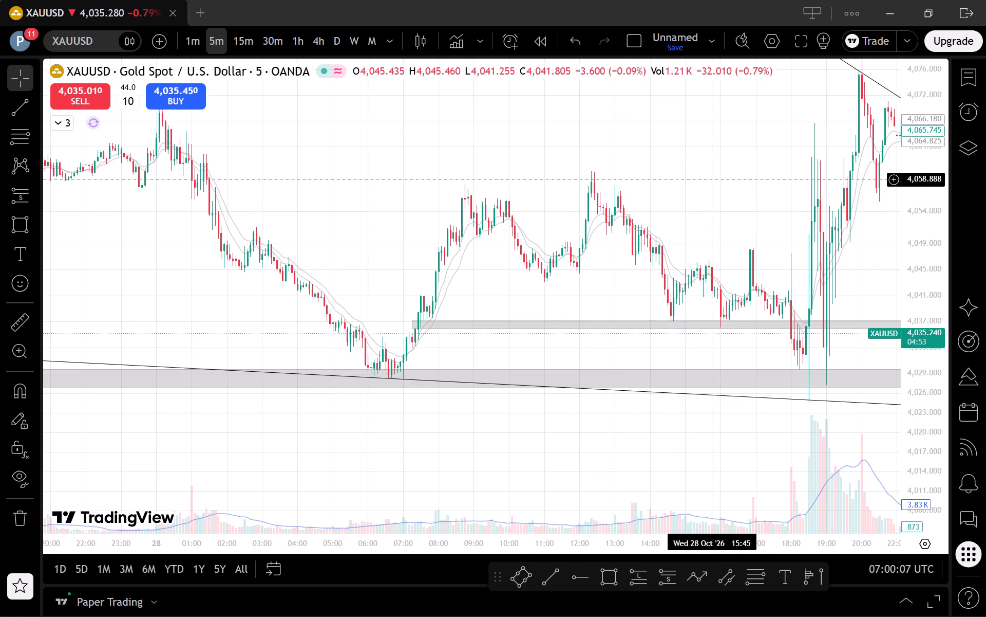
scroll(746, 344, "up", 1)
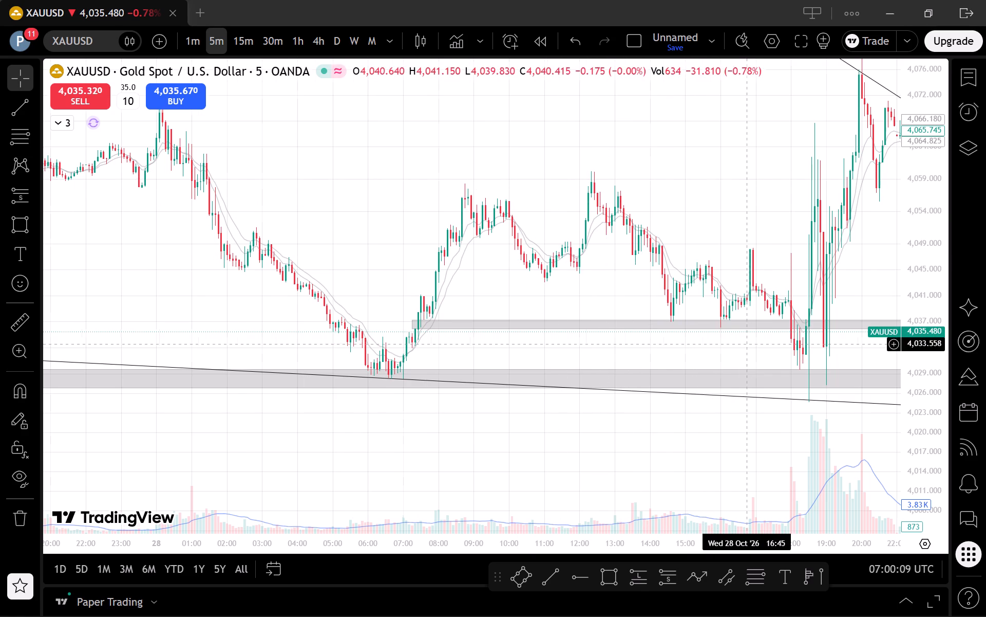
scroll(734, 332, "down", 2)
scroll(734, 330, "up", 1)
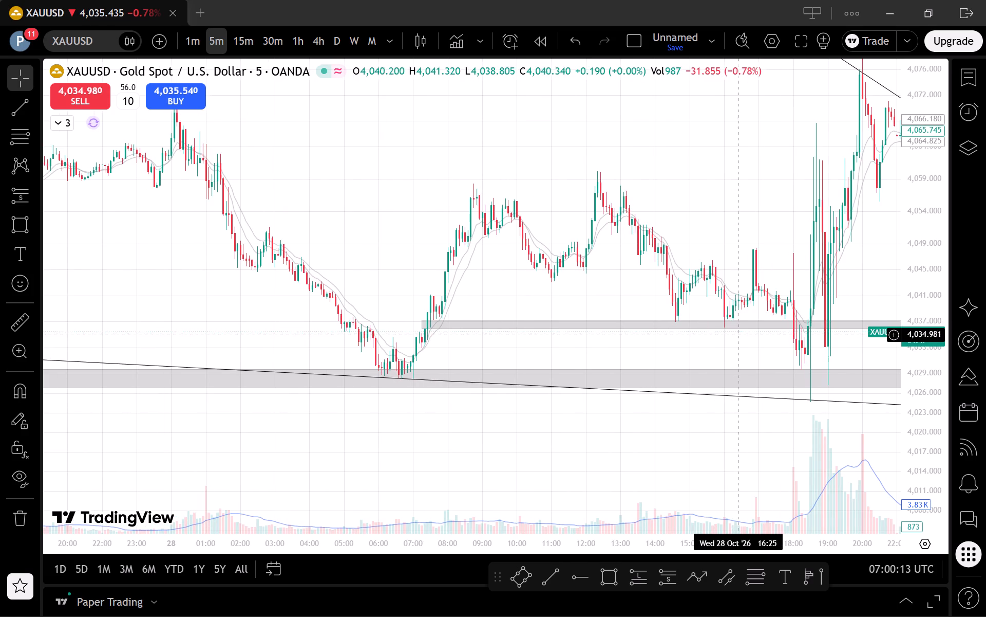
scroll(702, 270, "up", 2)
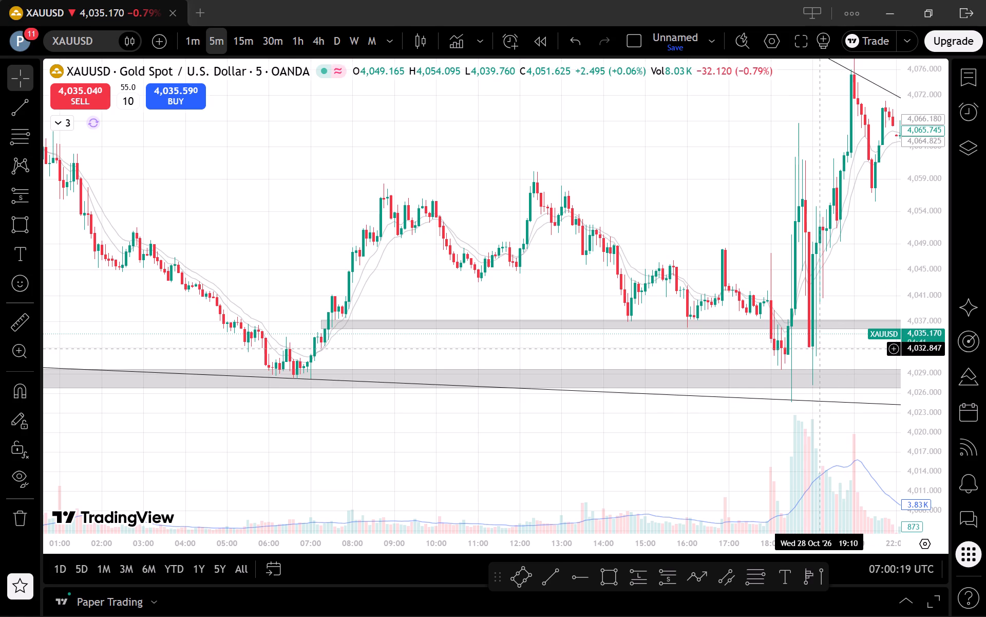
scroll(818, 349, "up", 2)
scroll(644, 268, "down", 2)
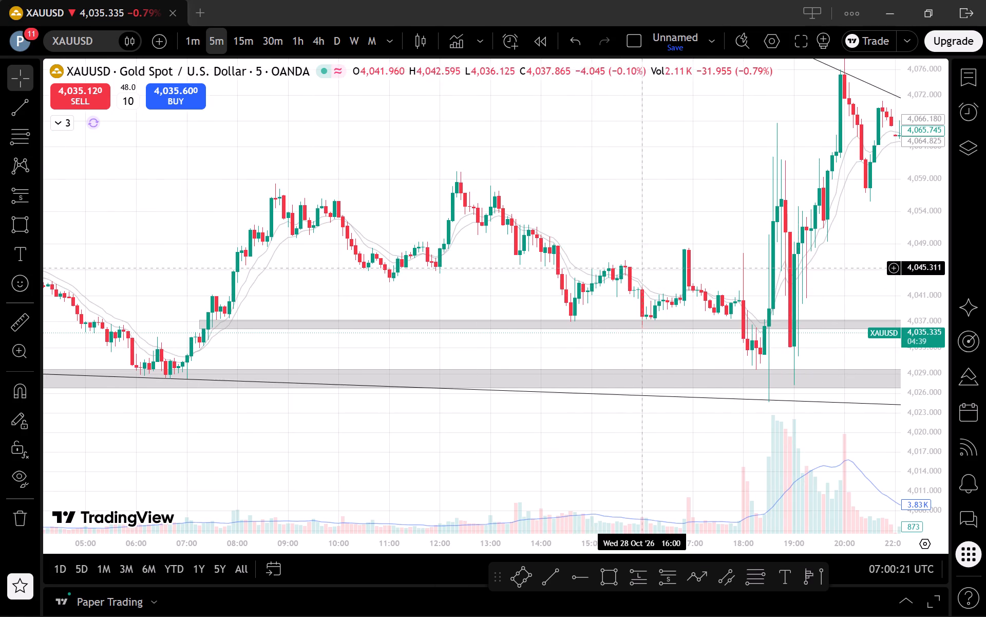
left_click_drag(677, 247, 633, 280)
scroll(660, 274, "down", 3)
left_click_drag(682, 267, 602, 281)
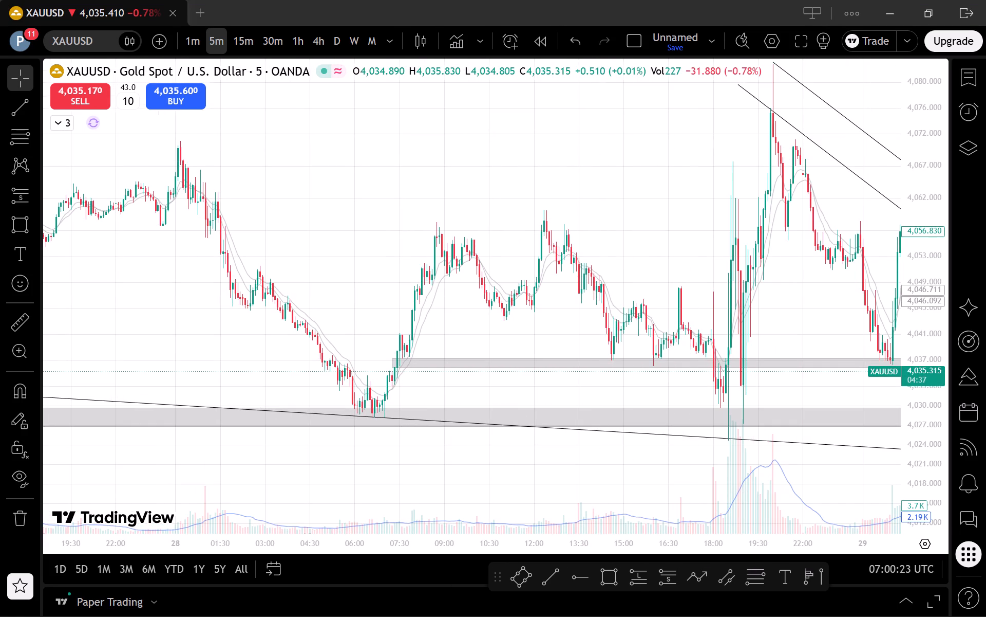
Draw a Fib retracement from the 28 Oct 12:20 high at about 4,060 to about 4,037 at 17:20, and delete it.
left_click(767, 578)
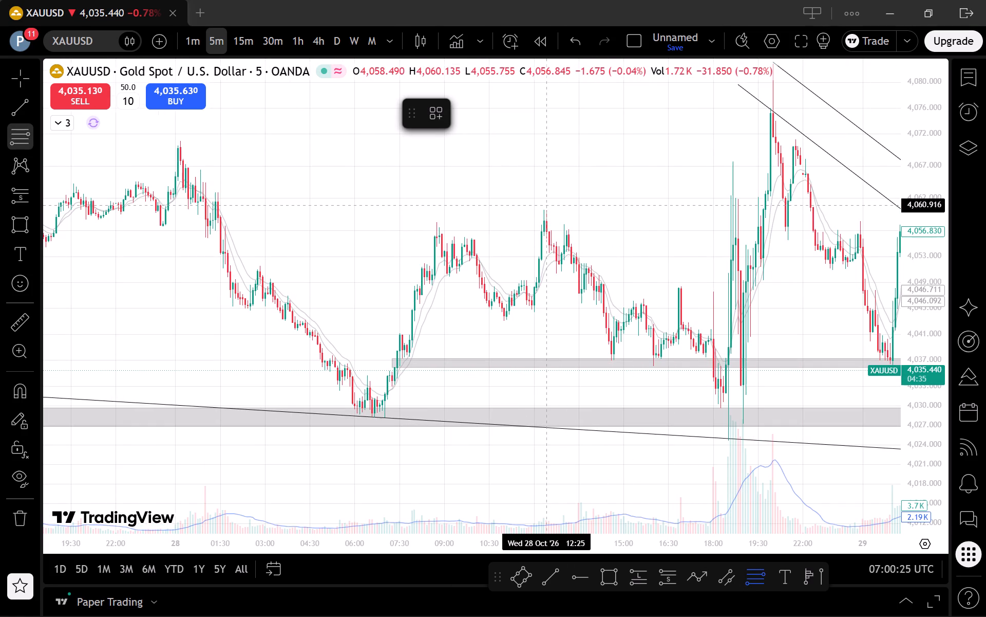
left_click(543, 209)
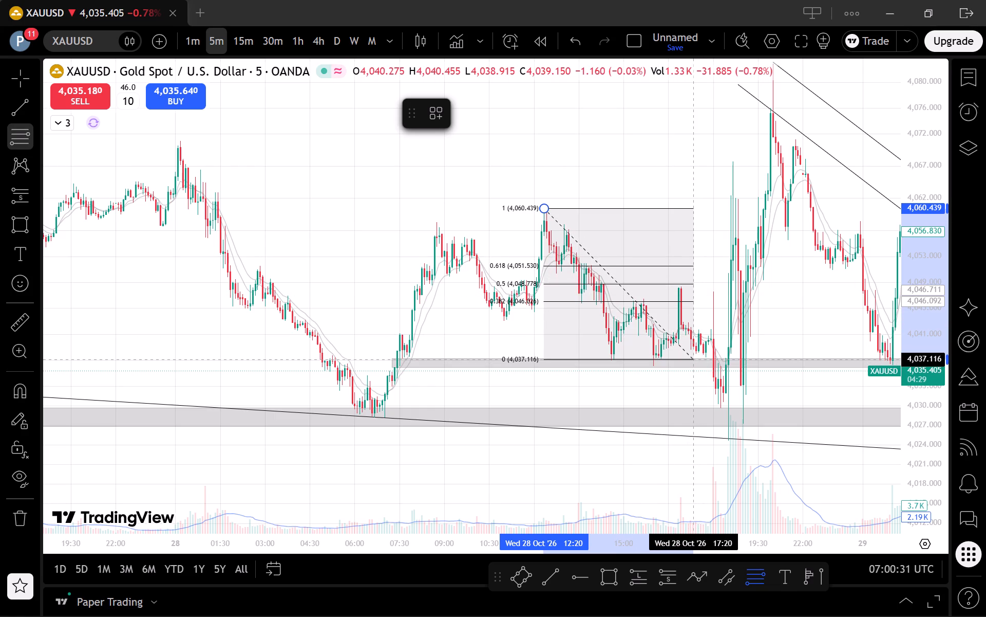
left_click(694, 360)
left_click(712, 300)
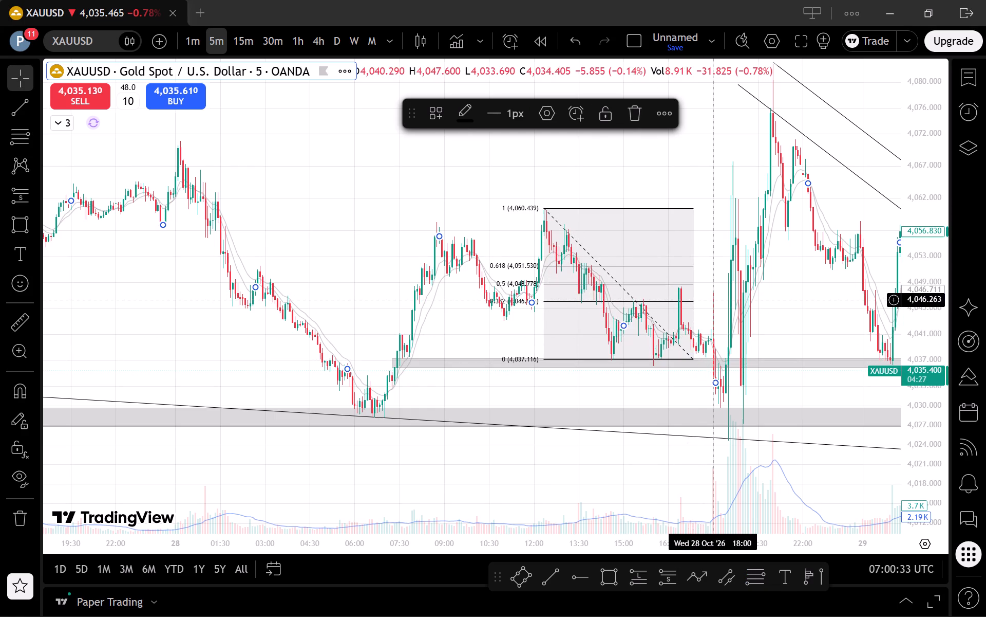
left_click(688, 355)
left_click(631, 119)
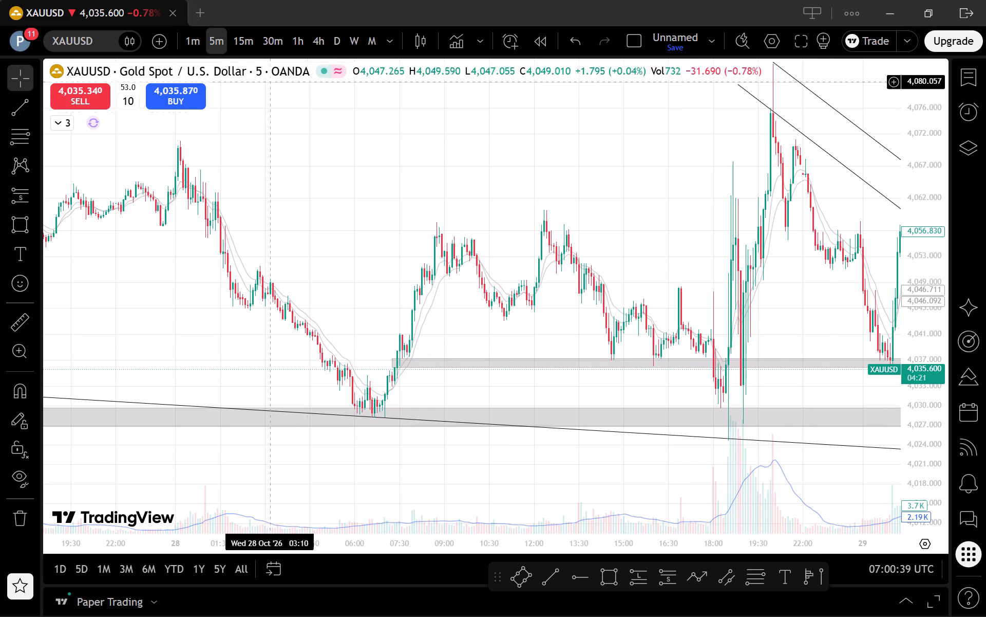
Review price against the descending lines and grey zones up to the latest candles on the 5-minute and 15-minute charts.
scroll(518, 454, "up", 4)
scroll(518, 454, "down", 2)
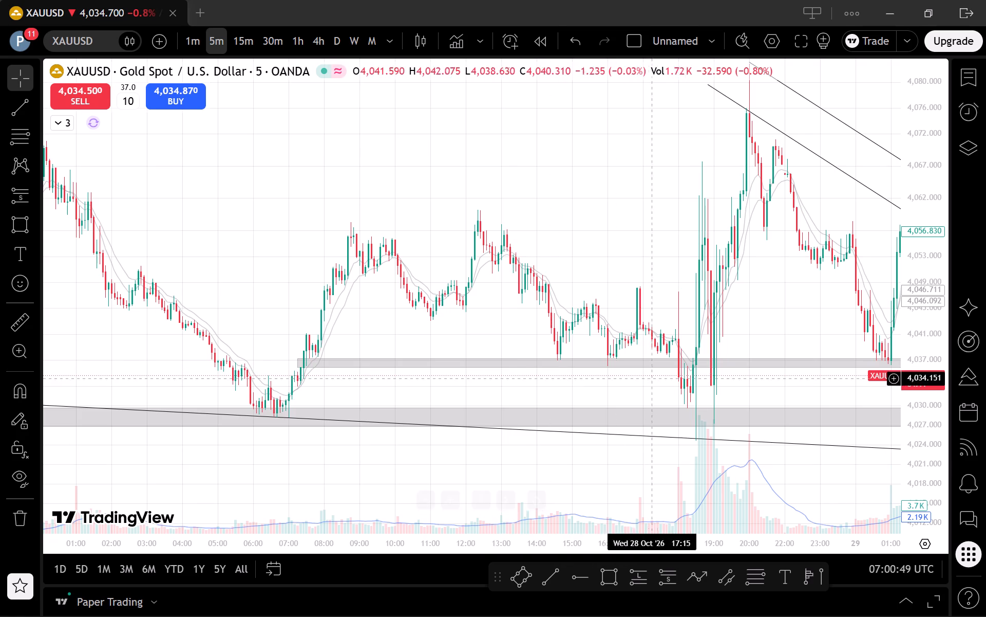
scroll(802, 347, "up", 2)
left_click_drag(713, 334, 754, 339)
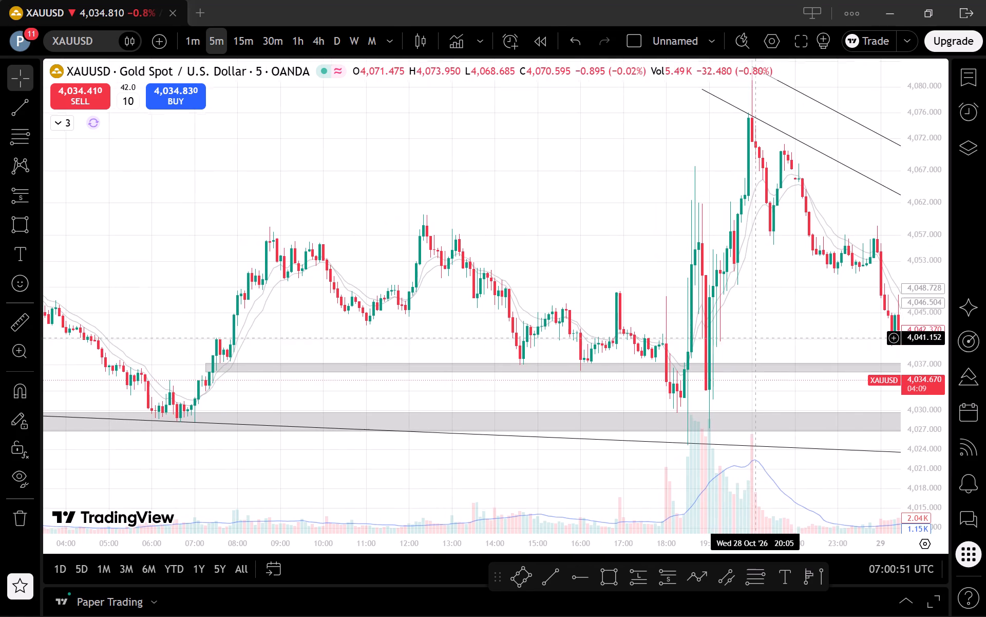
left_click_drag(776, 342, 559, 338)
left_click_drag(692, 284, 315, 229)
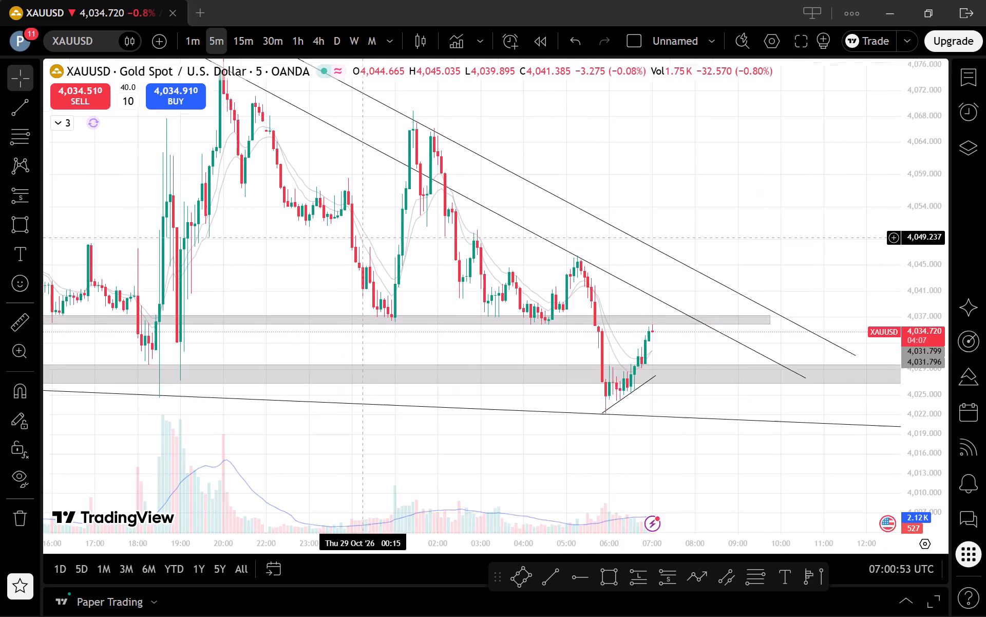
left_click_drag(315, 229, 507, 232)
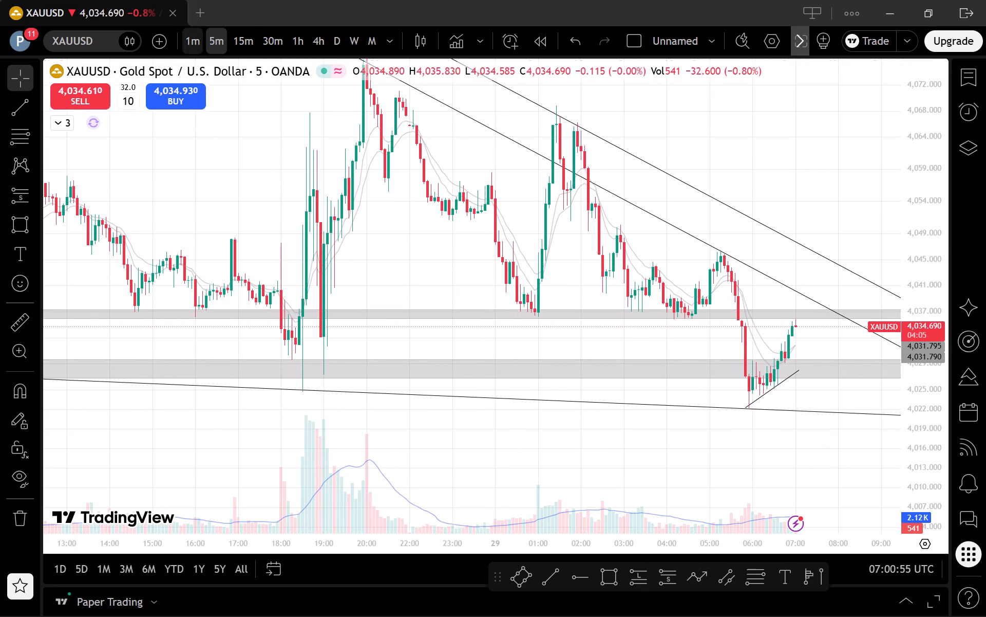
left_click(239, 35)
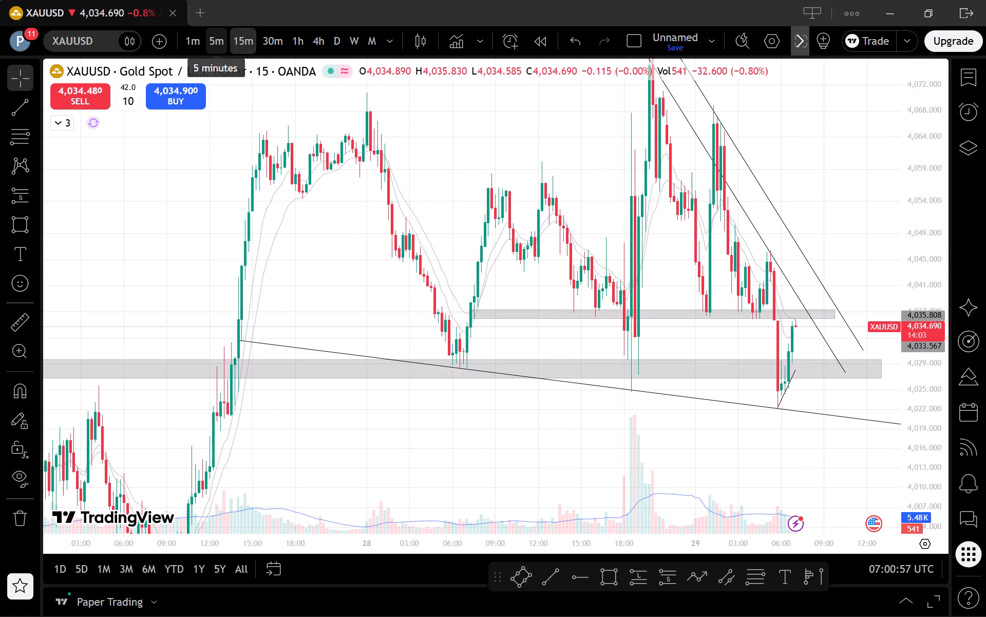
scroll(366, 169, "up", 3)
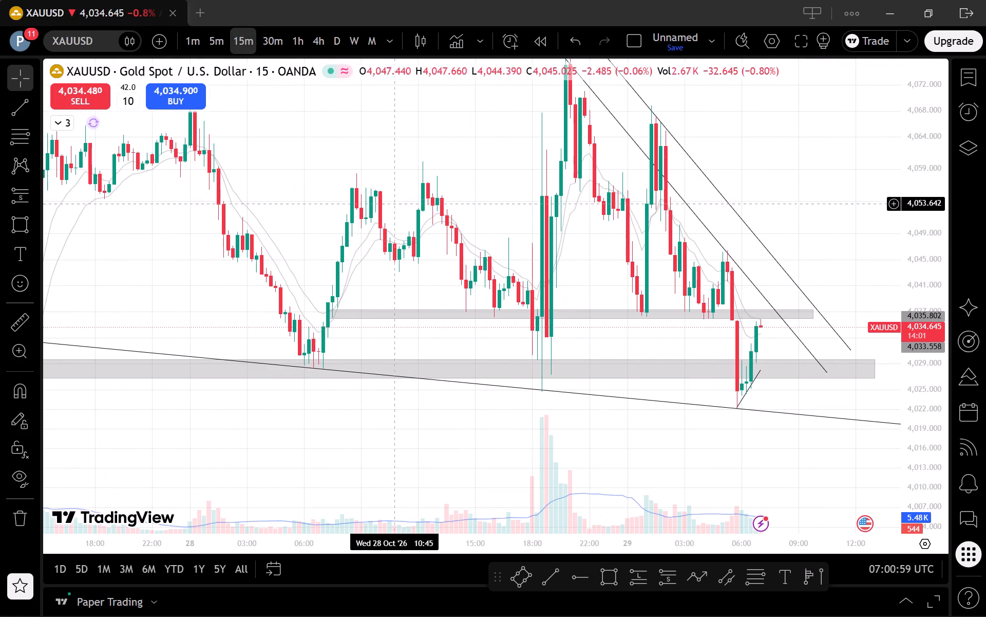
Sell 10 units of XAUUSD at market.
left_click(107, 86)
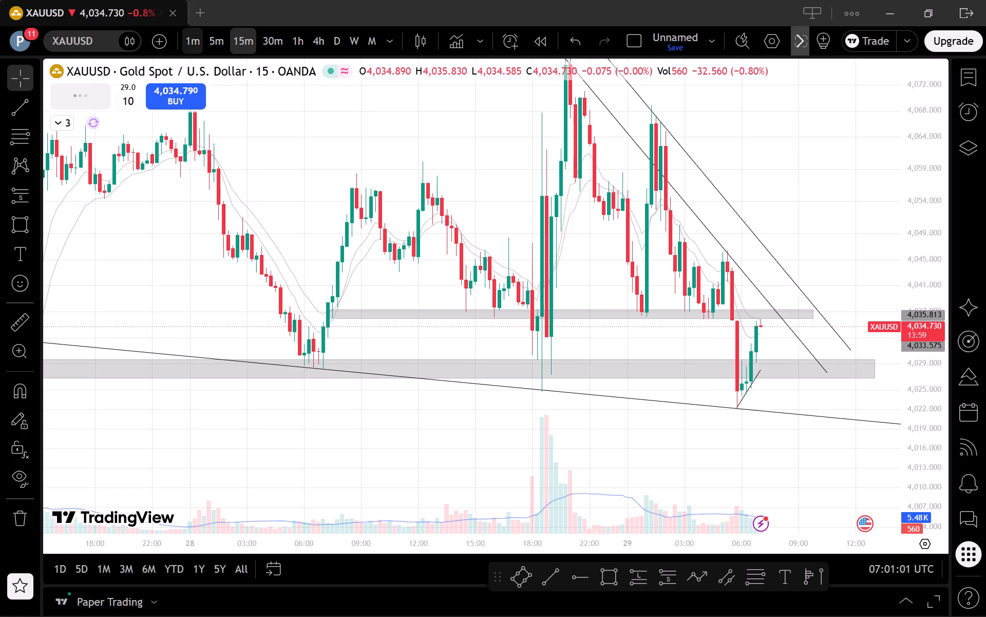
Check the open short position against the zones and trend lines on the 1-minute, 5-minute and 15-minute charts.
left_click(194, 35)
scroll(710, 361, "down", 2)
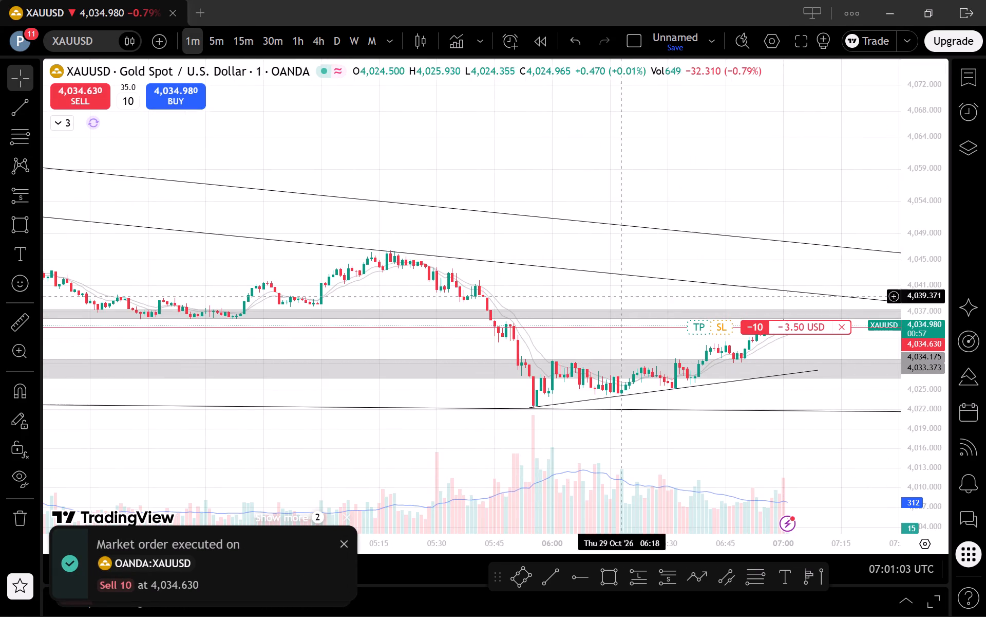
left_click(215, 26)
scroll(670, 414, "up", 2)
scroll(767, 442, "up", 2)
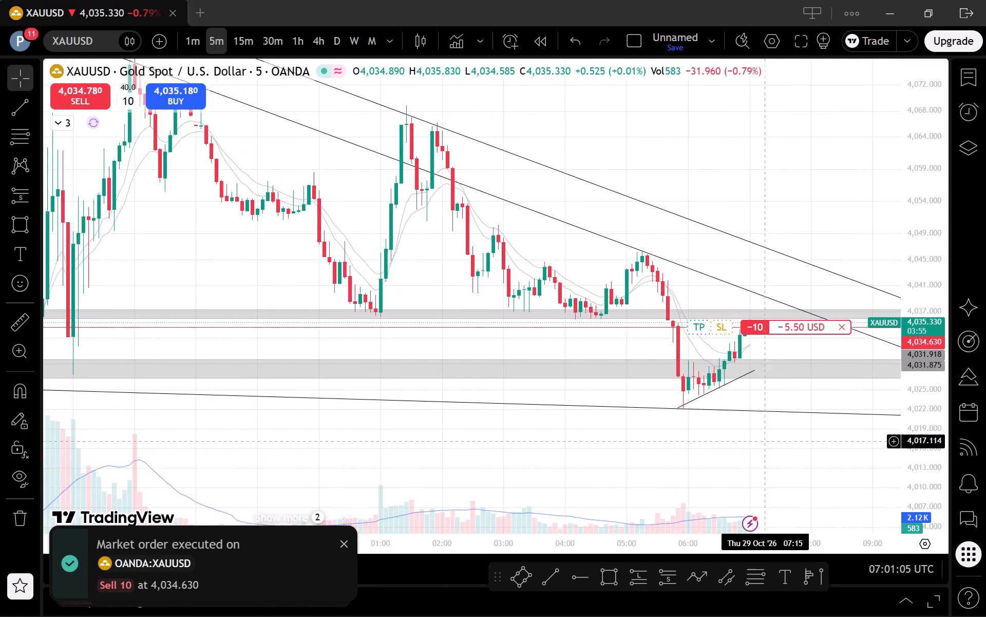
left_click_drag(757, 451, 575, 432)
scroll(657, 426, "down", 2)
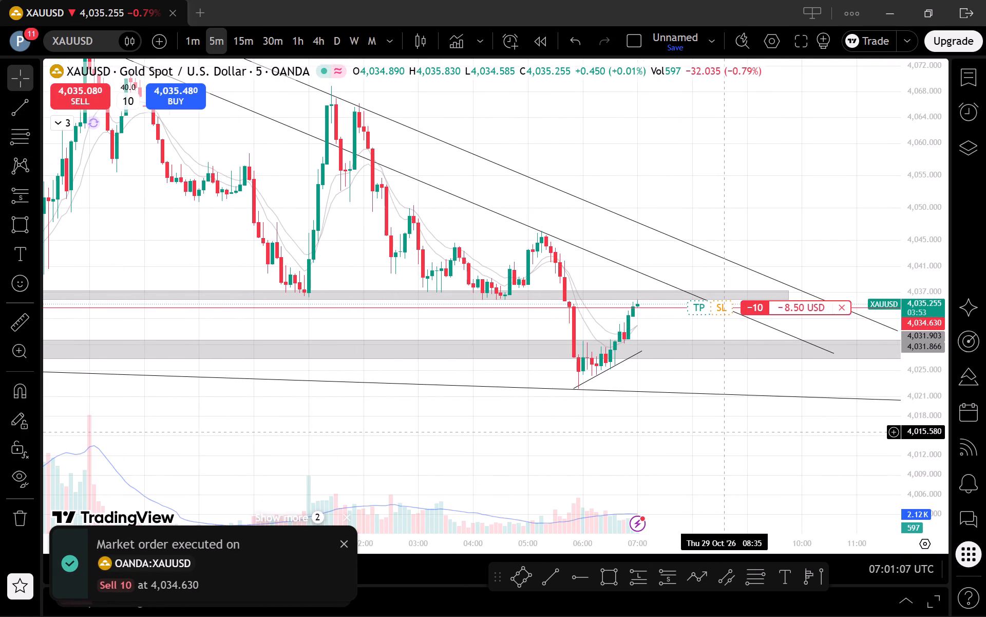
left_click(250, 34)
scroll(639, 449, "up", 2)
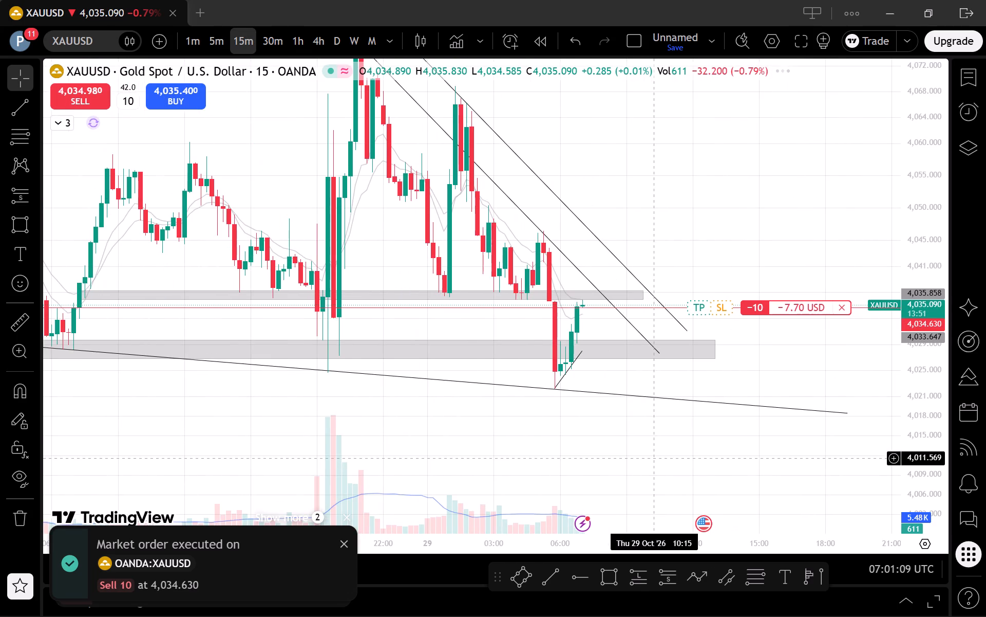
Set the short position's stop loss at 4,037.472, around the top of the upper grey zone.
left_click_drag(643, 462, 659, 473)
left_click_drag(719, 314, 752, 294)
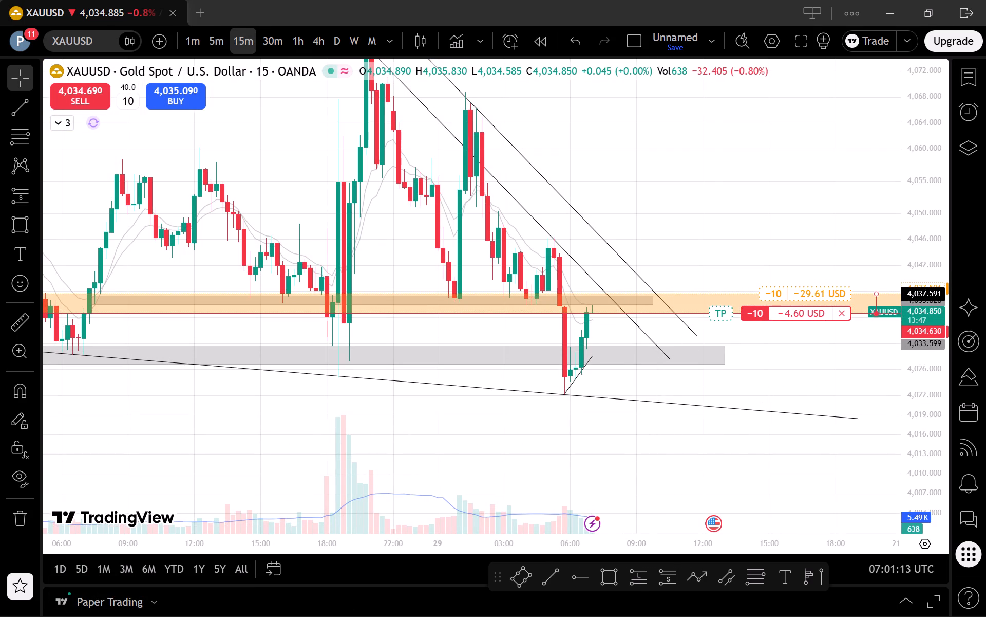
left_click_drag(752, 294, 759, 296)
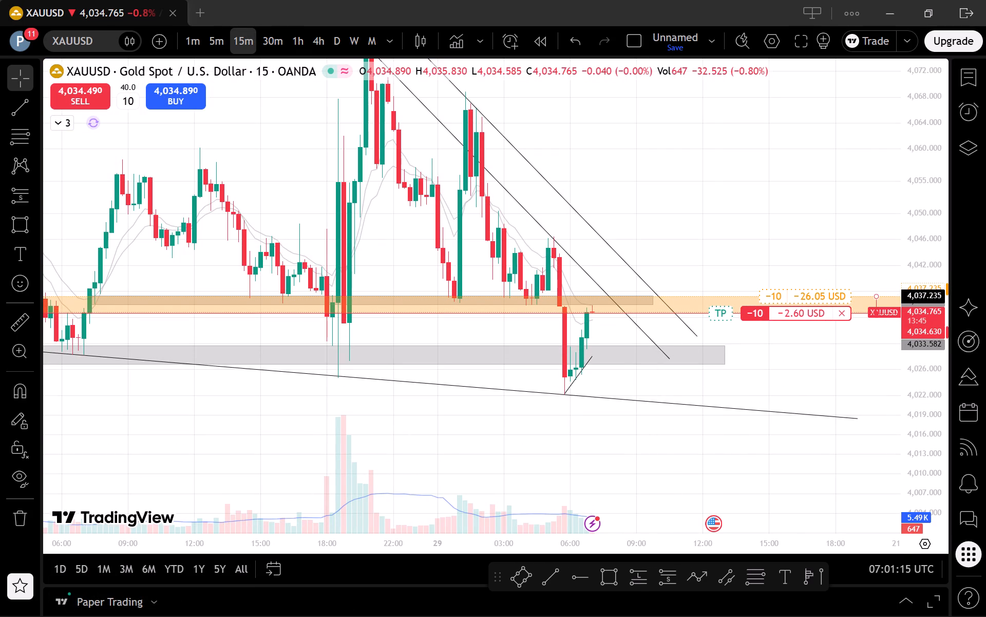
left_click_drag(759, 296, 761, 295)
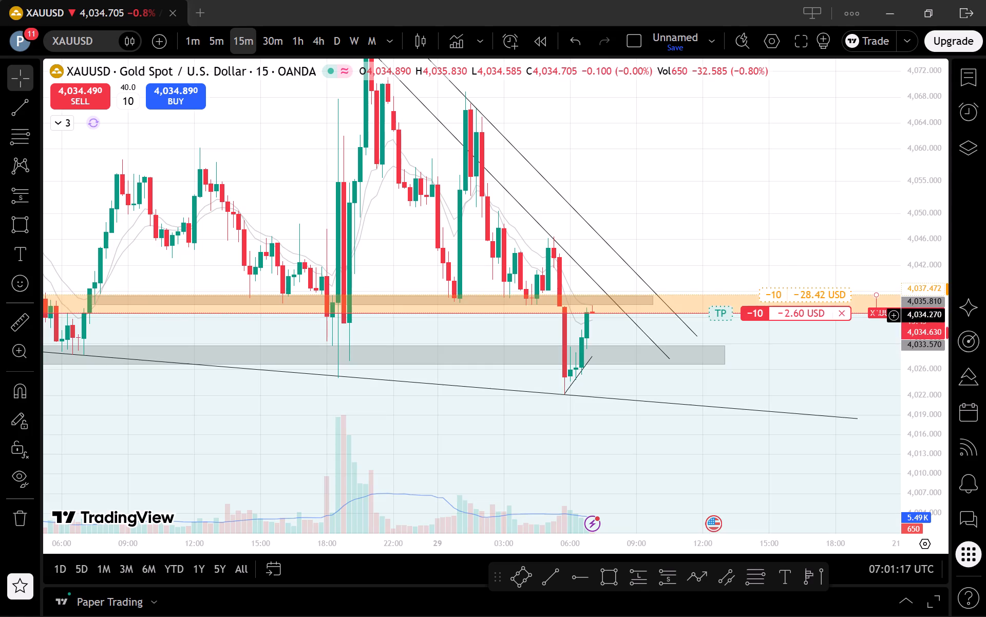
Set the short position's take profit at 4,019.476, below the lower grey zone and near the lower trend line.
left_click_drag(723, 316, 763, 375)
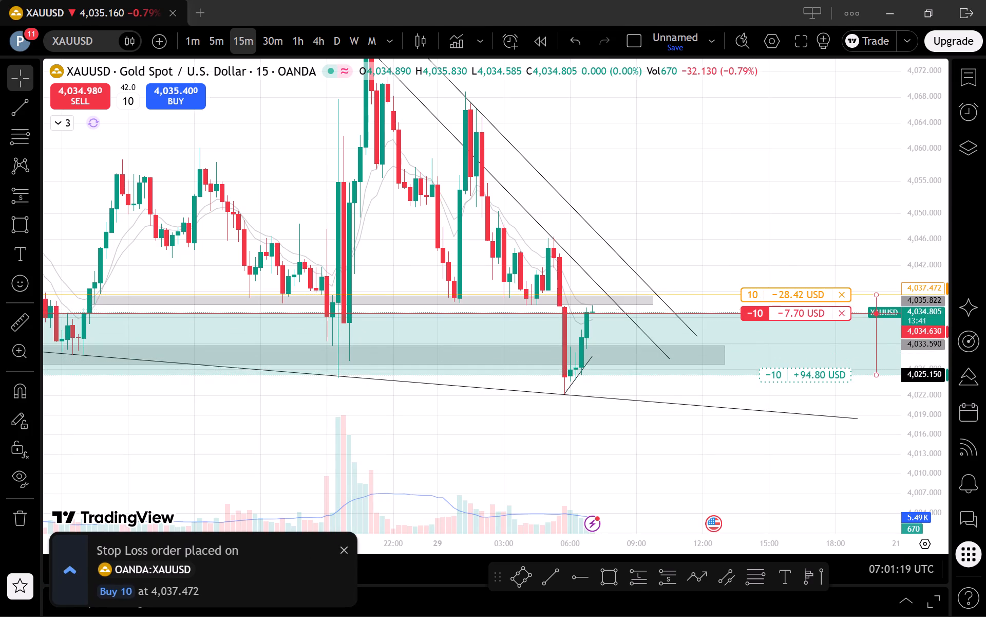
left_click_drag(763, 375, 779, 404)
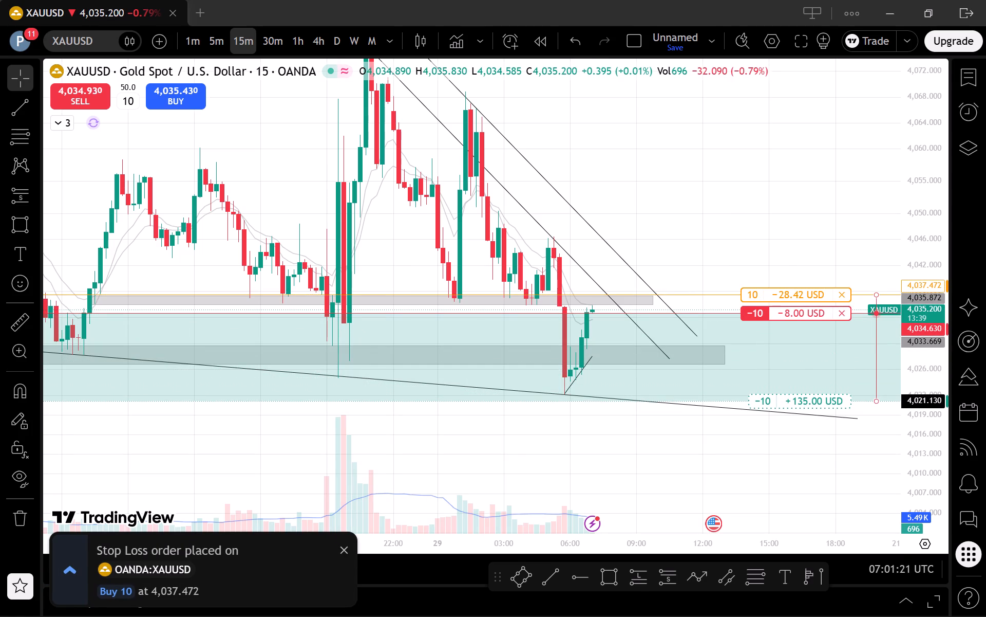
left_click_drag(779, 404, 801, 408)
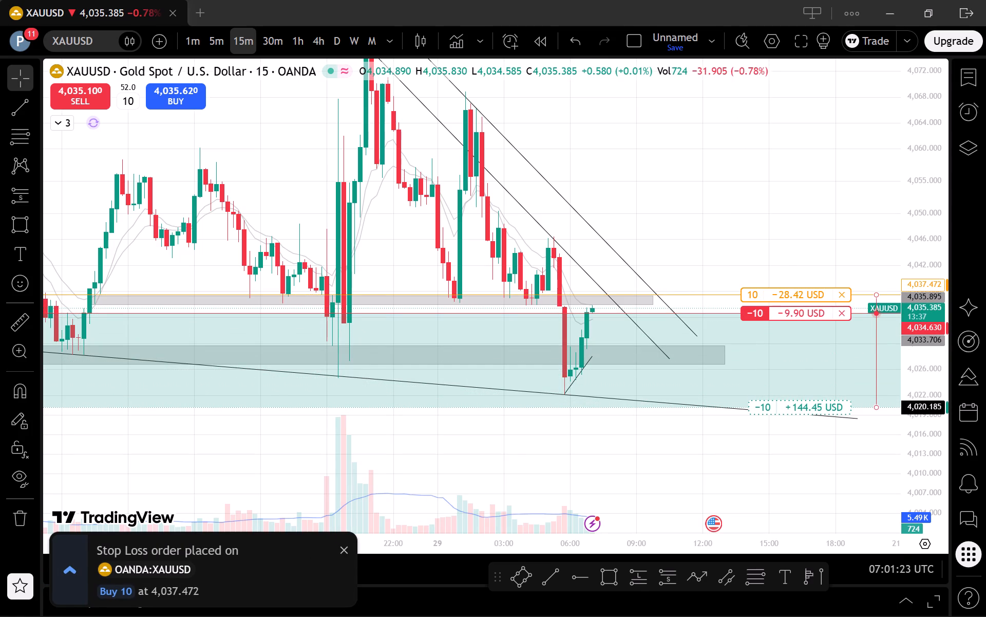
left_click_drag(801, 408, 809, 412)
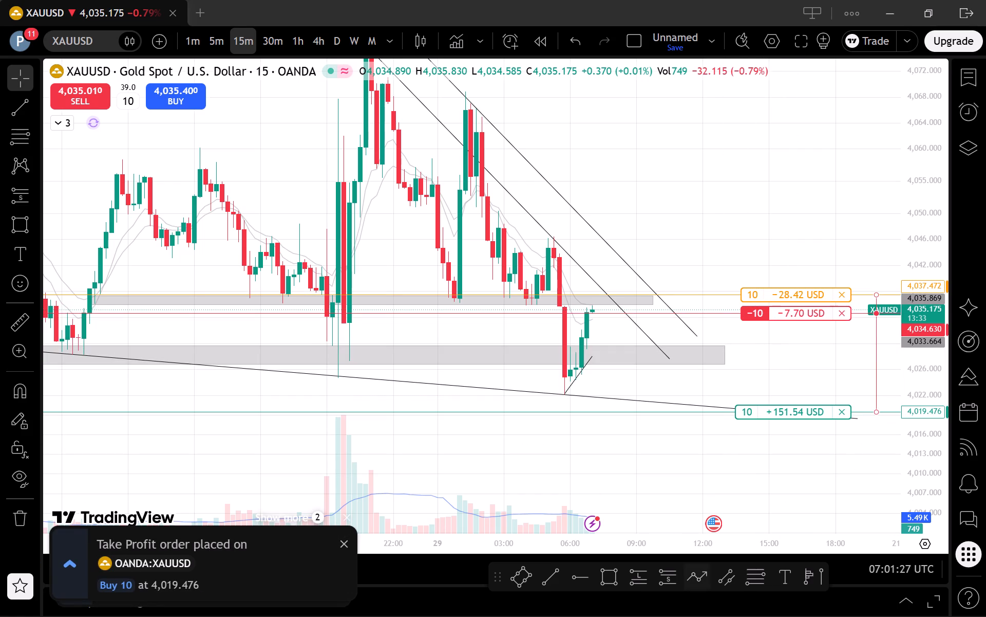
Draw a Short Position projection from the 07:00 candle with entry 4,034.625, stop 4,037.472 and target 4,019.476.
left_click(675, 582)
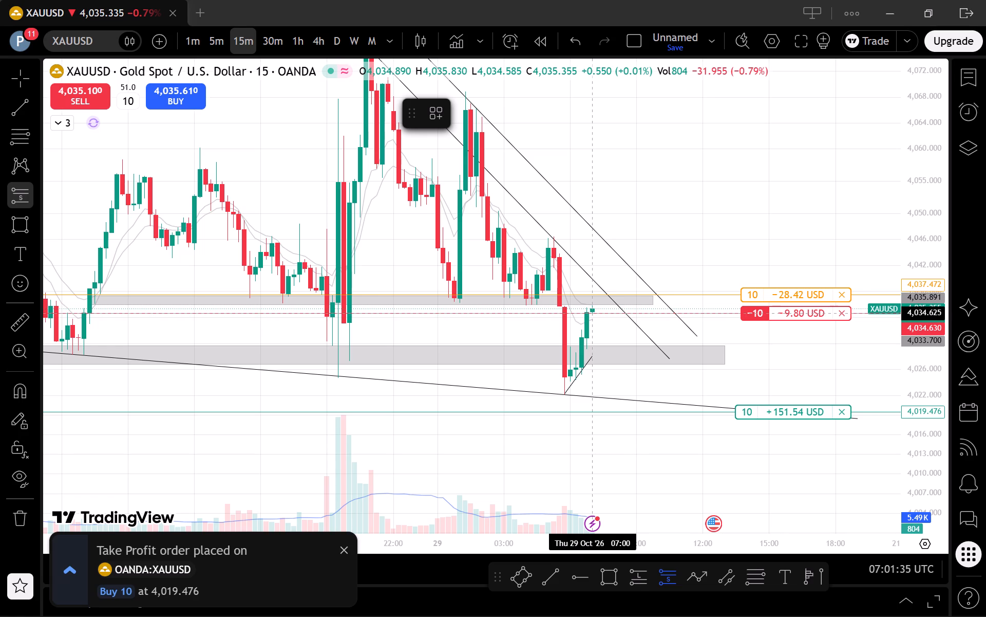
left_click(592, 314)
left_click_drag(593, 231, 621, 308)
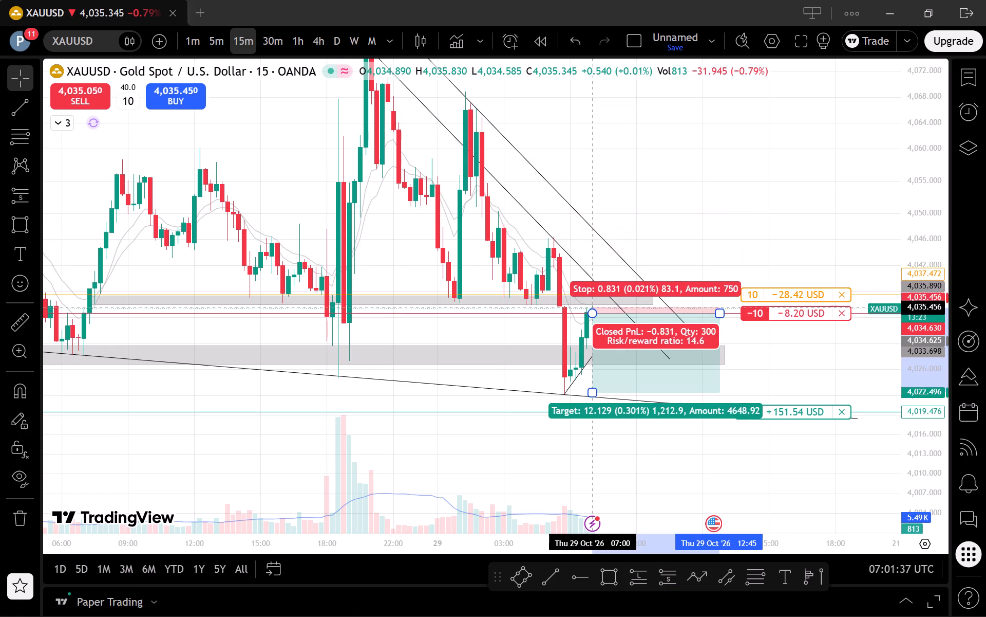
left_click_drag(621, 308, 641, 296)
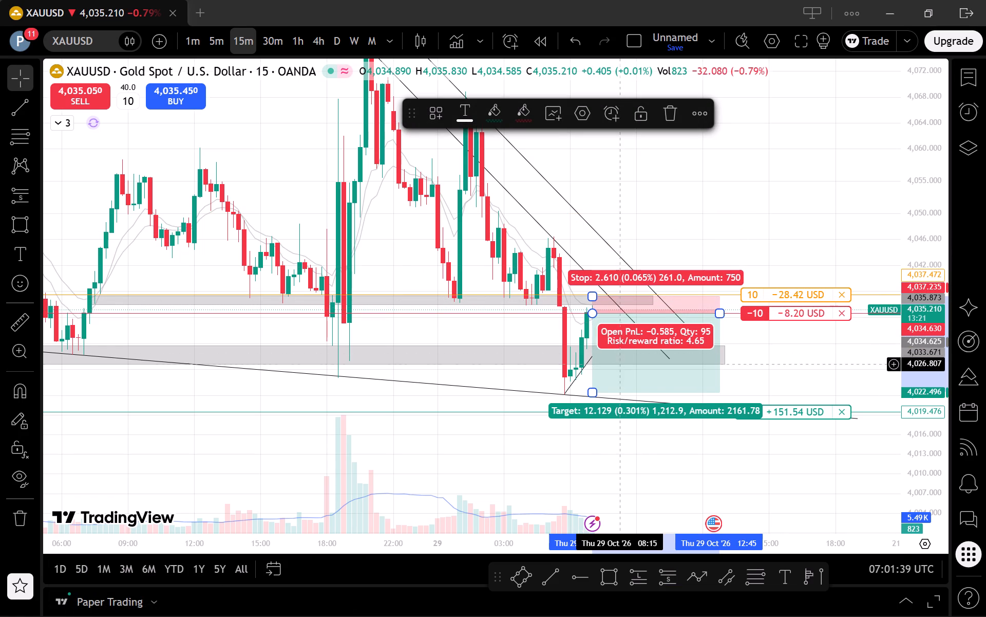
left_click_drag(595, 392, 624, 411)
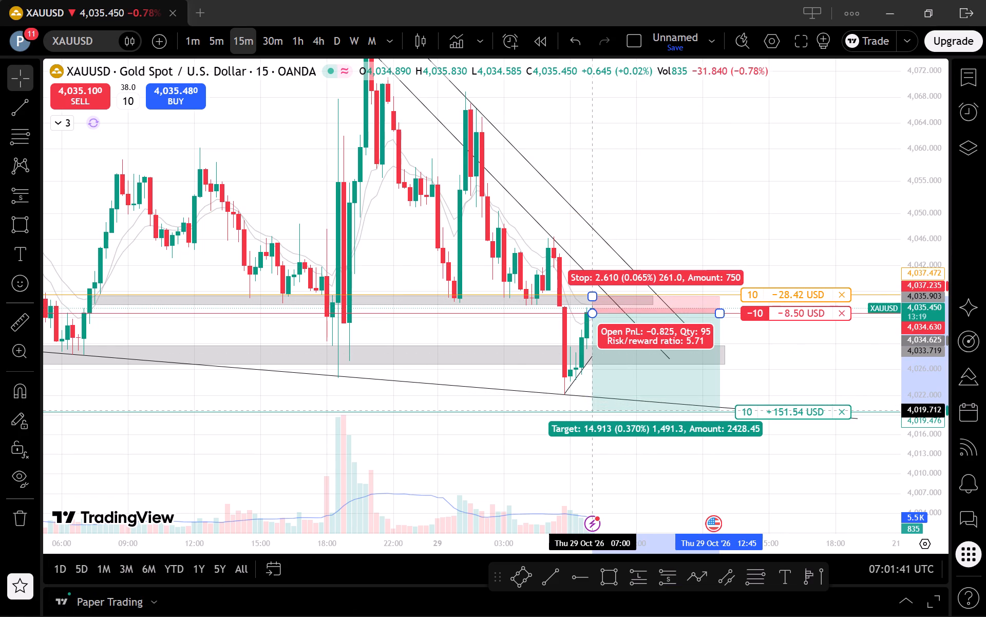
left_click_drag(624, 411, 628, 412)
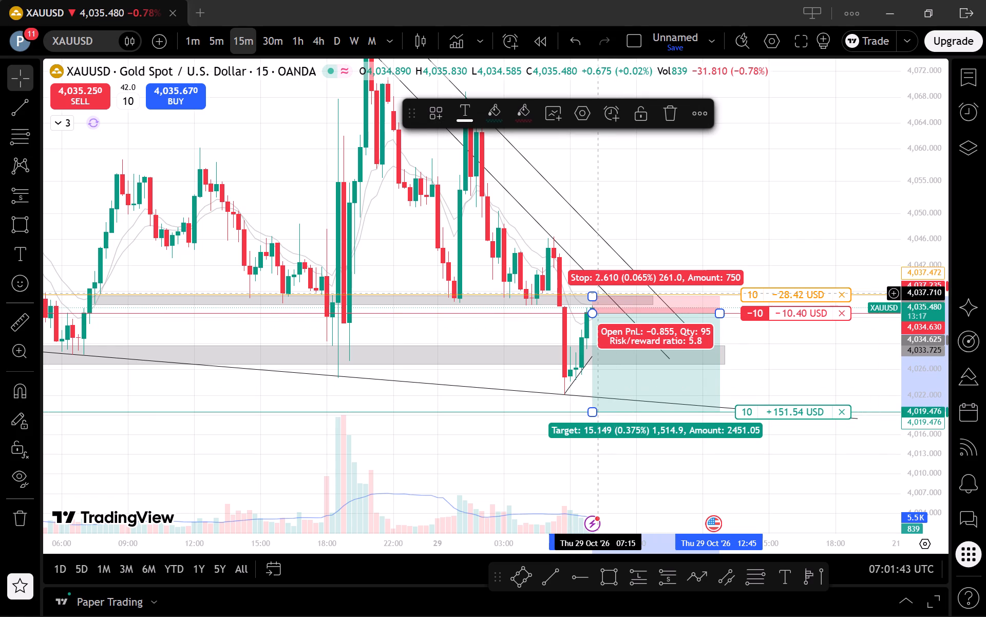
left_click_drag(594, 294, 629, 295)
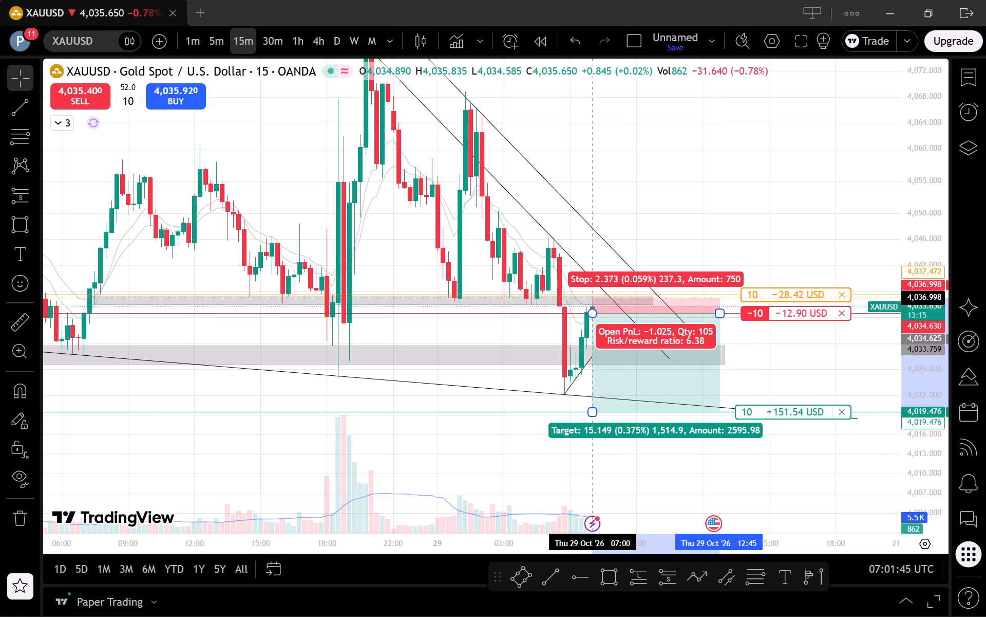
left_click_drag(629, 295, 630, 295)
left_click(760, 364)
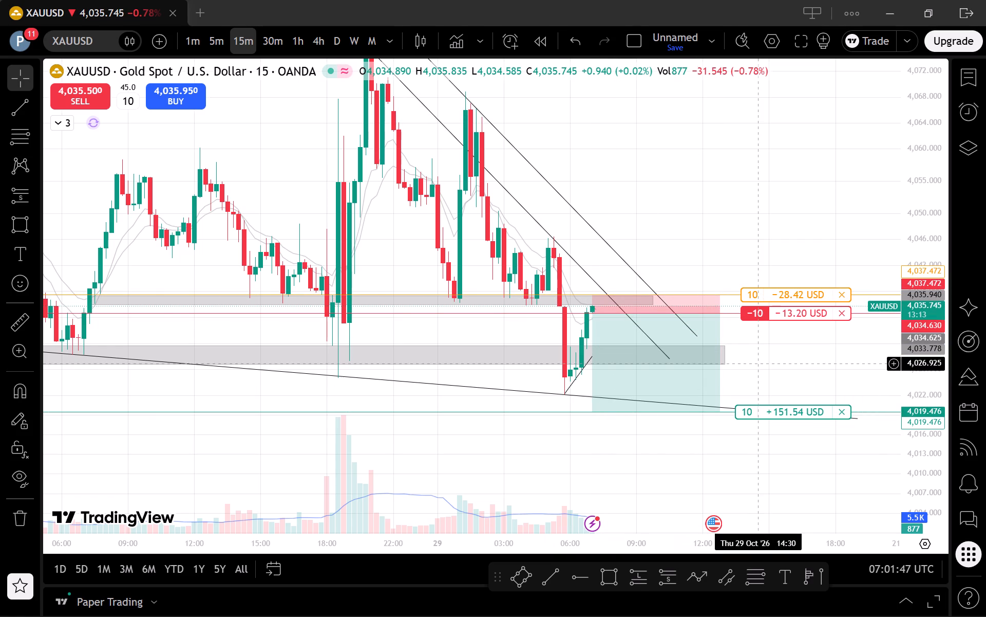
On the 5-minute chart, shorten the short position projection so it ends at about 09:55.
left_click(223, 34)
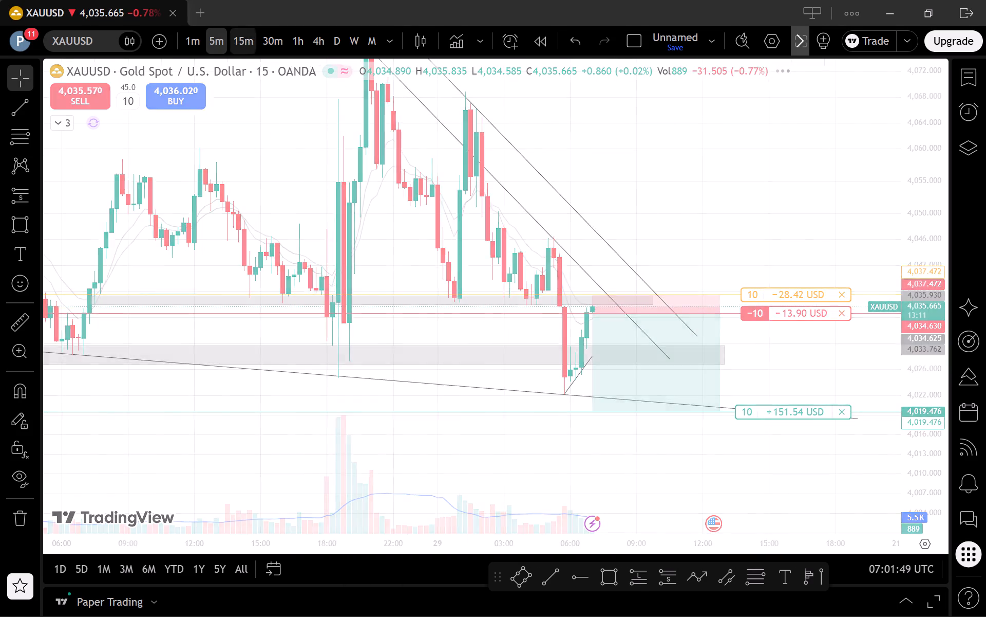
left_click_drag(922, 477, 897, 409)
scroll(820, 399, "down", 4)
left_click_drag(642, 402, 641, 402)
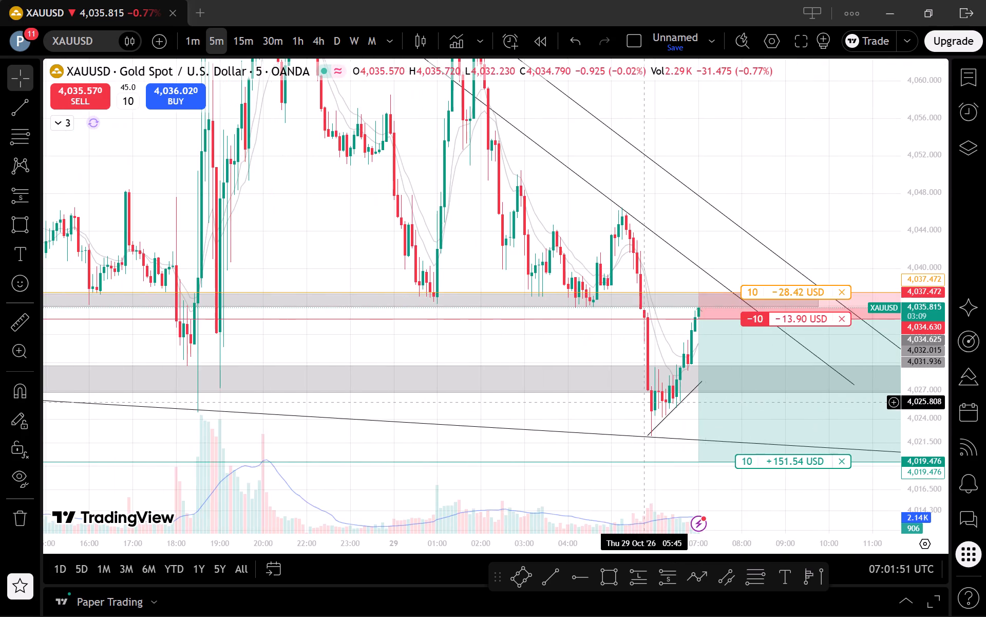
left_click_drag(641, 402, 459, 390)
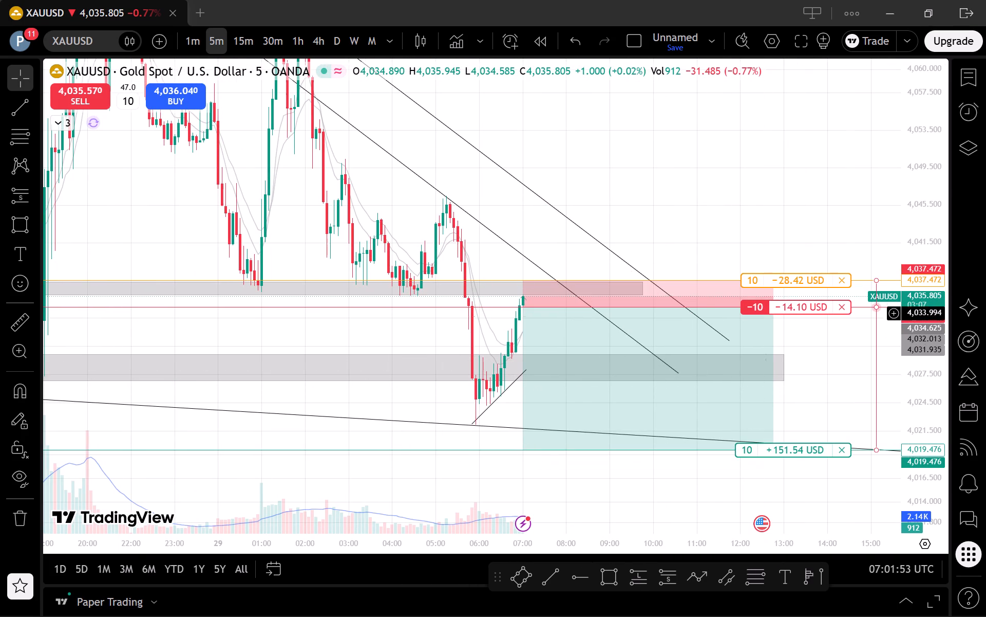
left_click_drag(786, 334, 759, 342)
left_click_drag(768, 332, 743, 334)
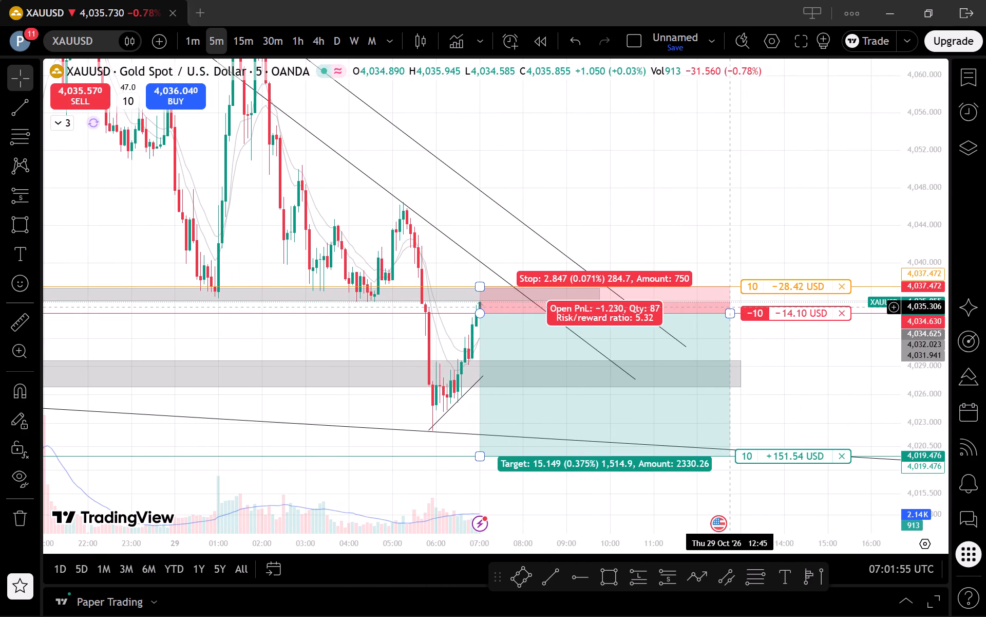
left_click_drag(729, 315, 692, 322)
left_click(754, 359)
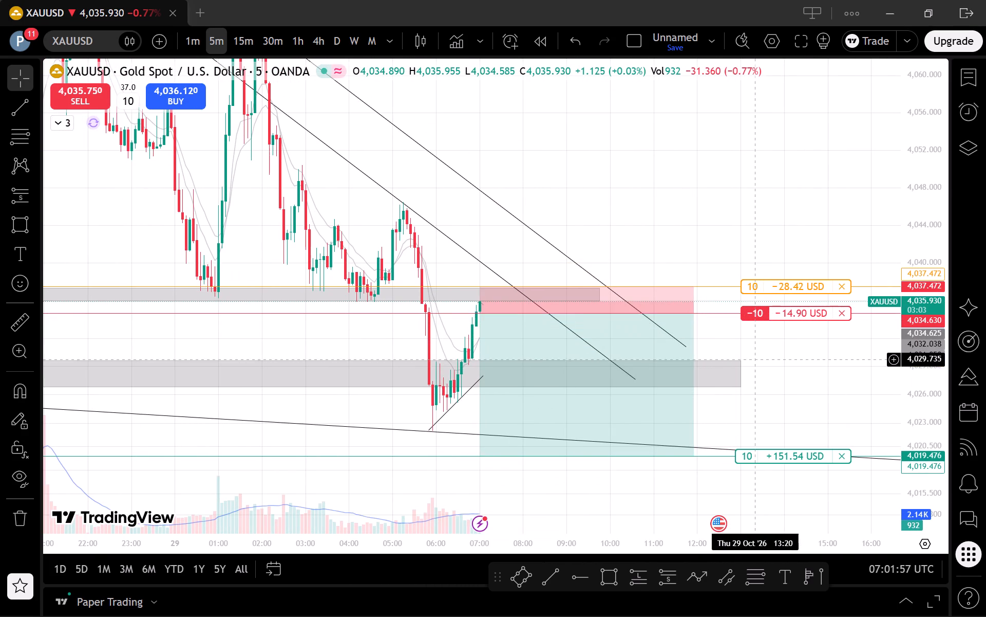
scroll(765, 354, "down", 2)
left_click_drag(732, 315, 688, 326)
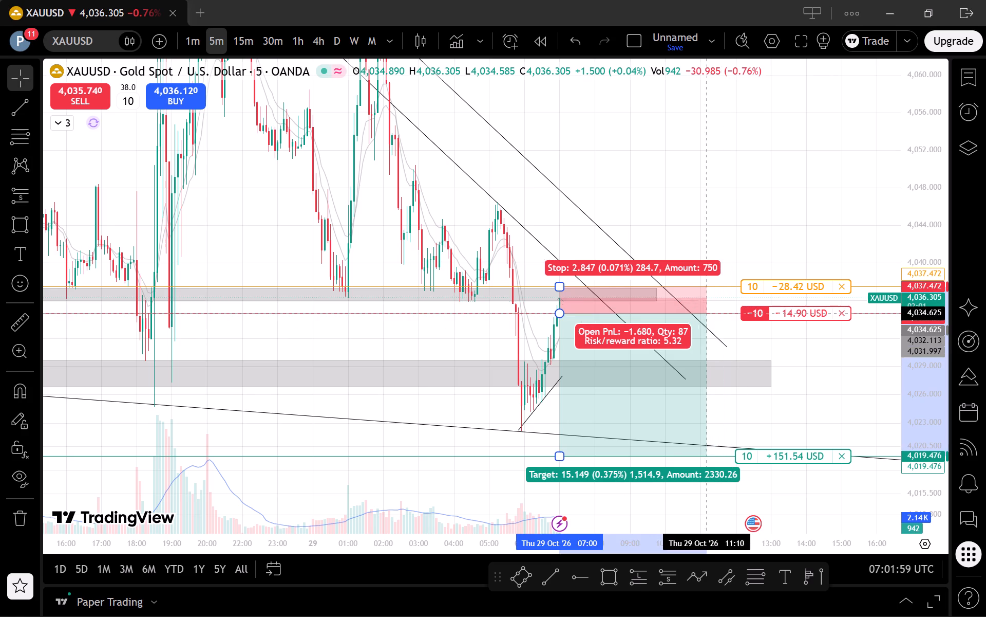
left_click_drag(688, 326, 663, 332)
scroll(975, 441, "up", 1)
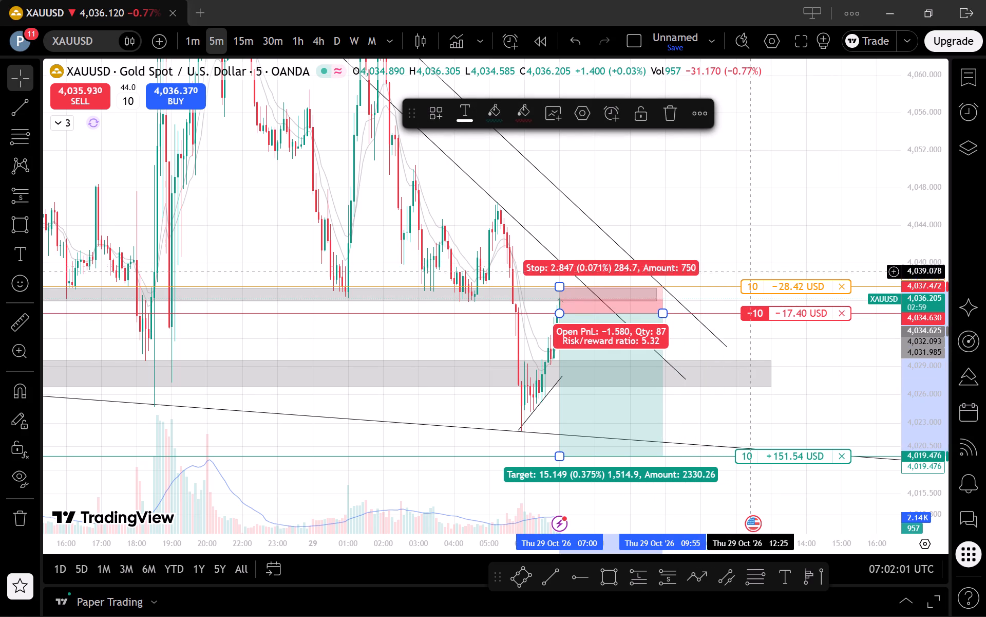
left_click(744, 257)
Examine the open short against its stop, target, grey zones and trend lines on the 5-minute, 15-minute and 1-minute charts.
left_click_drag(714, 245, 819, 250)
scroll(802, 255, "up", 6)
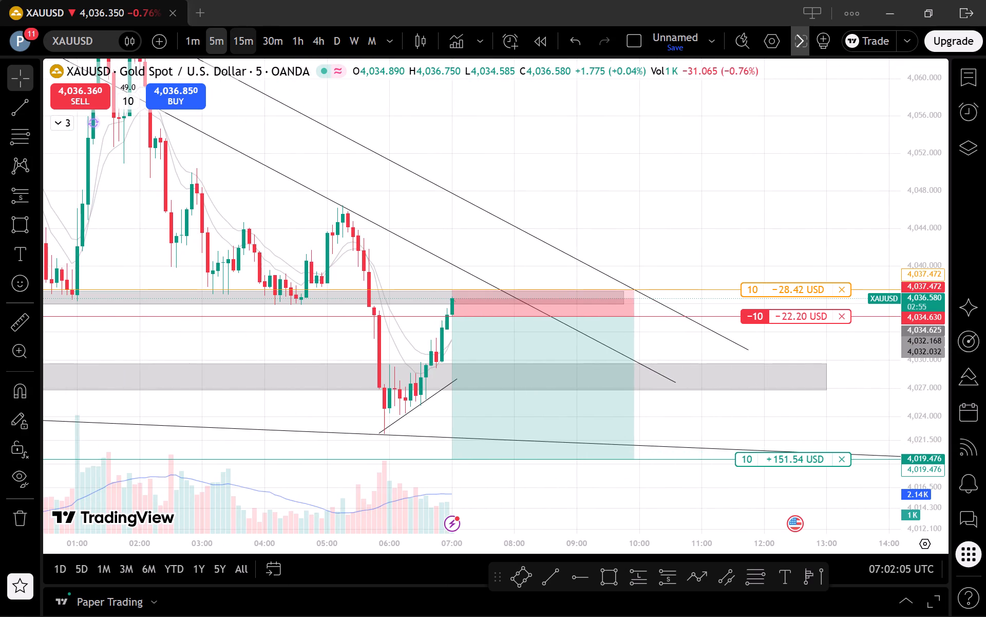
left_click(248, 43)
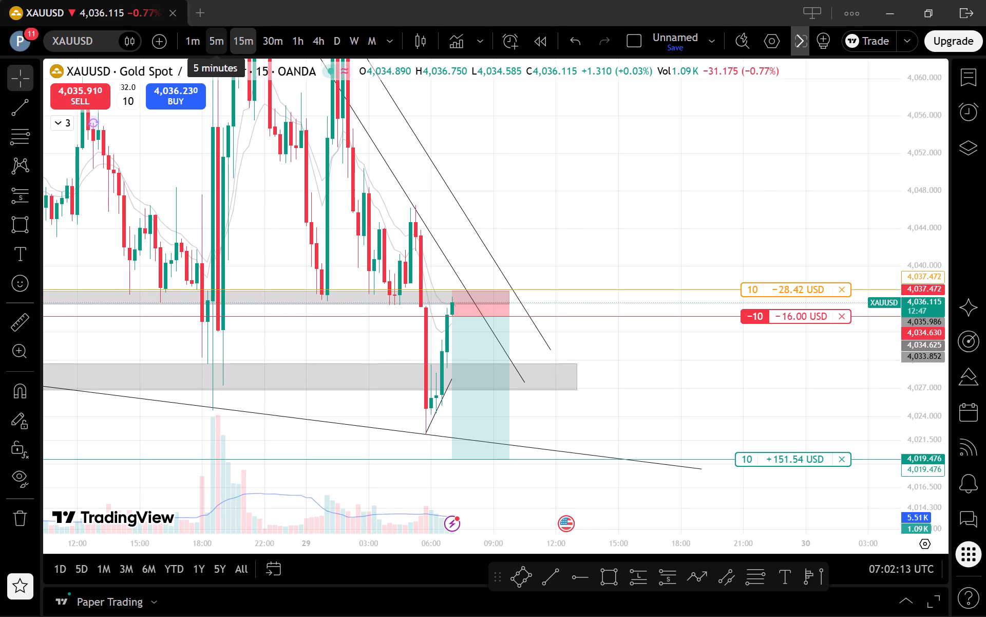
left_click(215, 42)
scroll(664, 369, "down", 3)
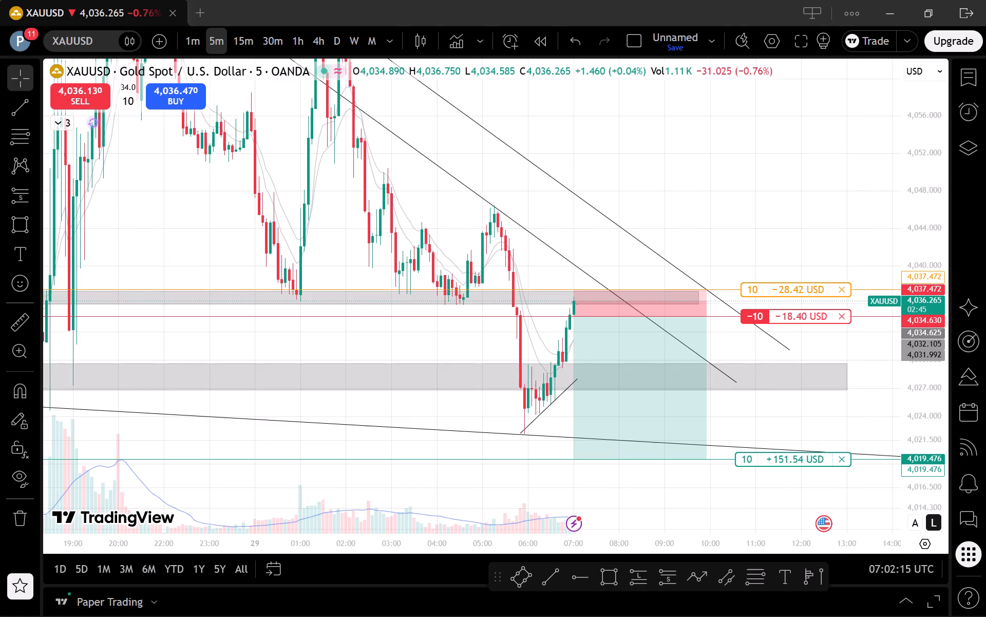
left_click_drag(907, 456, 906, 421)
scroll(900, 402, "up", 3)
left_click_drag(806, 444, 823, 445)
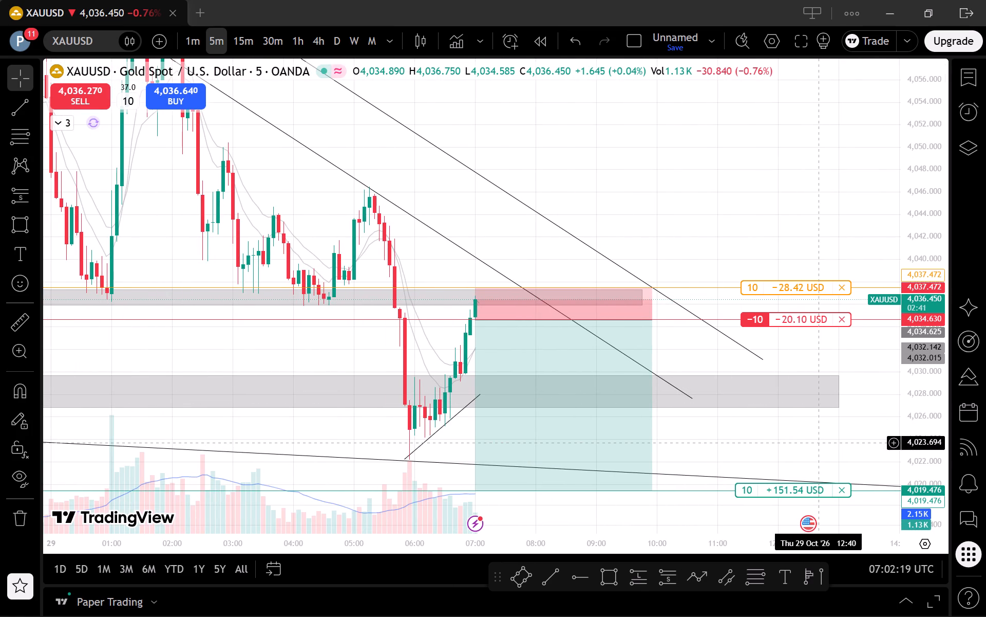
left_click_drag(748, 454, 832, 426)
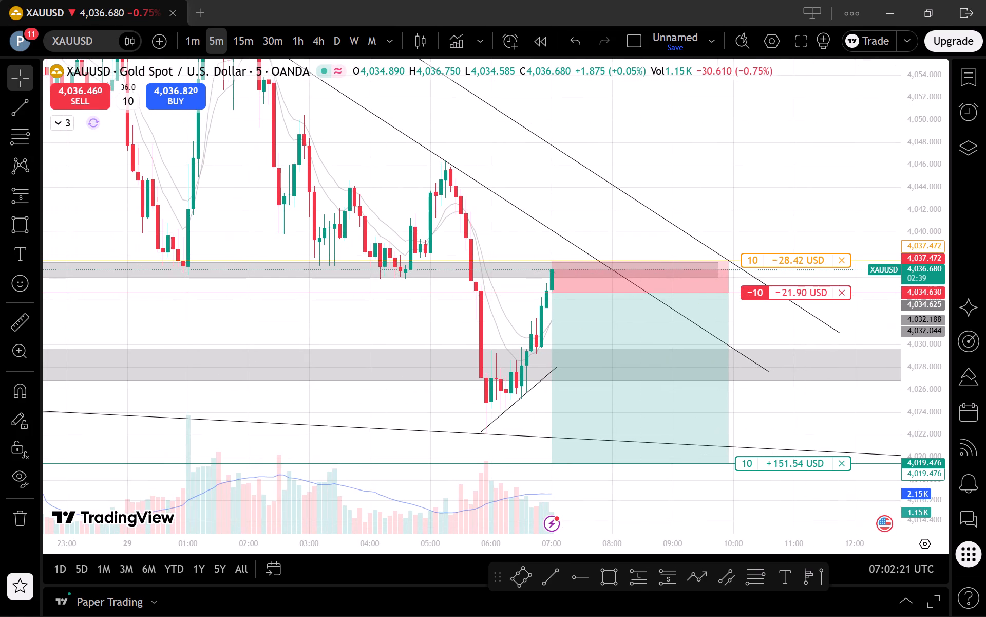
left_click(197, 28)
scroll(630, 201, "down", 3)
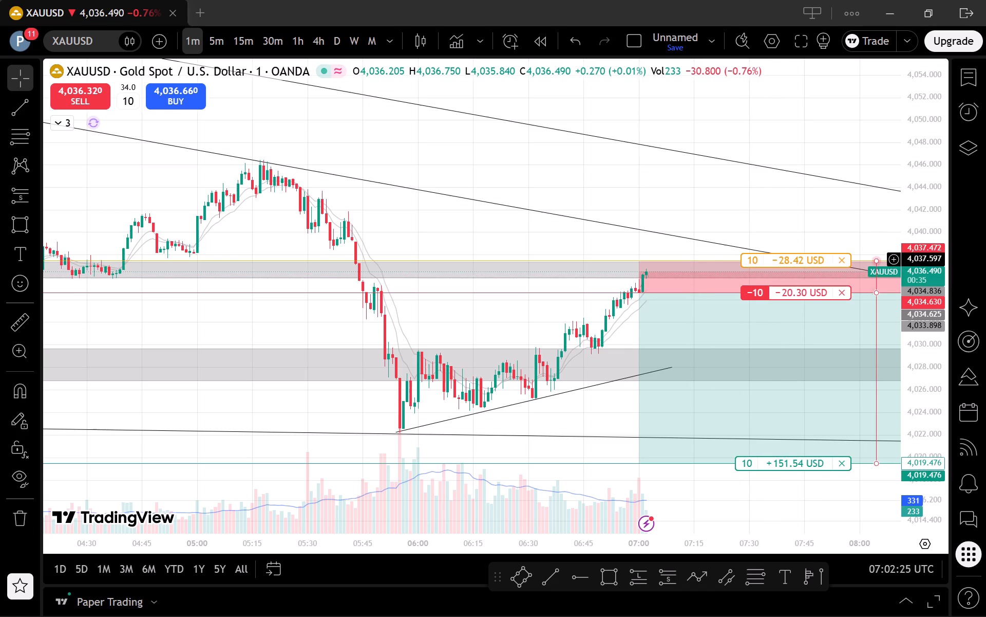
left_click(214, 34)
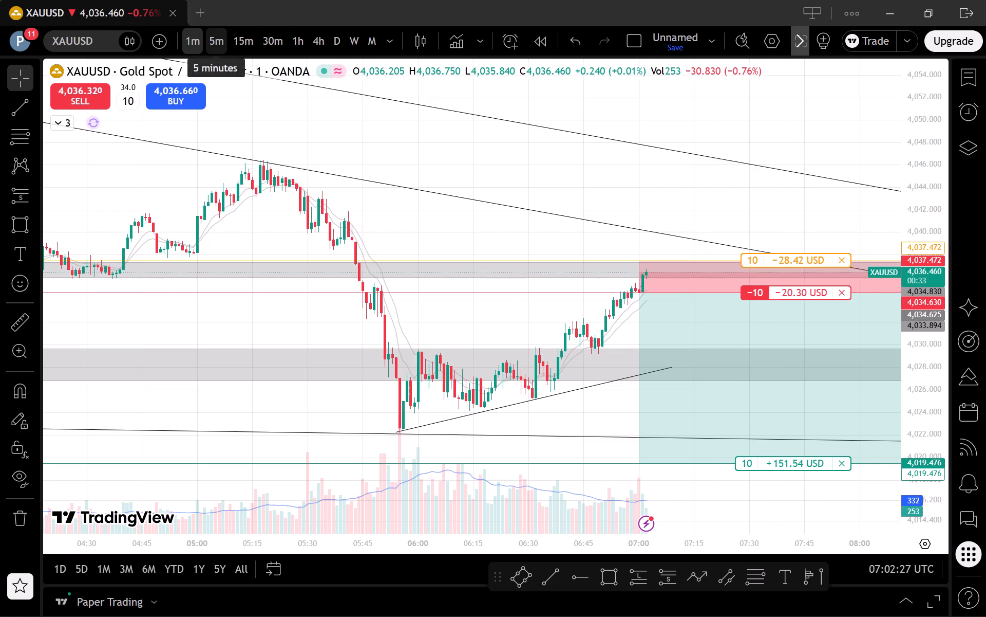
scroll(738, 358, "up", 2)
scroll(840, 366, "up", 2)
left_click_drag(924, 381, 920, 438)
left_click_drag(792, 508, 674, 457)
scroll(644, 437, "down", 1)
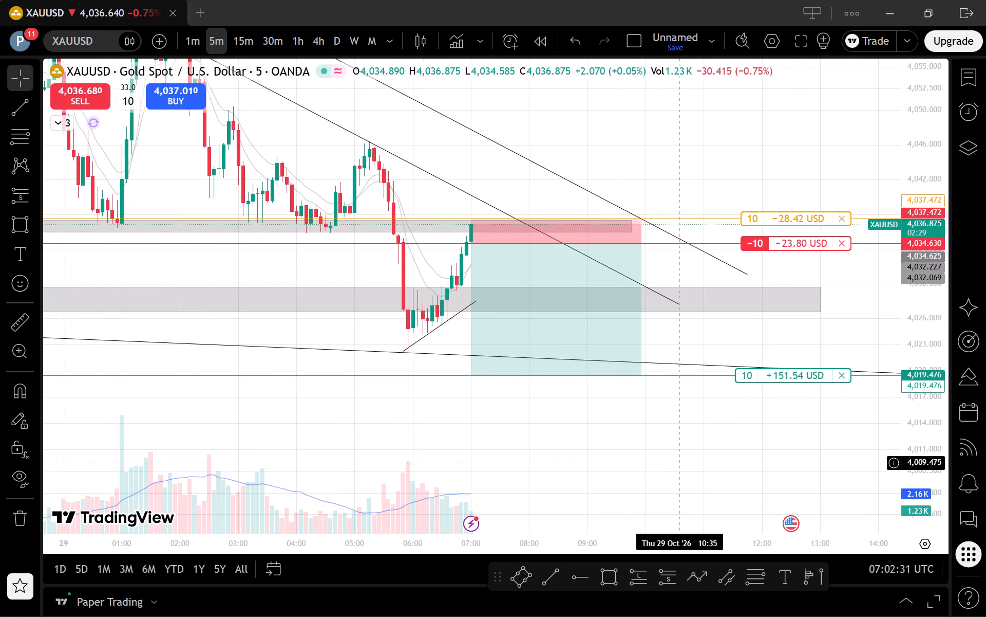
left_click_drag(738, 470, 710, 451)
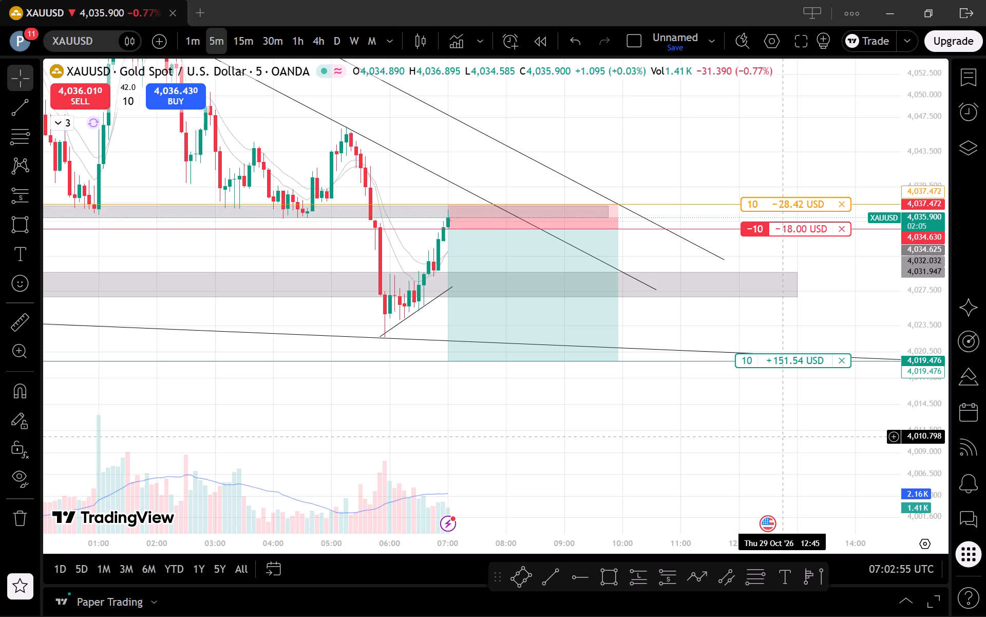
Monitor the latest candles around the short's entry and stop on the 1-minute, 5-minute and 15-minute charts.
left_click(183, 41)
left_click_drag(930, 499, 934, 339)
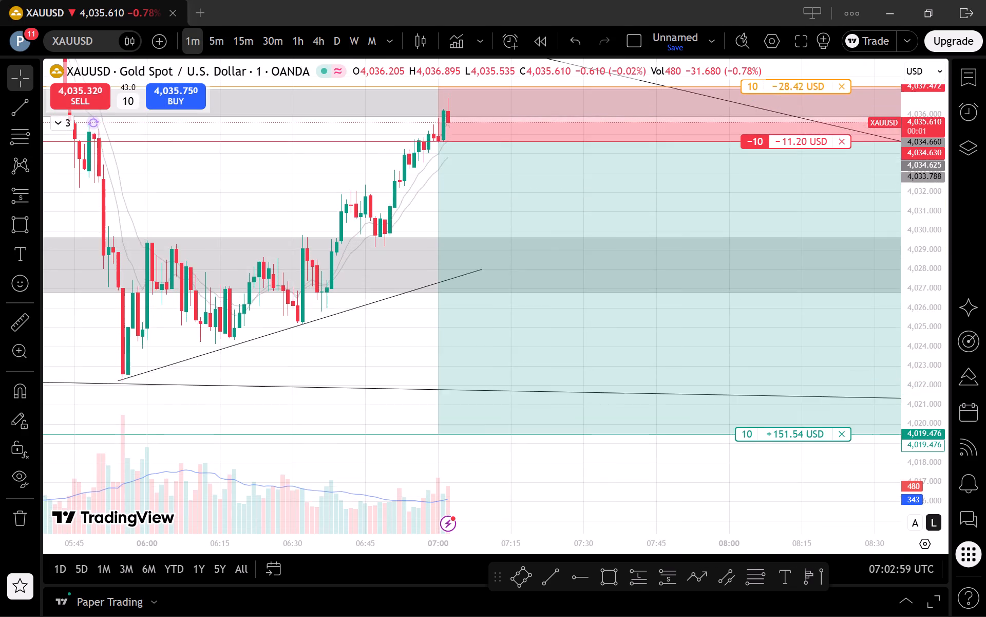
scroll(898, 319, "down", 4)
left_click_drag(568, 350, 421, 463)
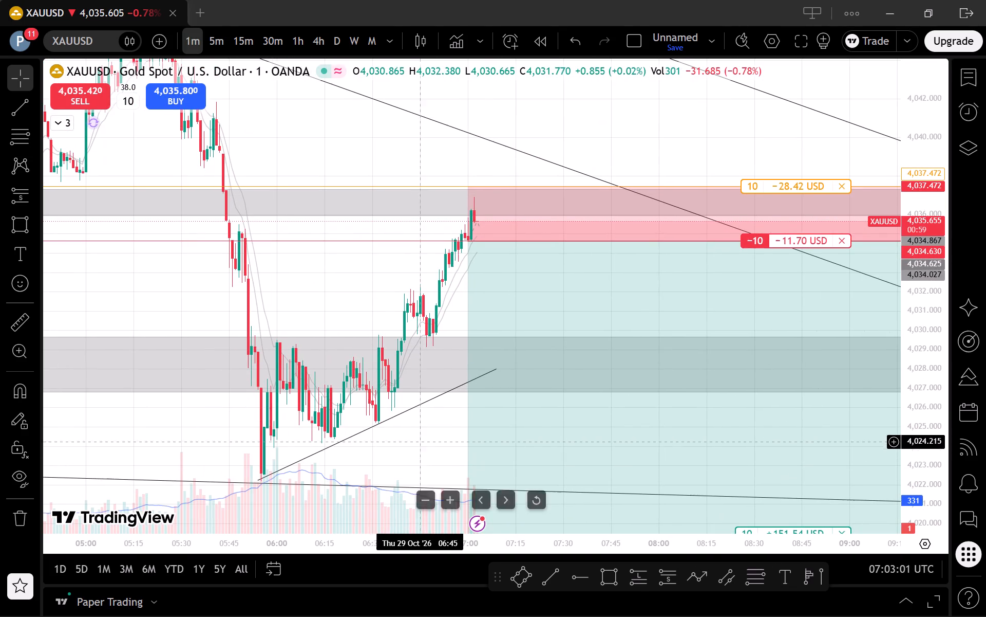
scroll(444, 418, "up", 2)
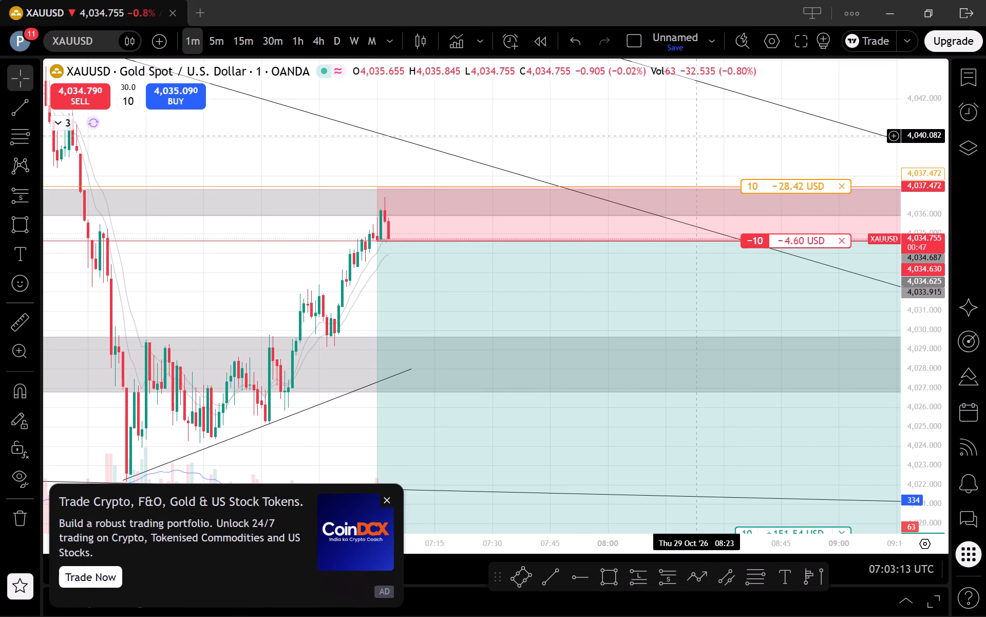
left_click(387, 500)
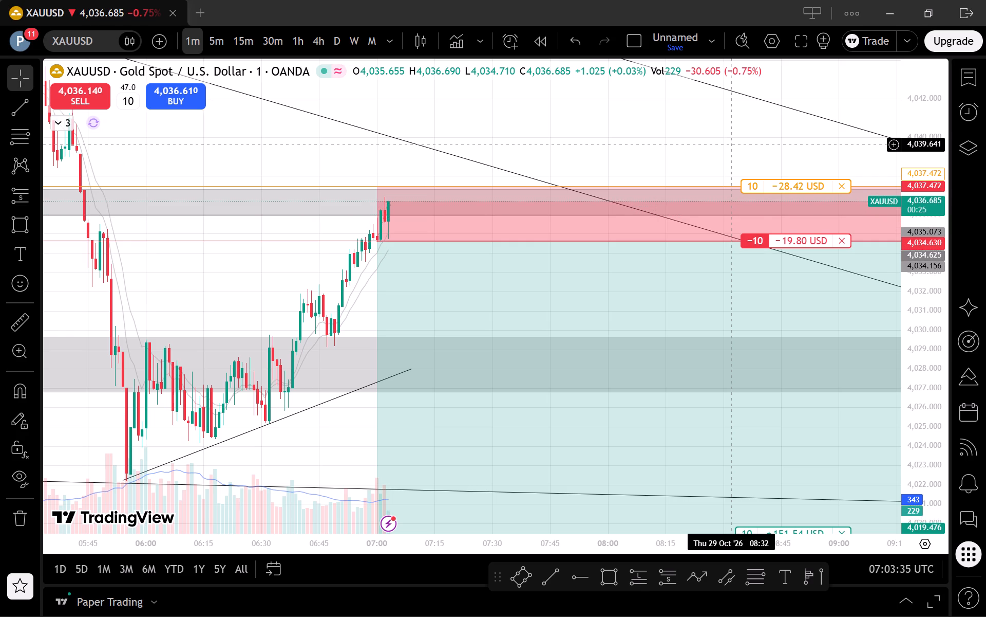
left_click(219, 40)
scroll(974, 351, "up", 2)
left_click_drag(926, 270, 904, 387)
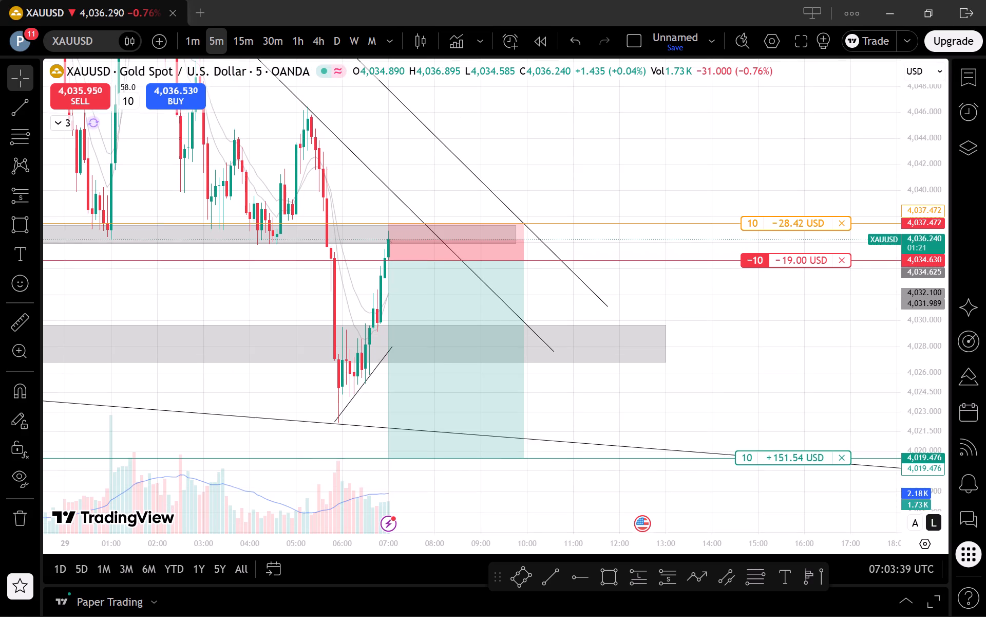
left_click(239, 33)
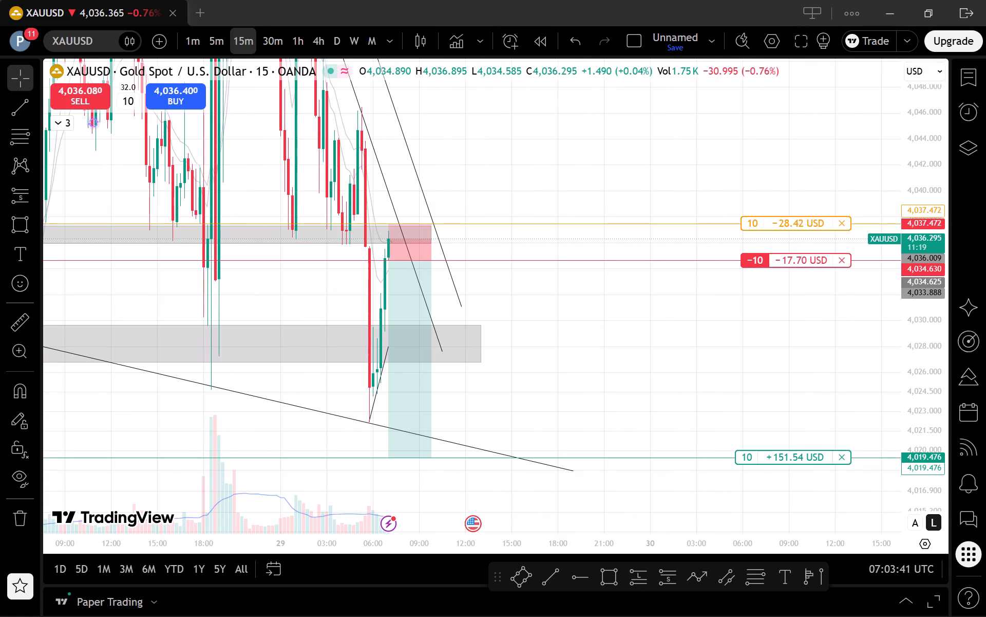
left_click_drag(940, 291, 912, 400)
left_click_drag(611, 333, 818, 312)
scroll(804, 314, "up", 3)
left_click_drag(686, 332, 706, 356)
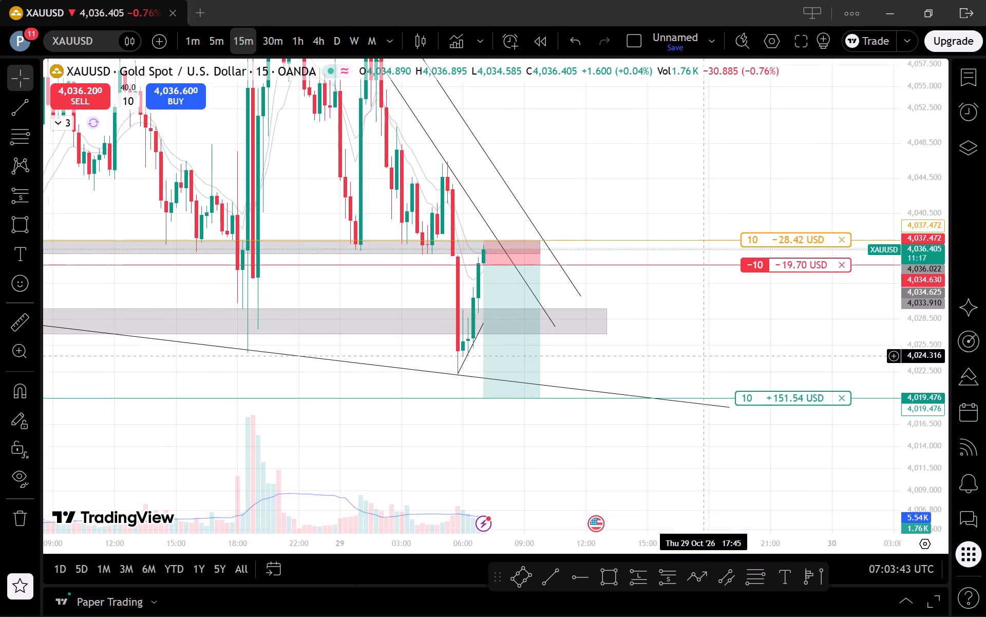
left_click_drag(932, 353, 930, 396)
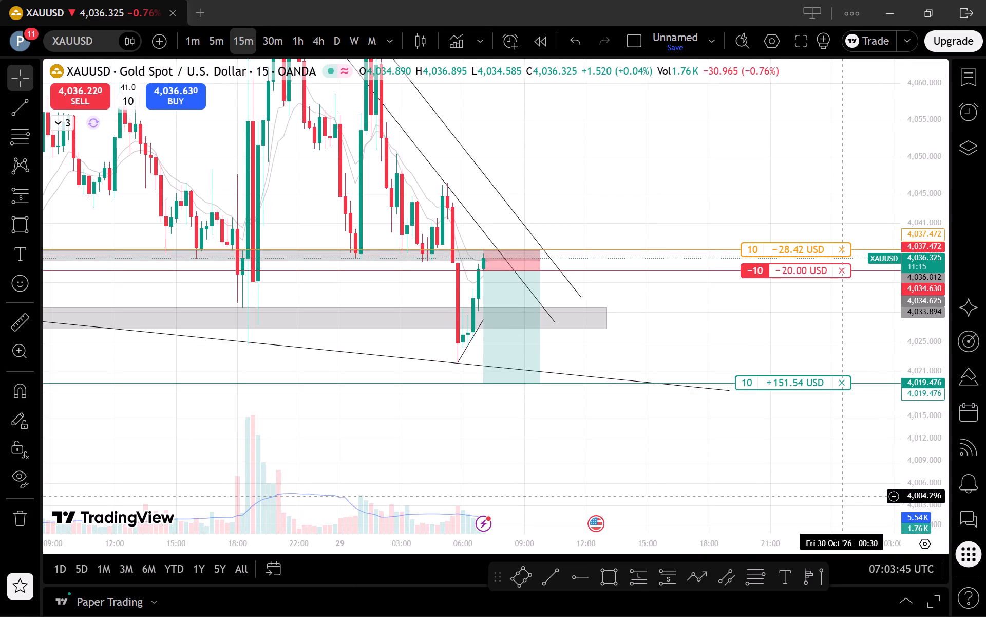
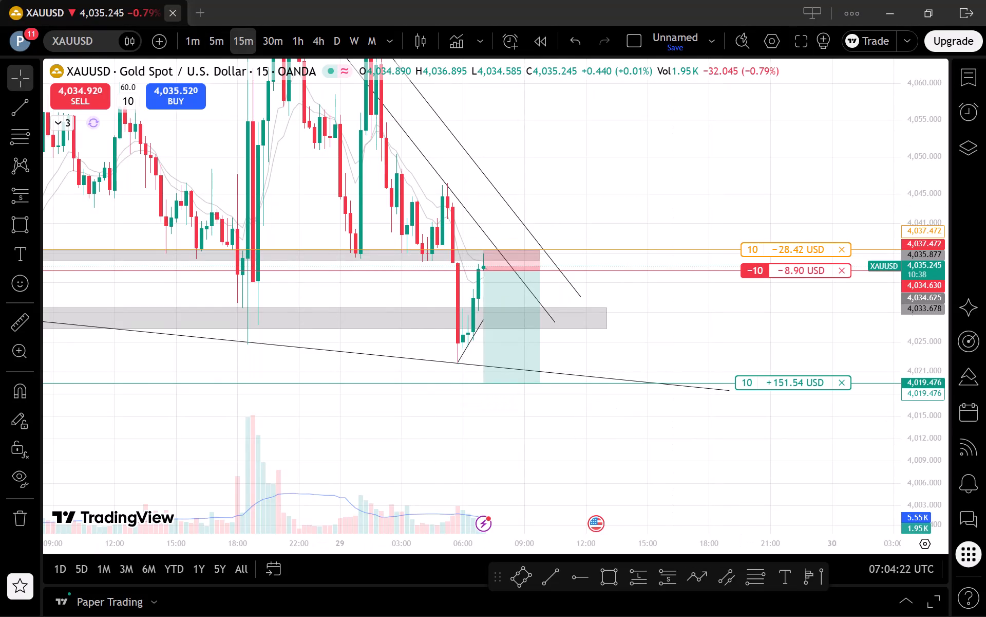
Examine the latest 1-minute candles against the open short's entry, stop and the descending trend line.
left_click(196, 33)
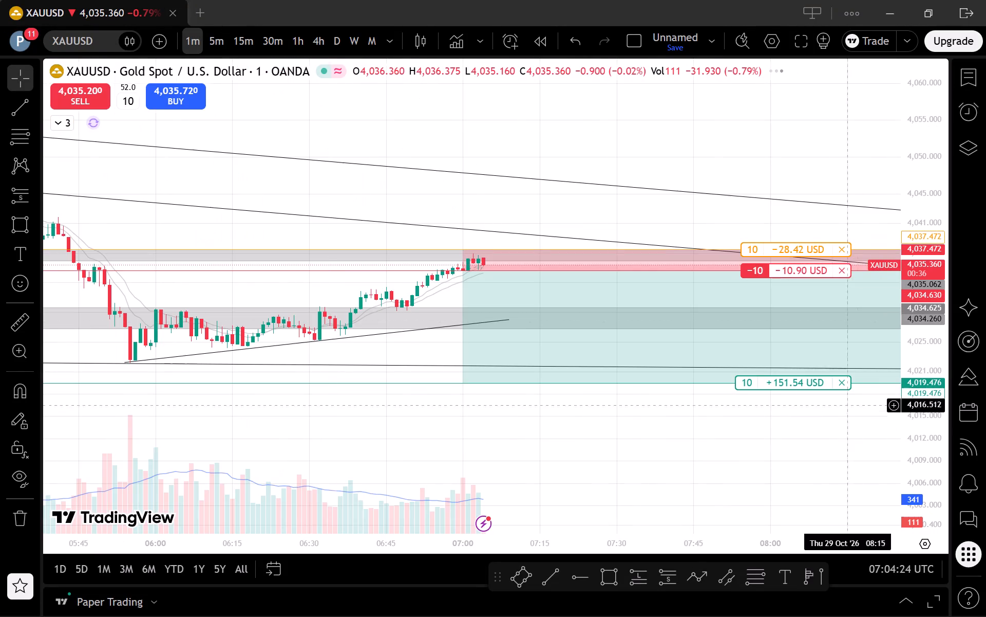
left_click_drag(927, 499, 878, 329)
left_click_drag(708, 142, 695, 154)
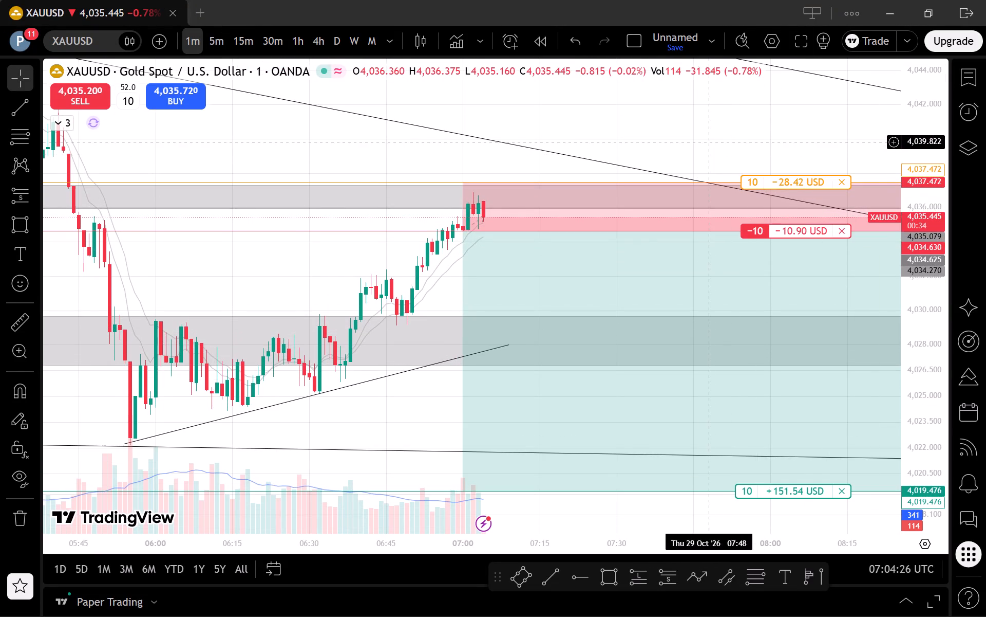
left_click_drag(695, 154, 650, 193)
scroll(756, 212, "down", 1)
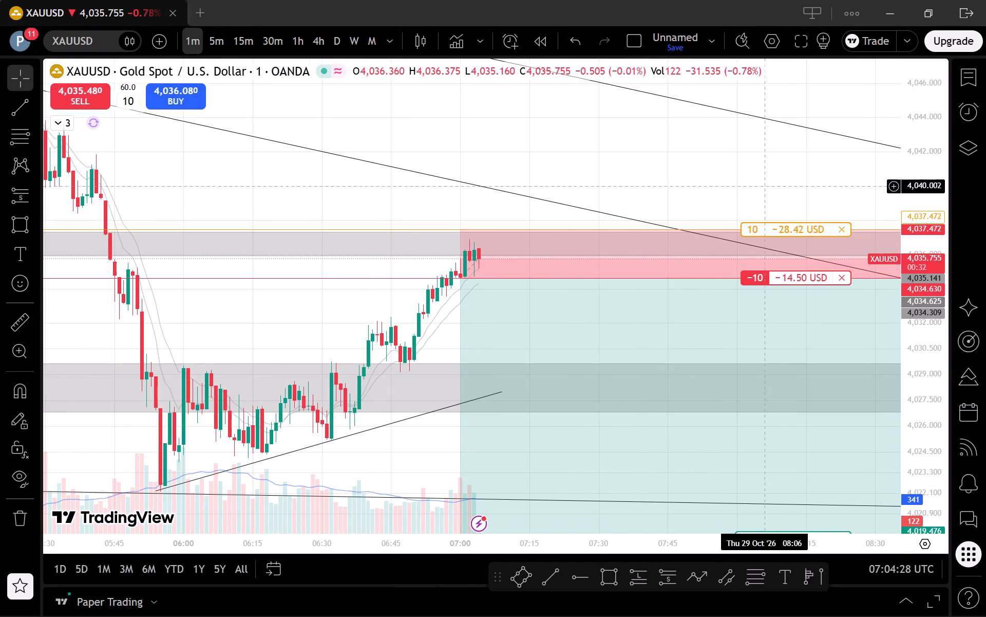
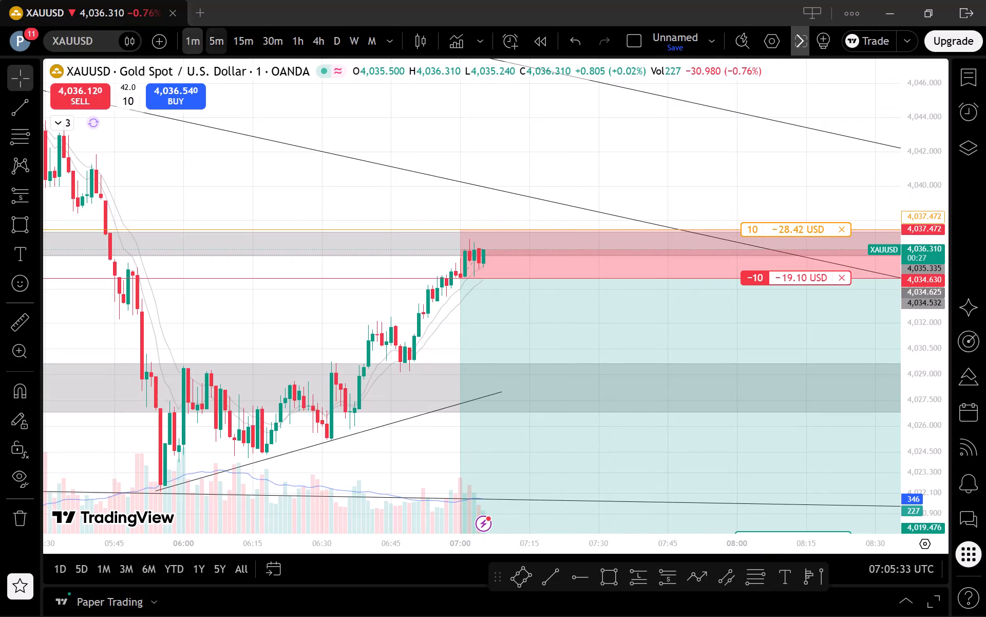
Compare the open short with the grey zones and trend lines on the 5-minute, 15-minute, 30-minute and 1-hour charts.
left_click(213, 40)
left_click_drag(935, 282, 942, 433)
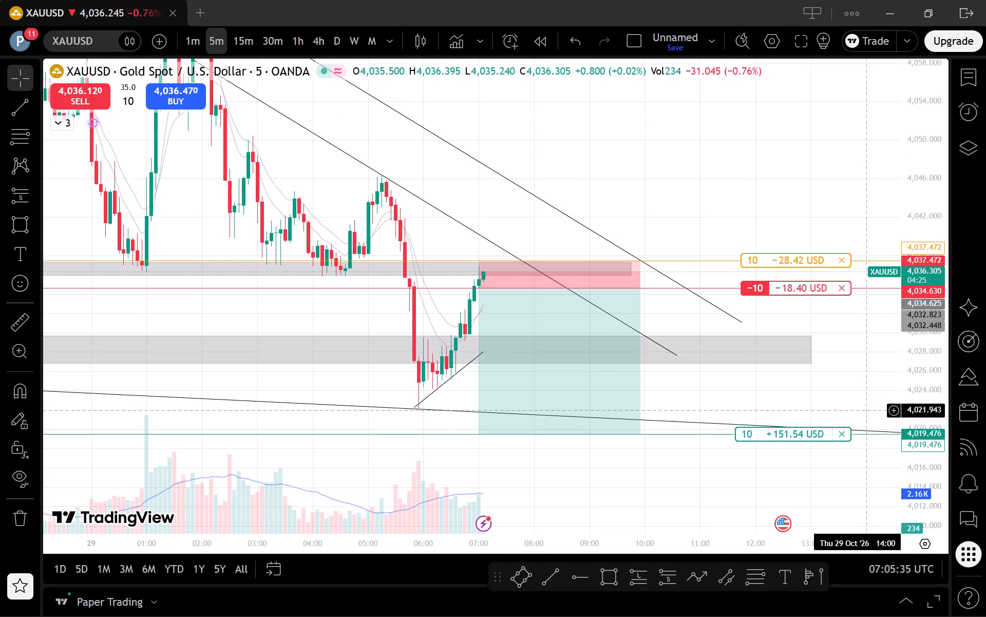
left_click_drag(926, 434, 911, 359)
scroll(876, 320, "down", 1)
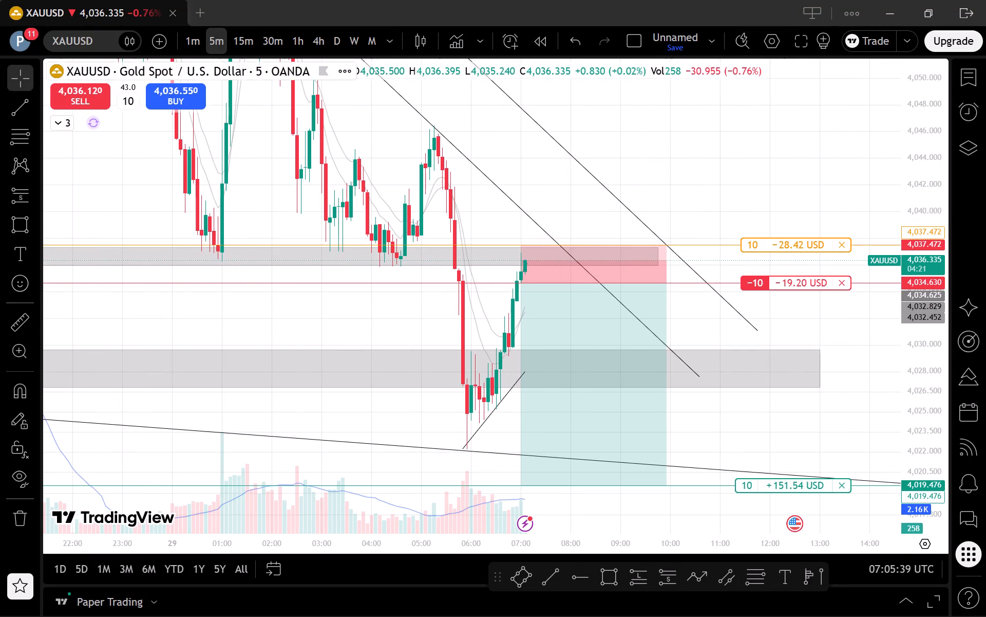
left_click(259, 41)
left_click(245, 40)
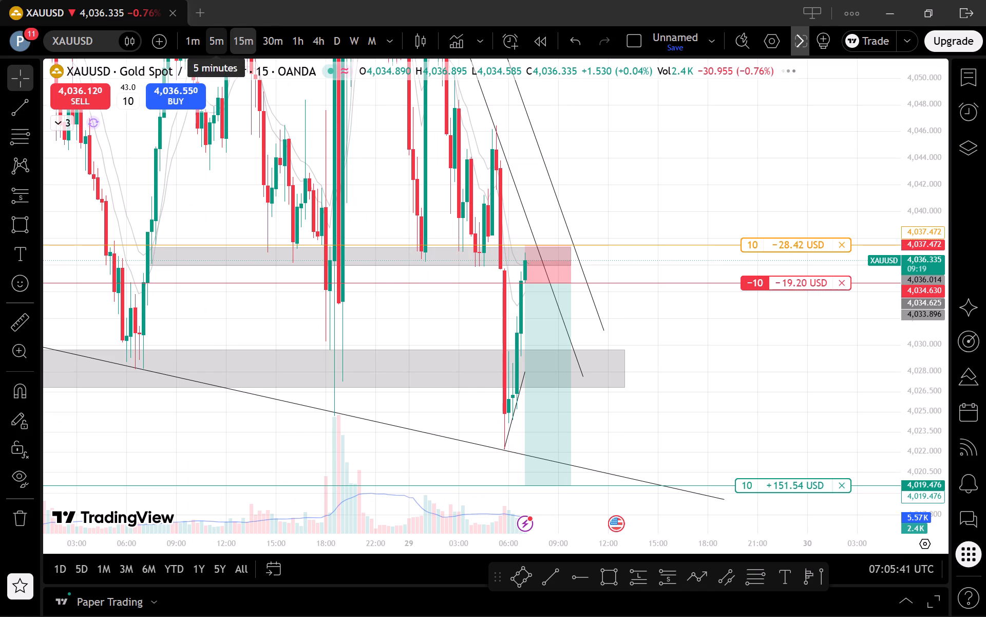
left_click_drag(275, 42, 285, 40)
left_click(298, 40)
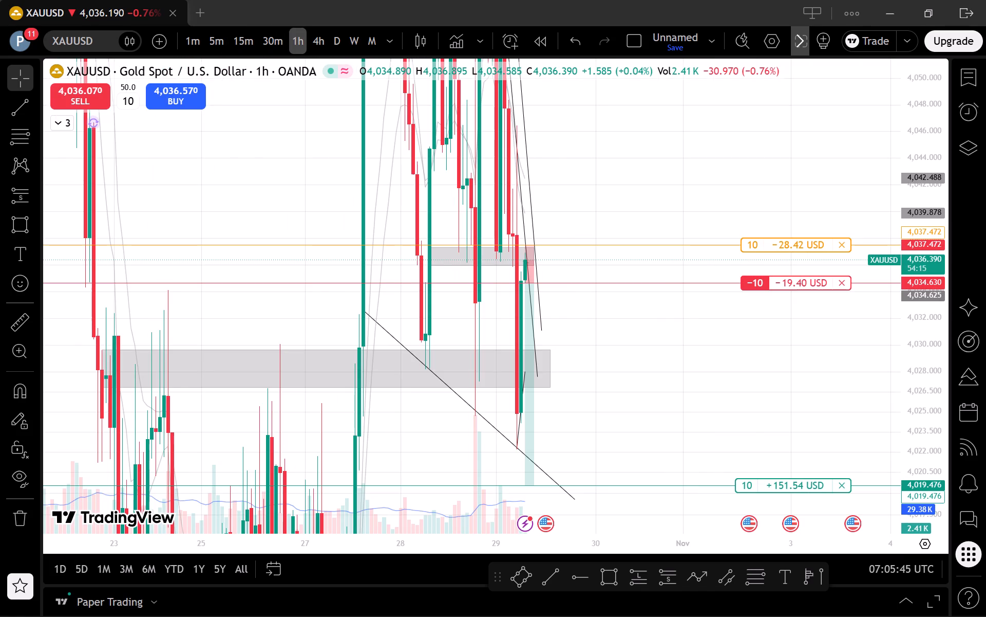
left_click(269, 37)
left_click(240, 40)
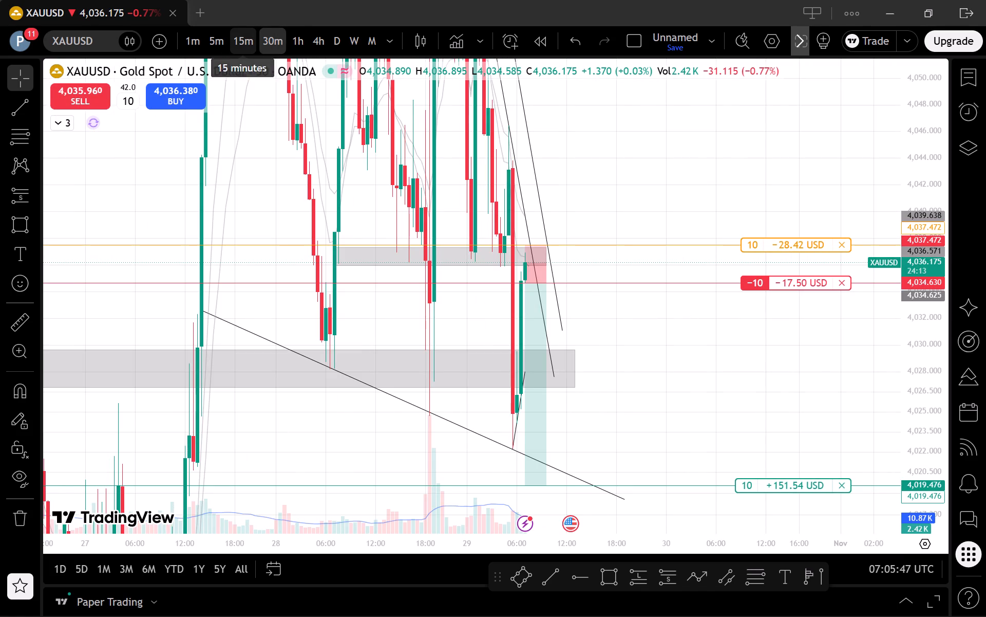
left_click(264, 39)
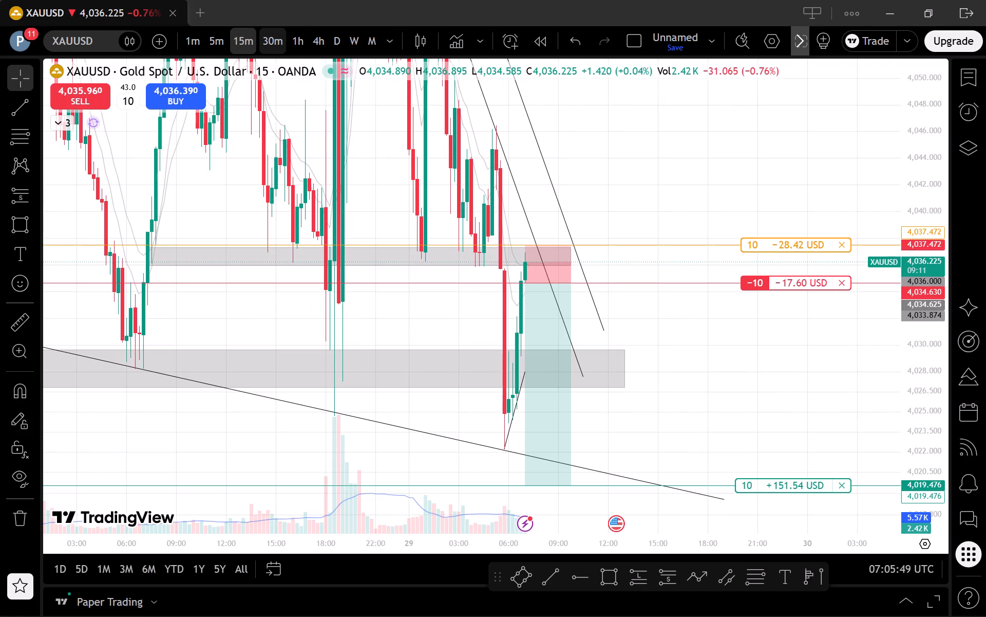
Examine the 5-minute chart around the short's entry, stop loss and take profit, including the two descending trend lines.
left_click(218, 38)
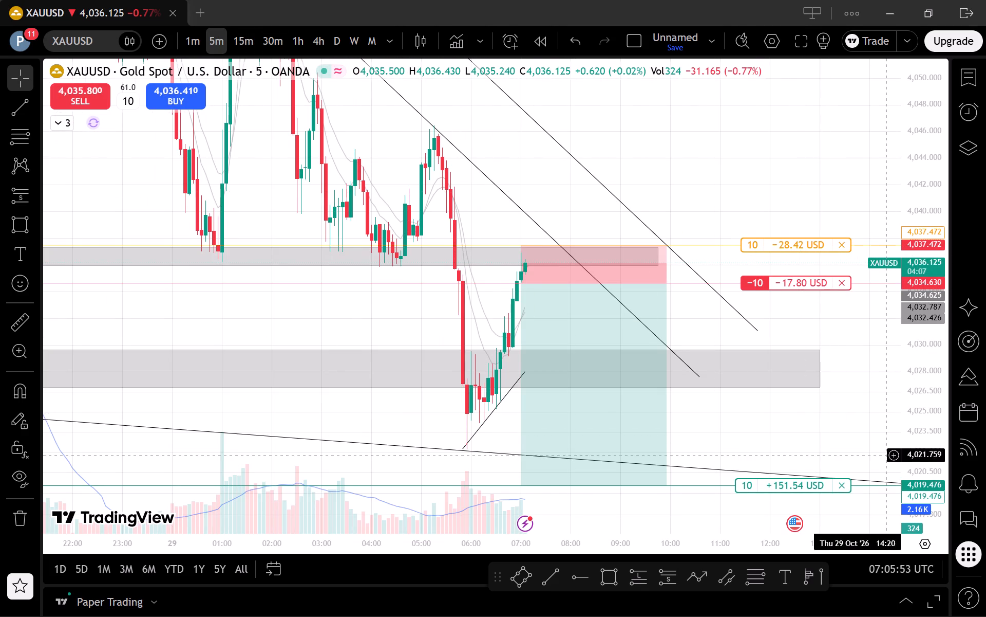
left_click_drag(879, 457, 834, 435)
left_click_drag(922, 389, 923, 427)
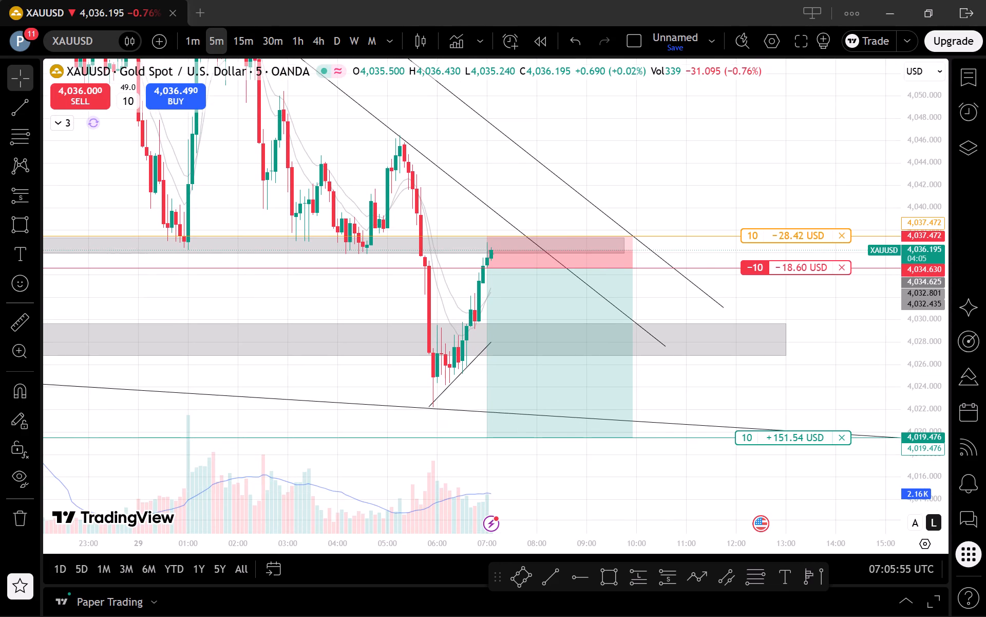
scroll(863, 373, "down", 1)
left_click_drag(861, 371, 848, 383)
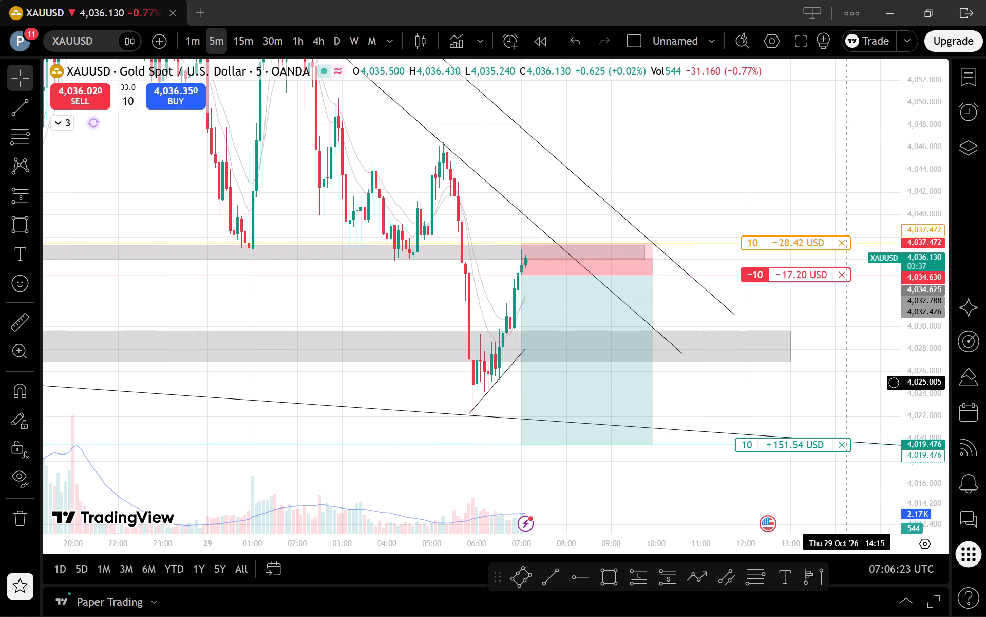
scroll(845, 383, "up", 1)
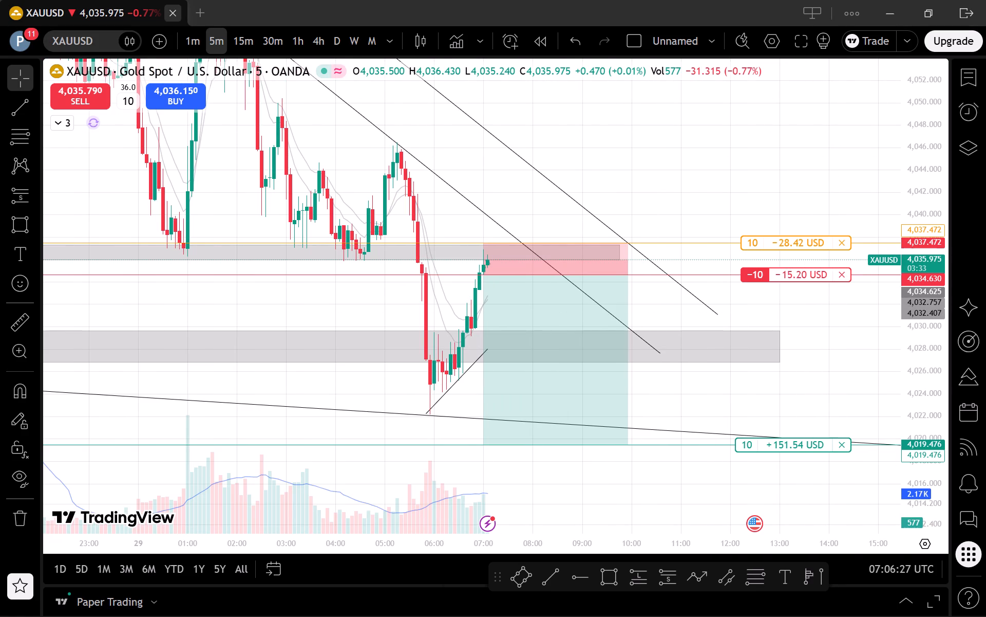
scroll(594, 324, "down", 1)
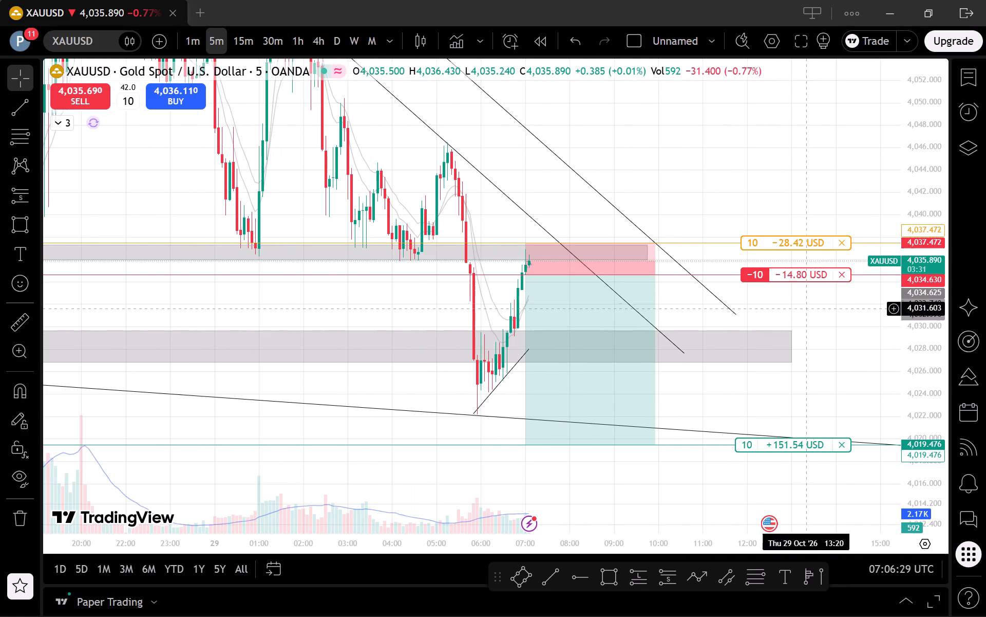
left_click_drag(909, 332, 919, 371)
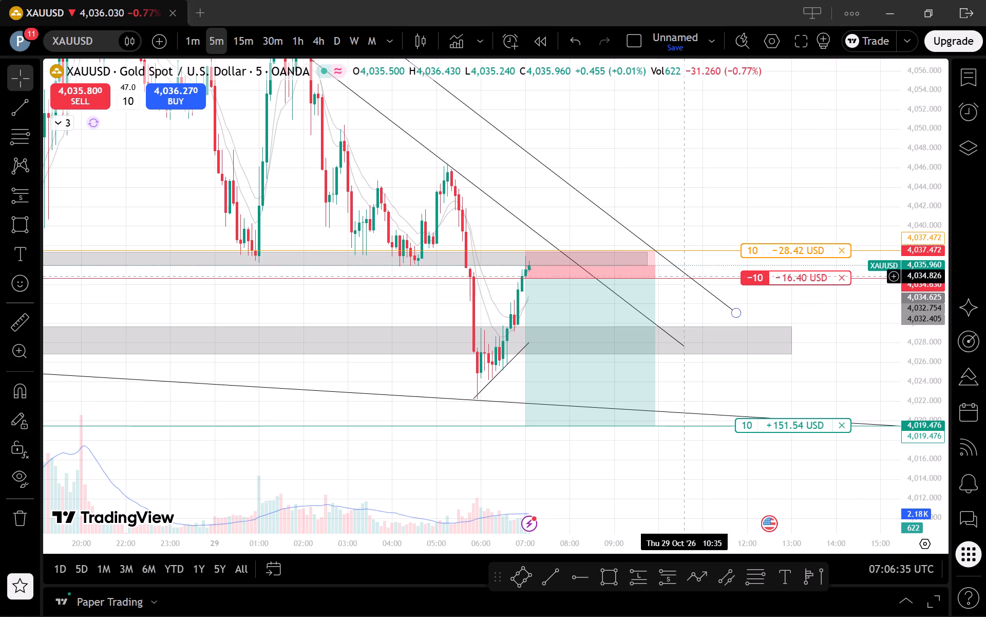
Examine the daily chart for price structure since summer and the horizontal support levels below the open short.
left_click(336, 42)
left_click_drag(907, 222, 909, 462)
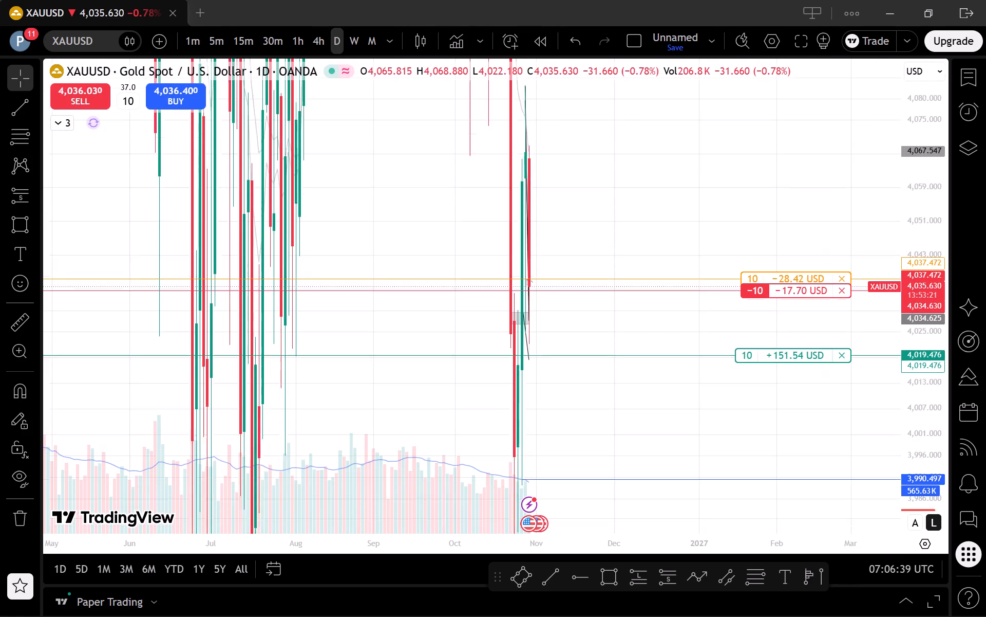
left_click_drag(909, 462, 907, 503)
scroll(698, 385, "up", 3)
left_click_drag(912, 326, 919, 486)
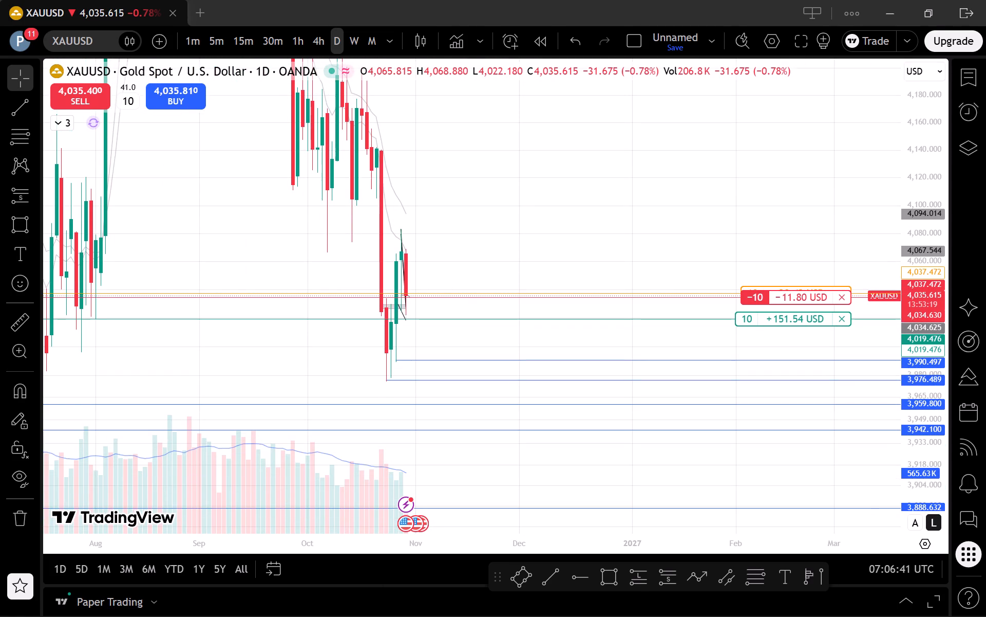
left_click_drag(925, 296, 941, 466)
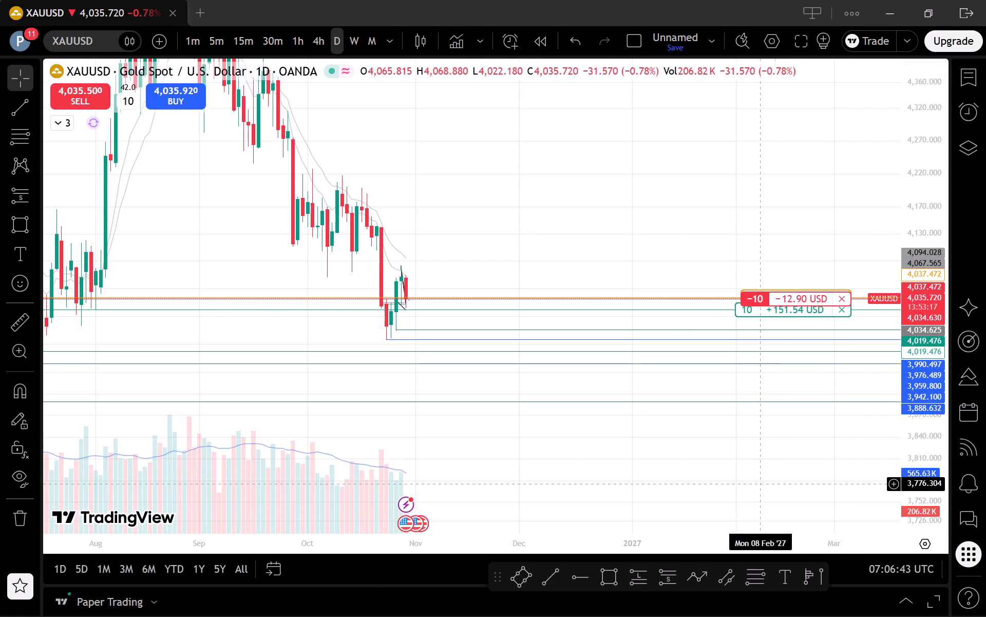
left_click_drag(739, 484, 832, 480)
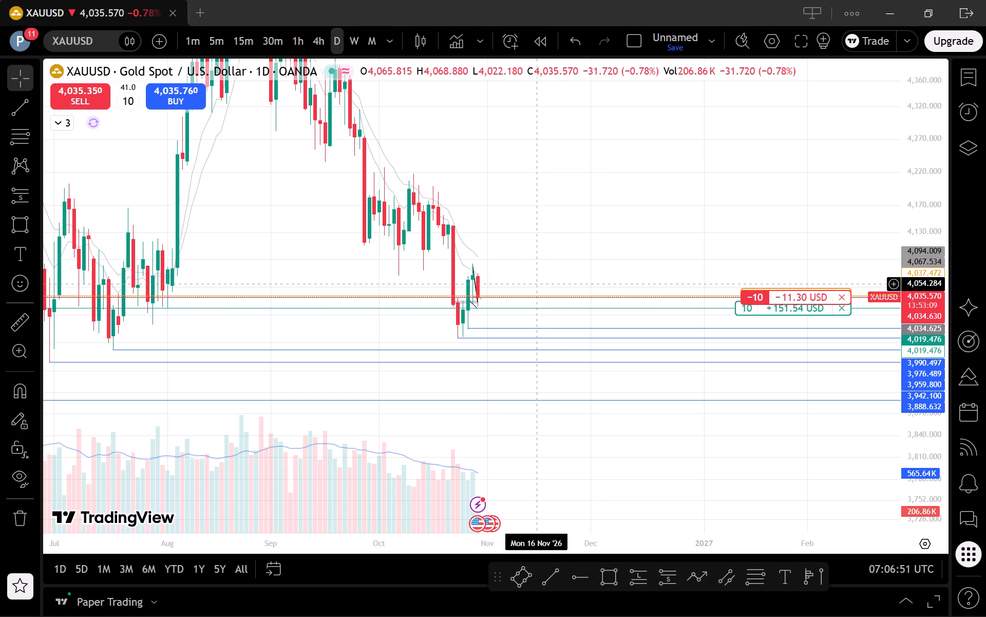
scroll(645, 276, "down", 1)
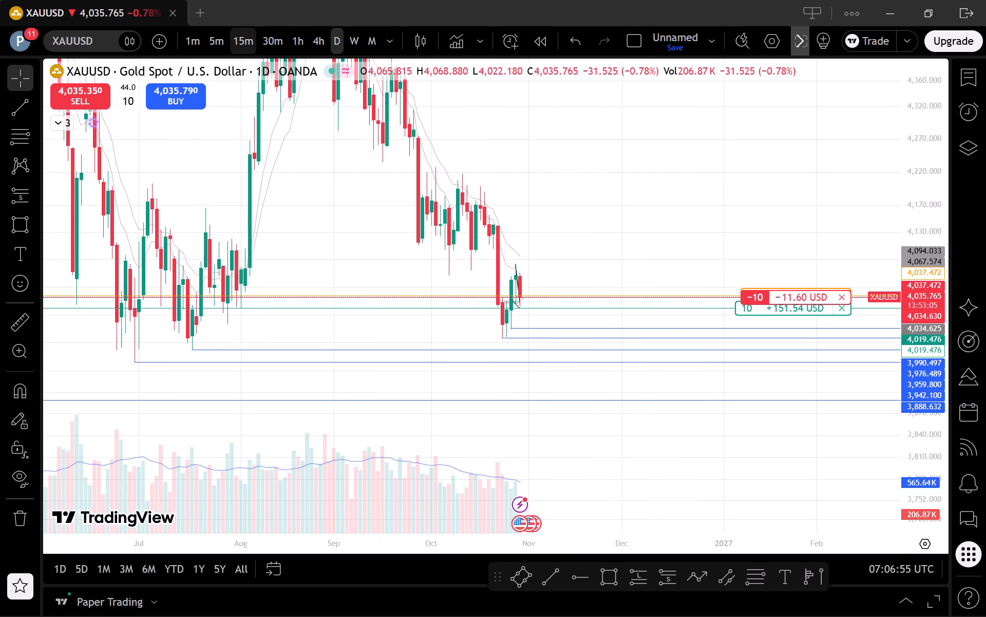
Return to the 5-minute chart and examine the latest candles against the short's stop, entry and target, the grey zones and trend lines.
left_click(242, 38)
left_click(223, 32)
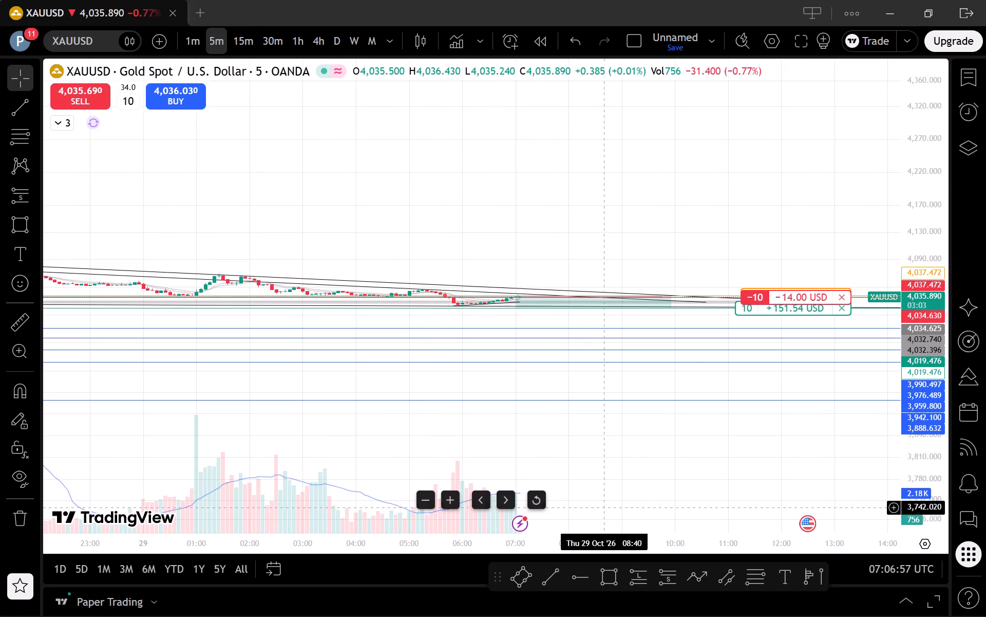
left_click(530, 504)
scroll(666, 462, "up", 10)
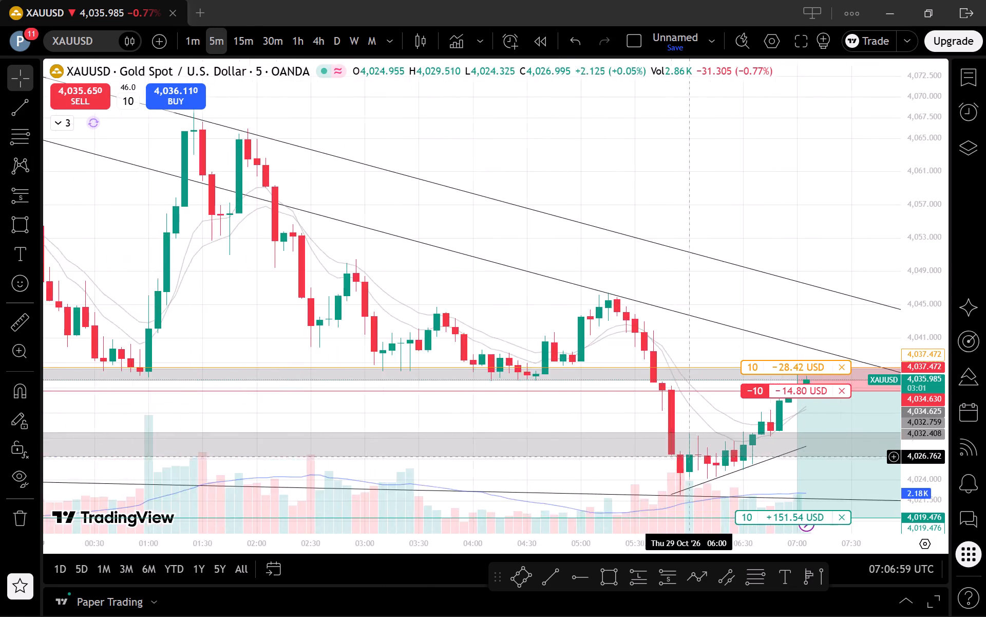
scroll(687, 457, "up", 20)
scroll(687, 457, "up", 7)
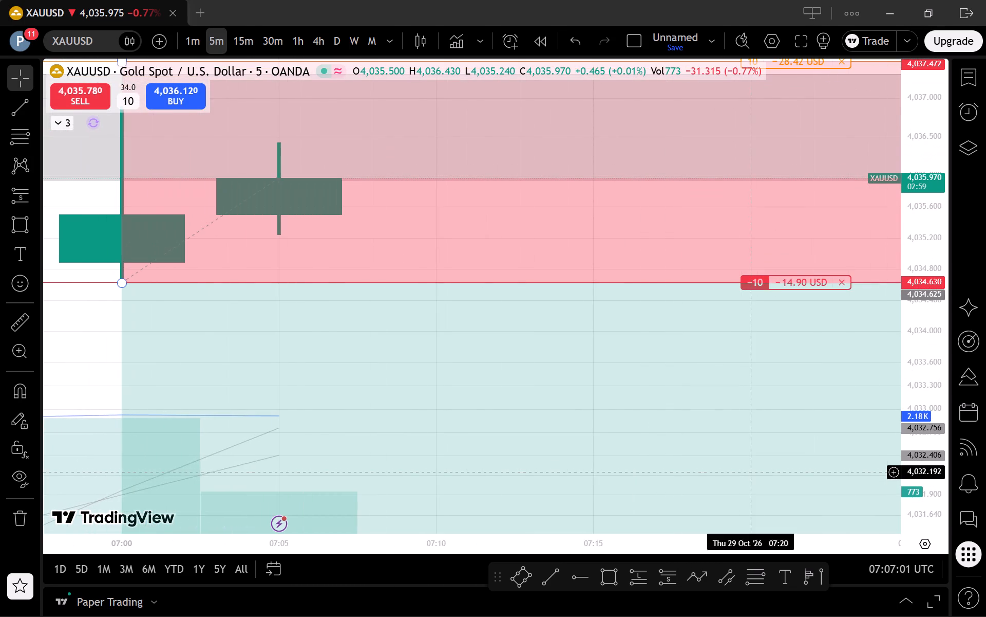
left_click_drag(926, 107, 925, 150)
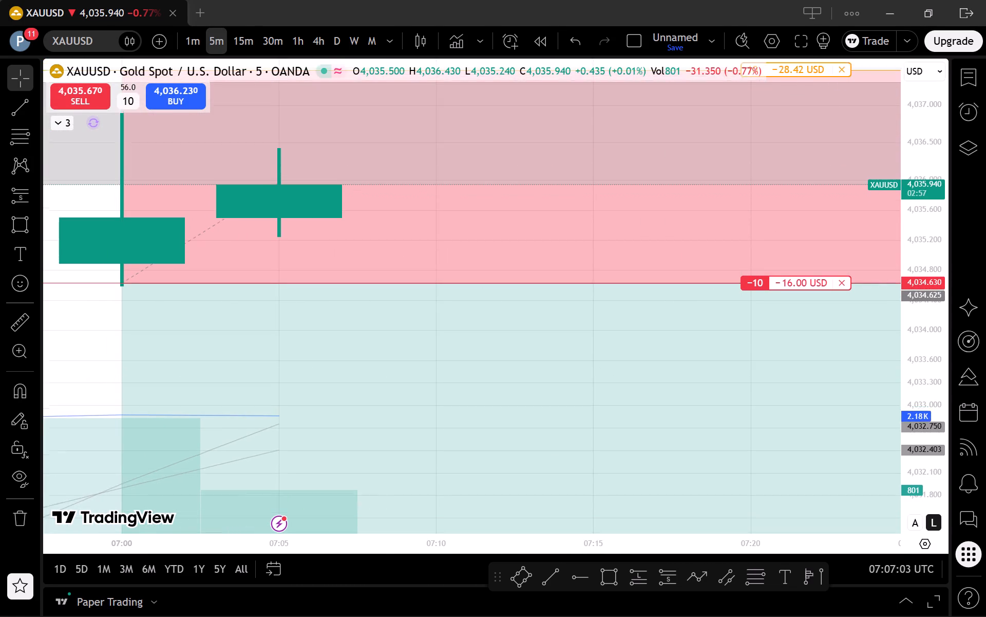
left_click_drag(925, 150, 914, 485)
scroll(664, 365, "down", 12)
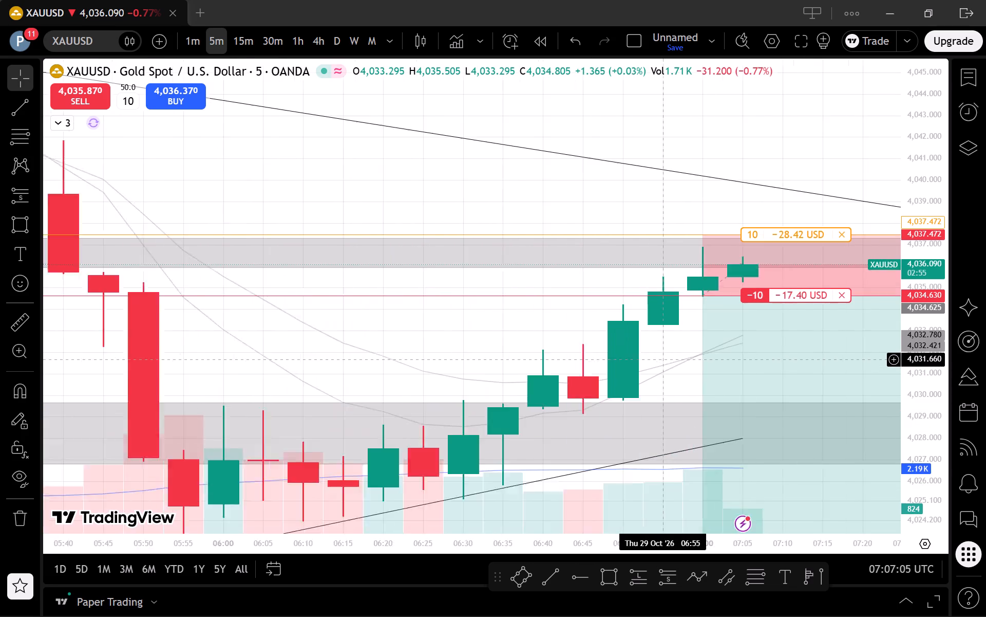
scroll(677, 357, "down", 20)
left_click(748, 343)
left_click_drag(748, 343, 690, 343)
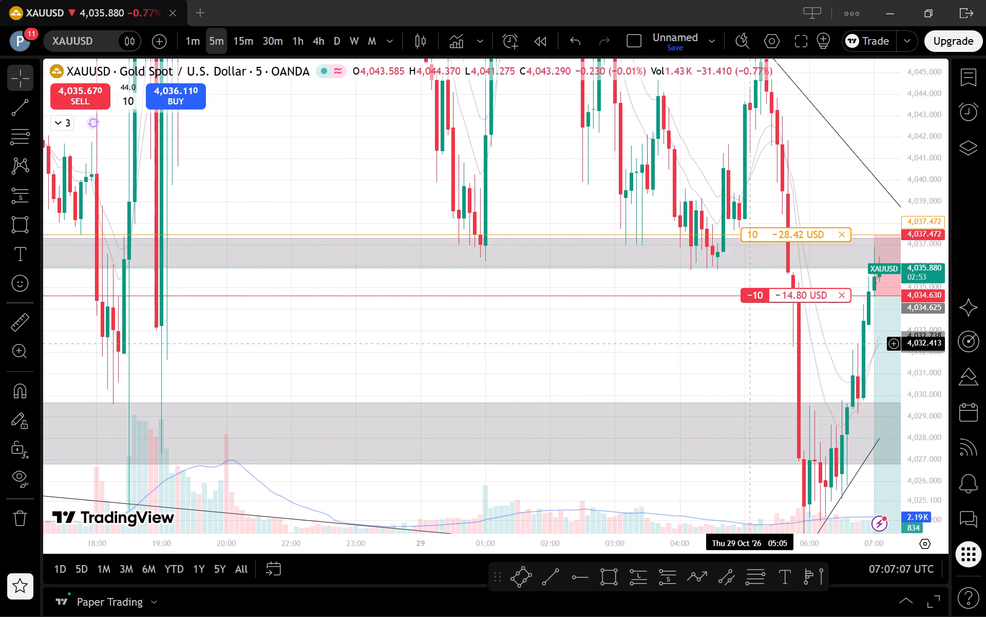
left_click_drag(690, 343, 320, 217)
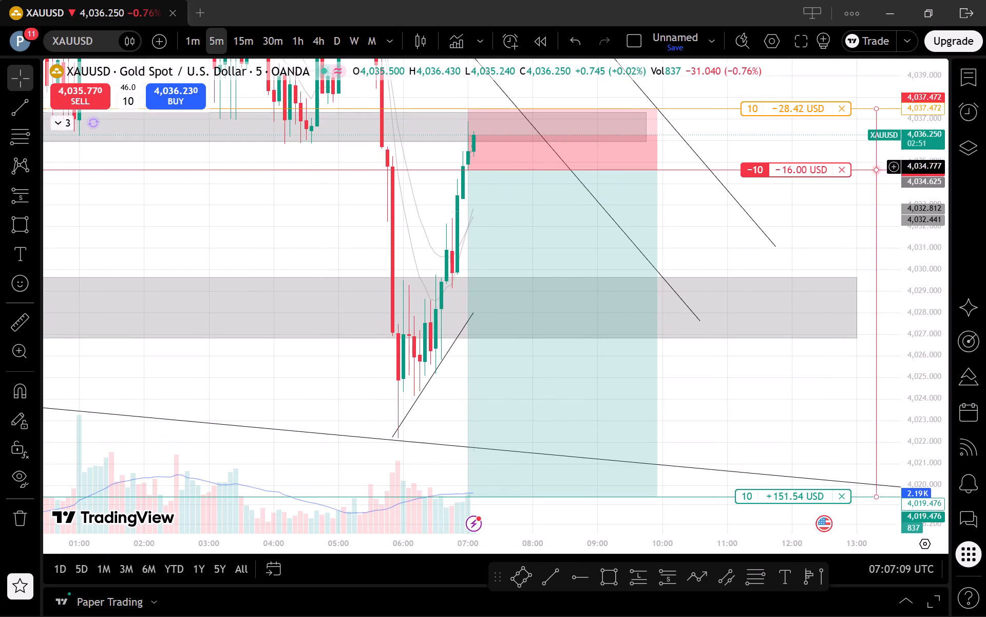
left_click_drag(927, 146, 937, 340)
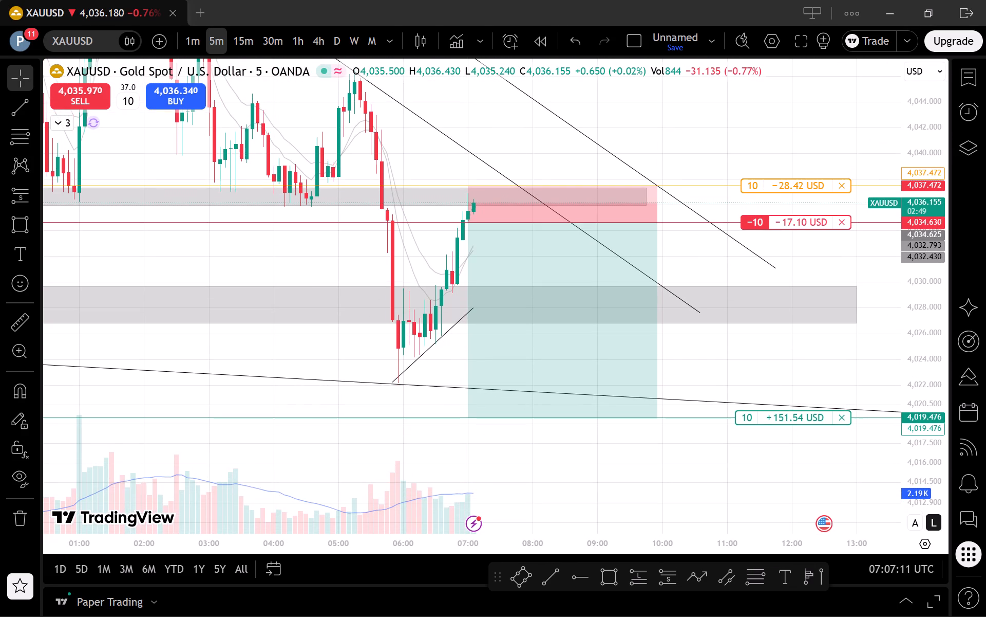
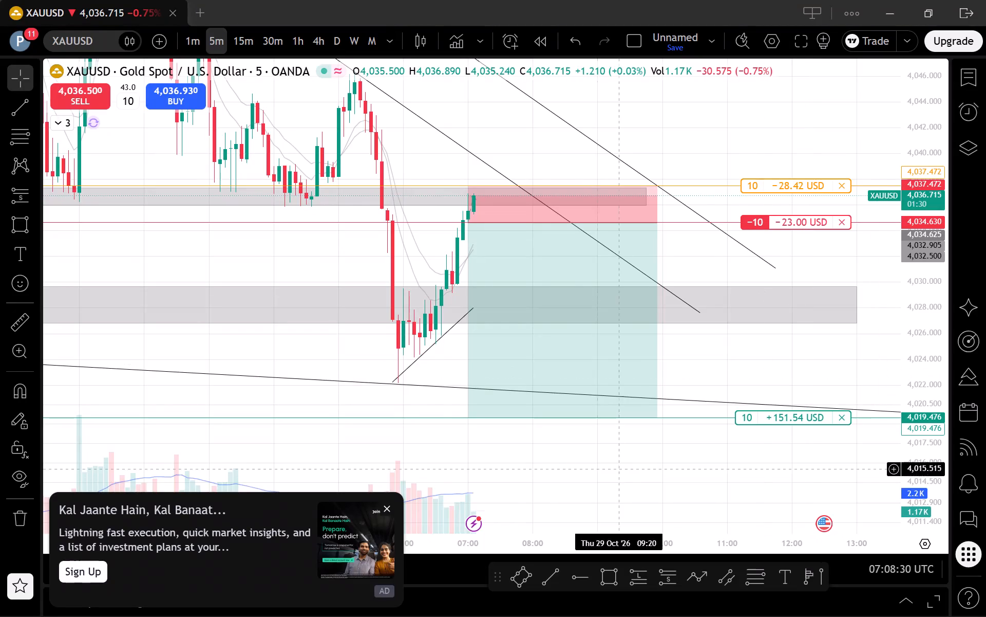
Dismiss the advertisement covering the lower part of the chart.
left_click(388, 512)
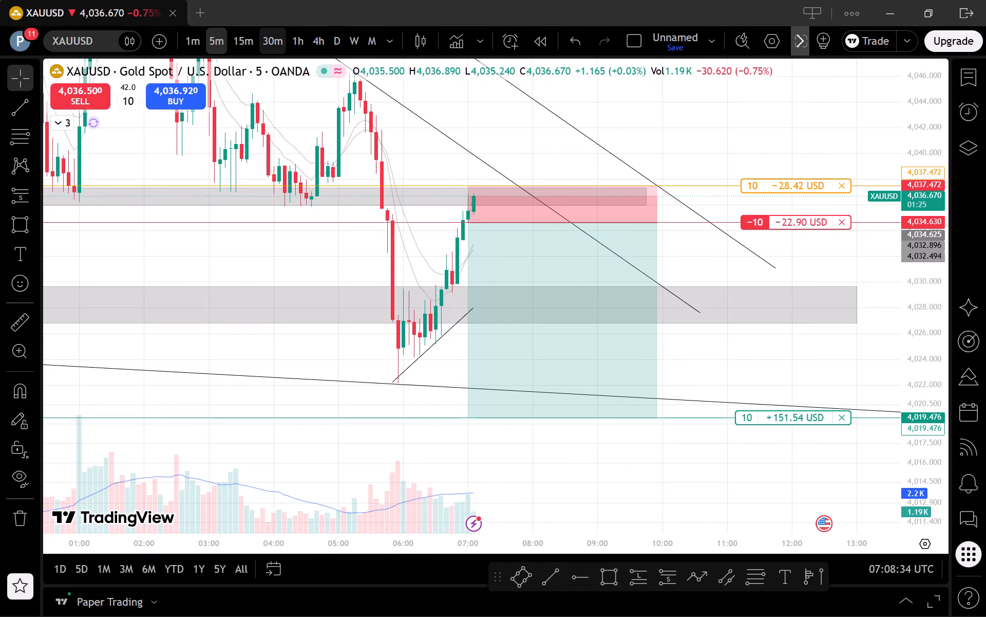
Examine the open short against the grey zones and trend lines on the 1-hour chart and again on the 5-minute chart.
left_click(296, 42)
left_click_drag(934, 257, 934, 288)
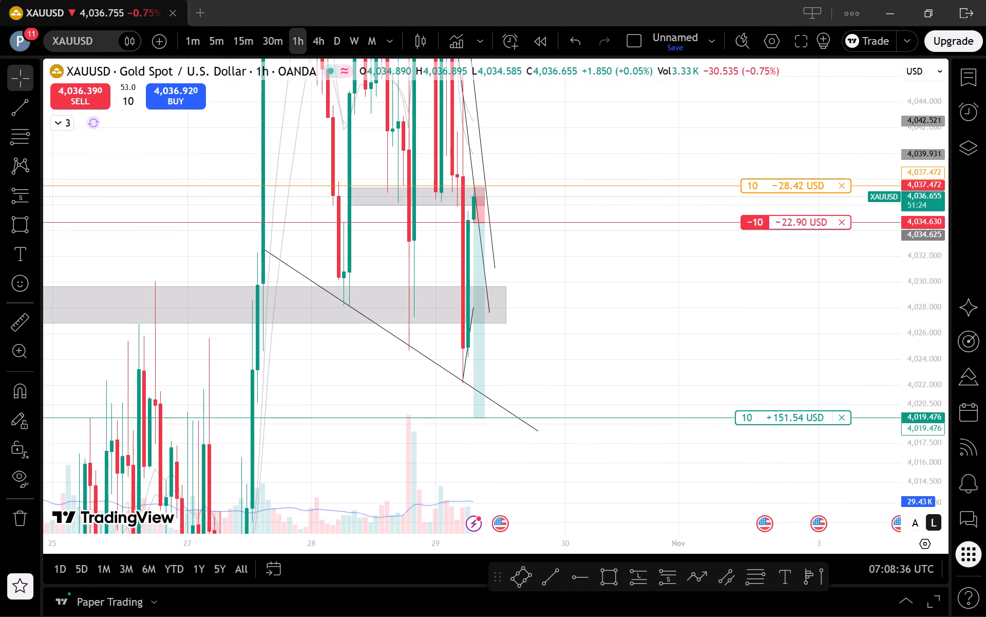
left_click_drag(934, 288, 913, 453)
scroll(732, 404, "up", 3)
left_click_drag(452, 437, 567, 453)
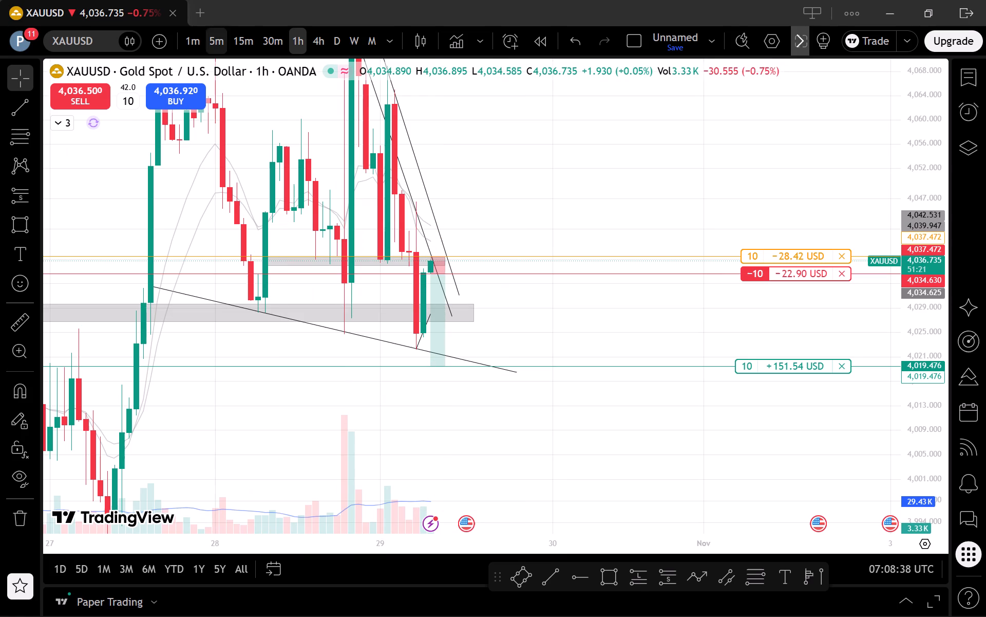
left_click(226, 34)
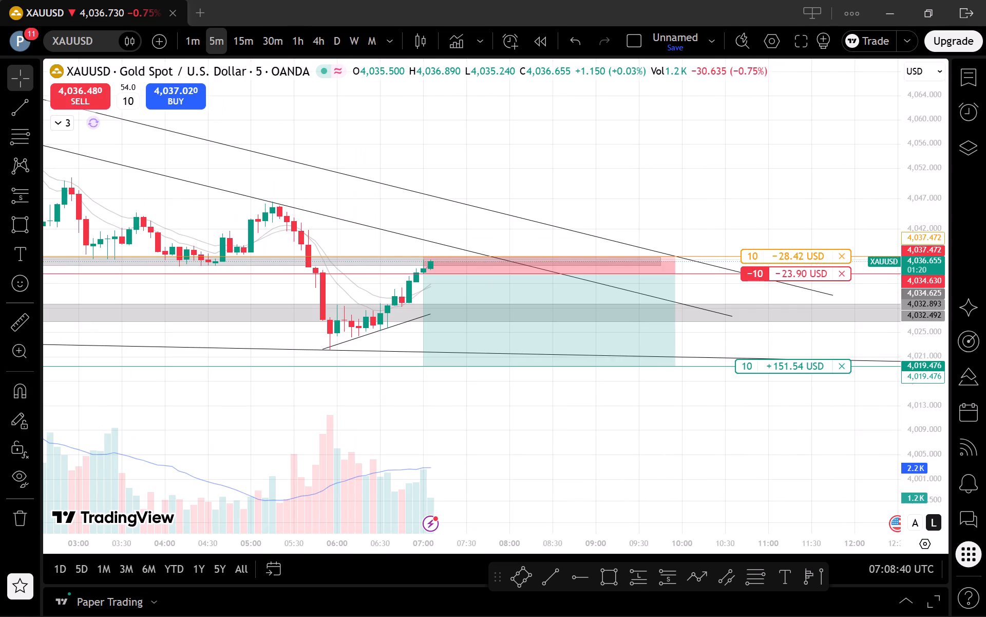
left_click_drag(923, 482, 880, 237)
scroll(831, 229, "down", 3)
left_click_drag(932, 291, 933, 349)
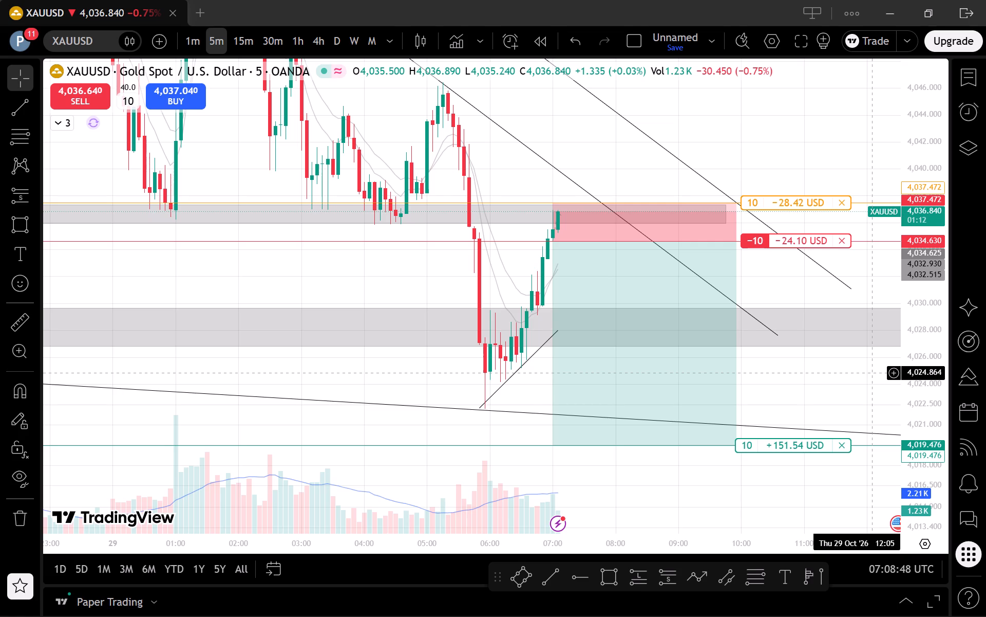
scroll(870, 373, "up", 1)
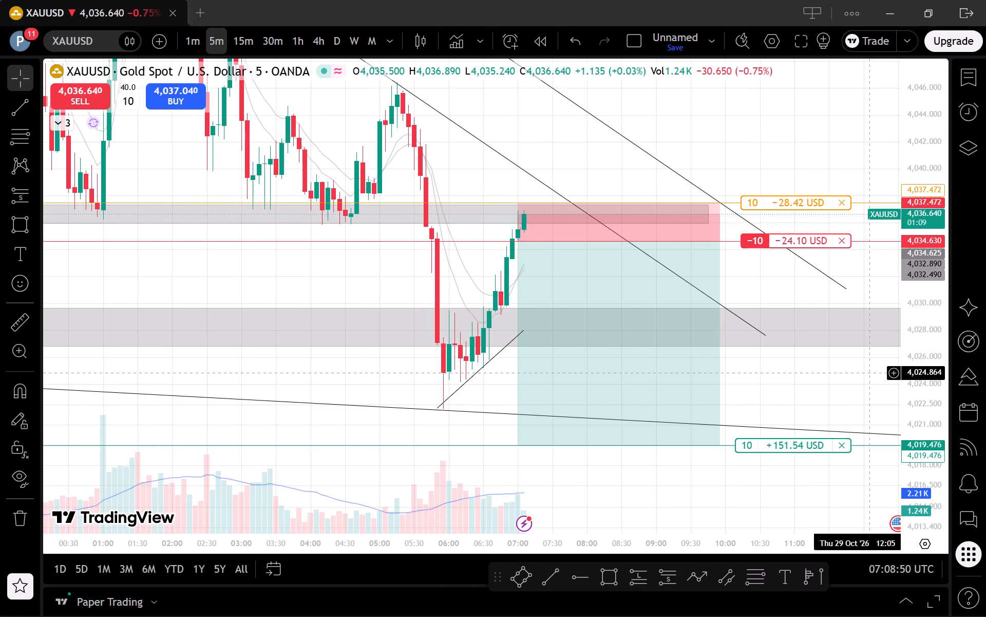
scroll(870, 373, "down", 1)
scroll(870, 373, "up", 1)
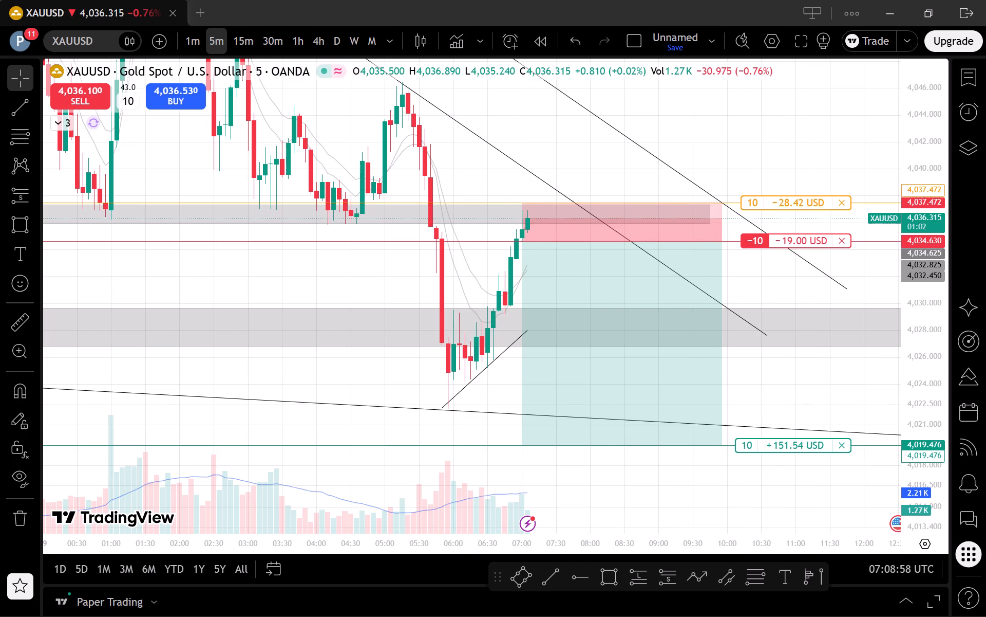
Quit TradingView, leaving the paper short with its stop loss and take profit in place.
left_click(978, 3)
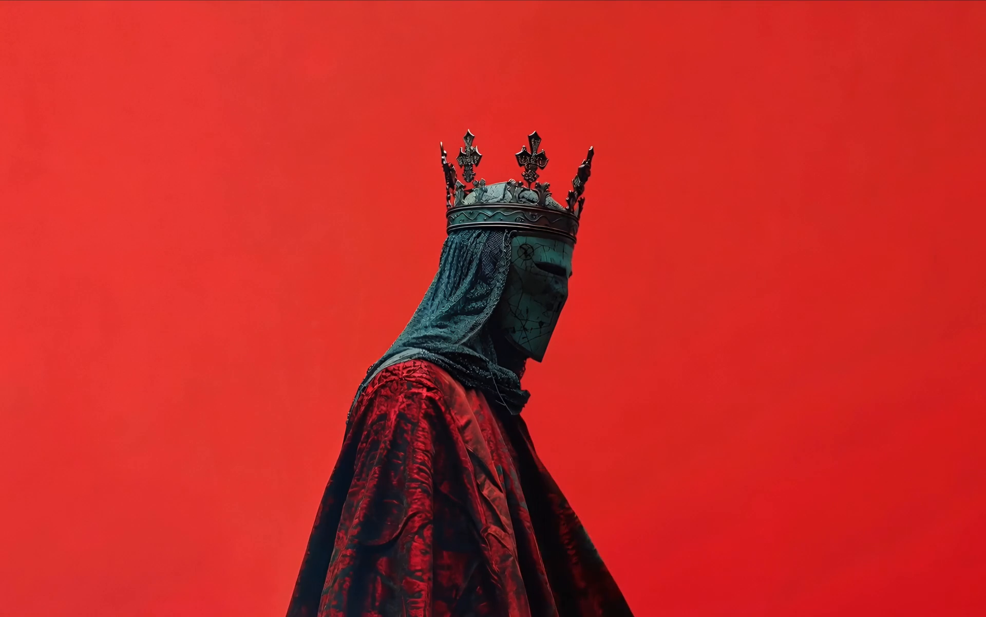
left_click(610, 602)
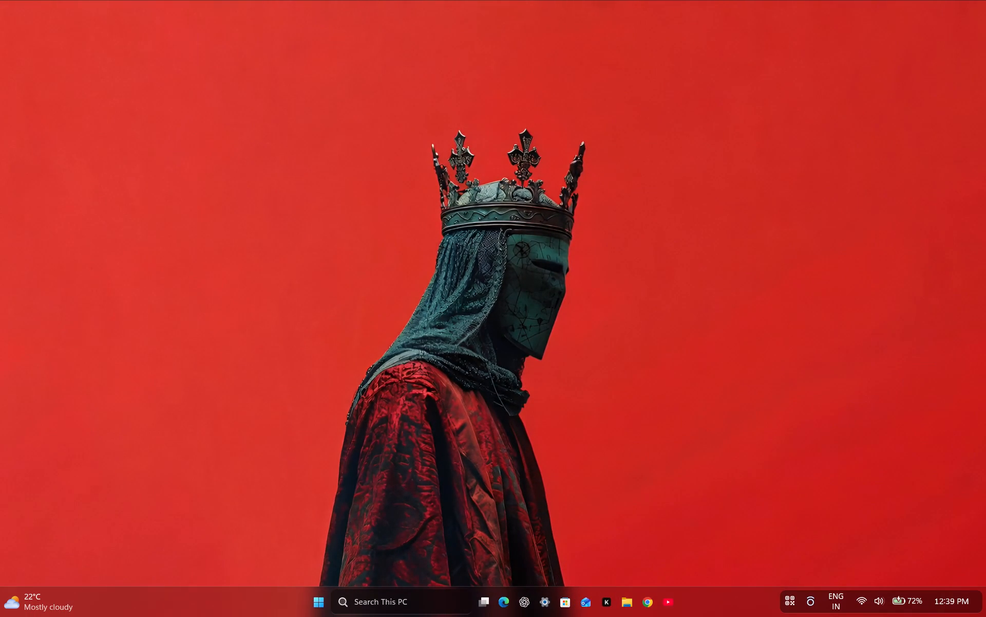